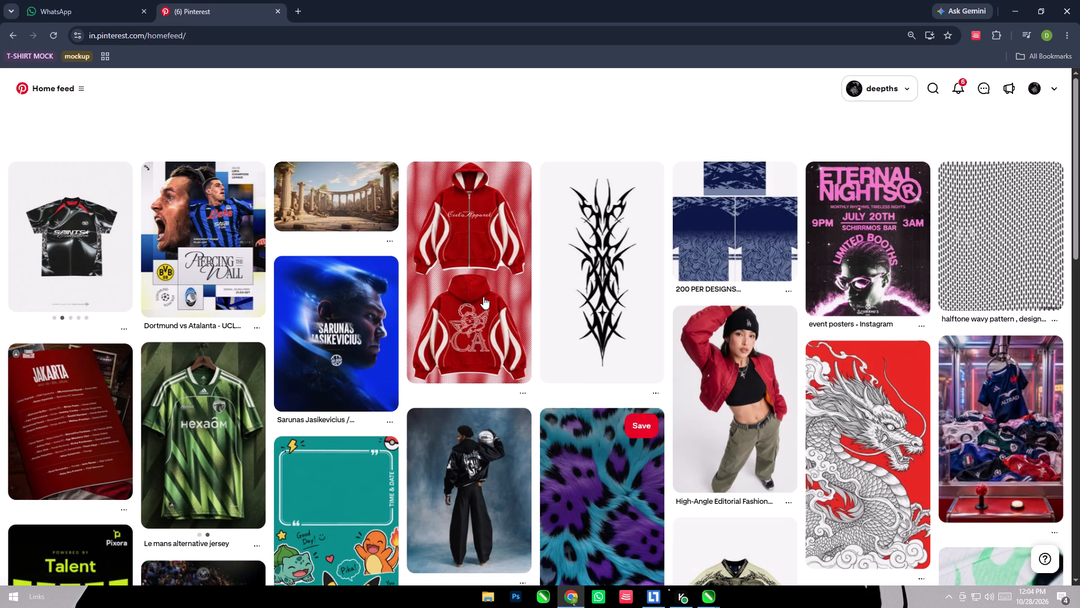
Browse the Pinterest home feed for apparel designs and open the pin of the blue-and-white zip hoodie with the number 04.
scroll(485, 291, down, 4)
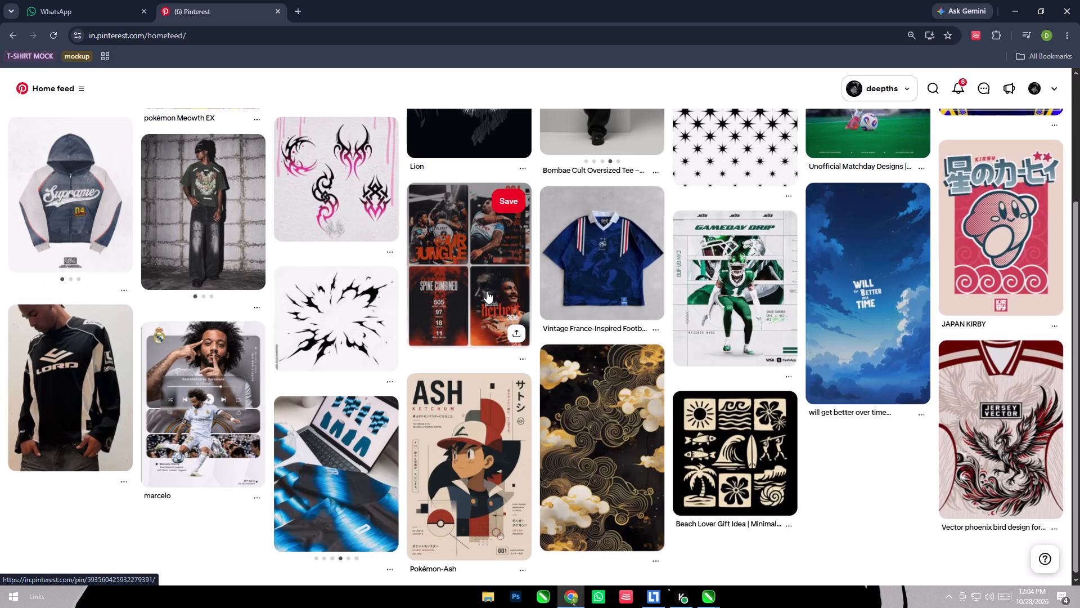
scroll(487, 291, down, 2)
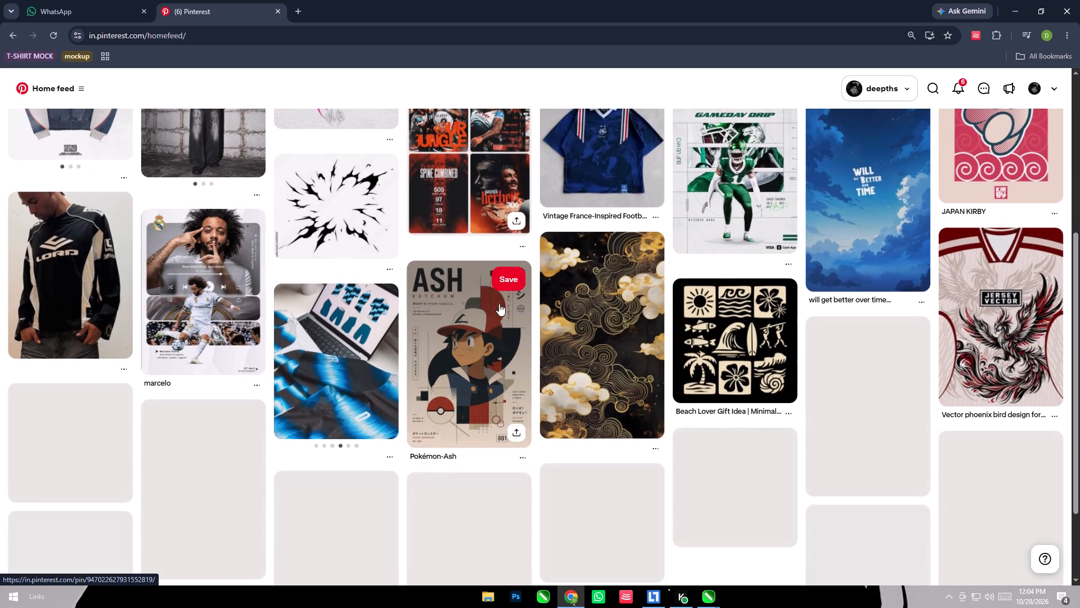
scroll(502, 303, up, 2)
click(30, 196)
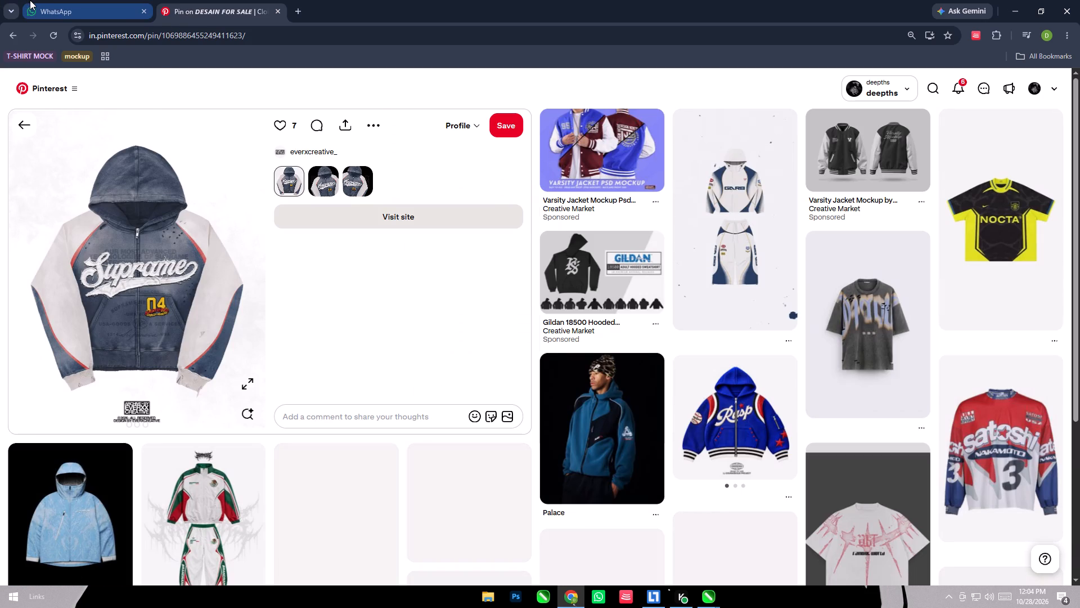
scroll(394, 482, down, 4)
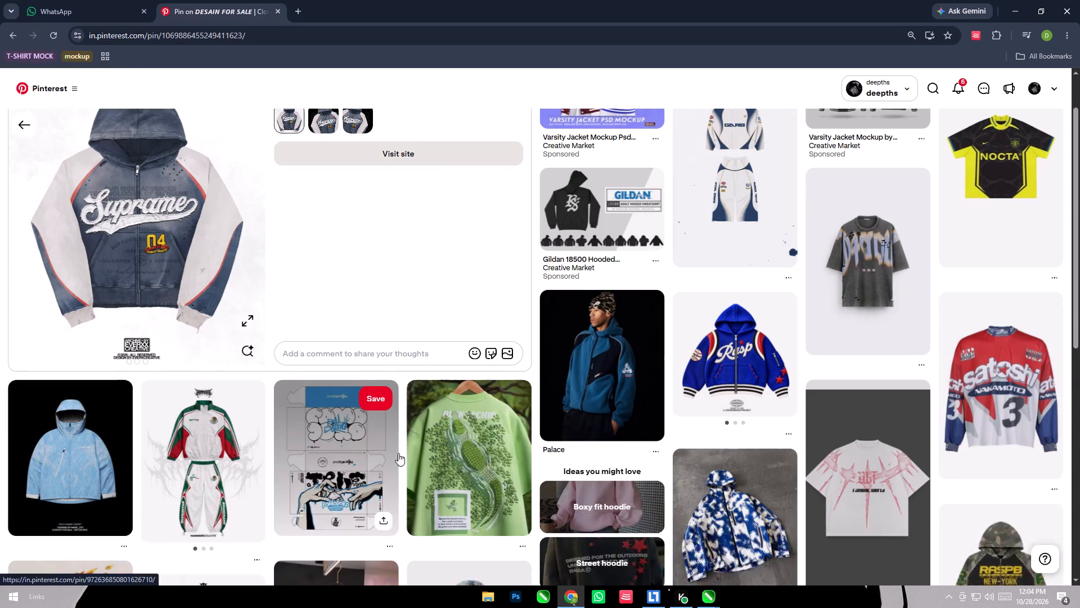
scroll(398, 453, down, 1)
scroll(409, 290, down, 2)
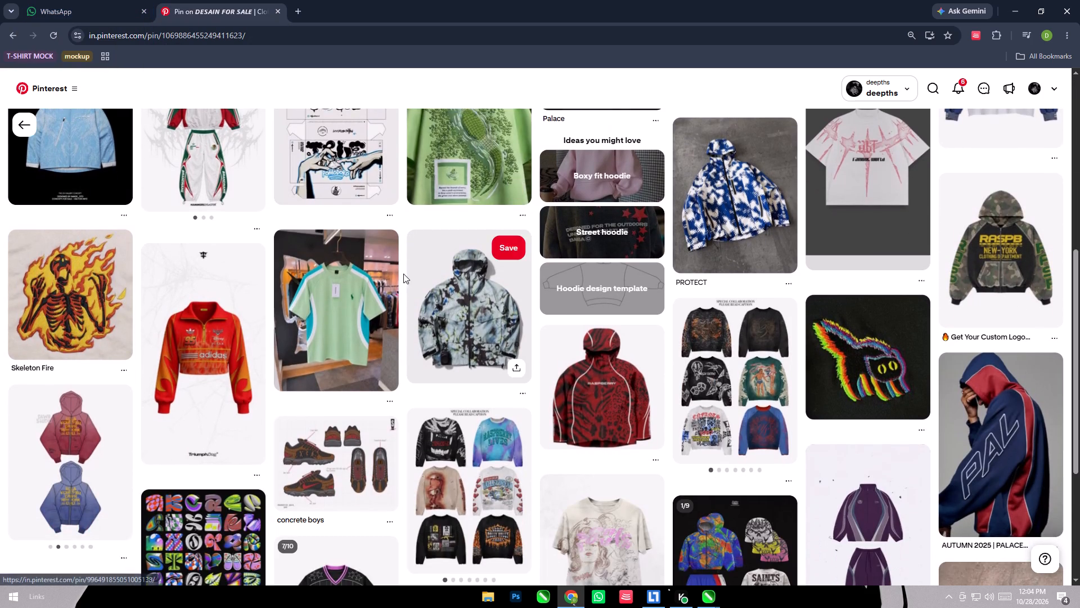
scroll(403, 274, down, 5)
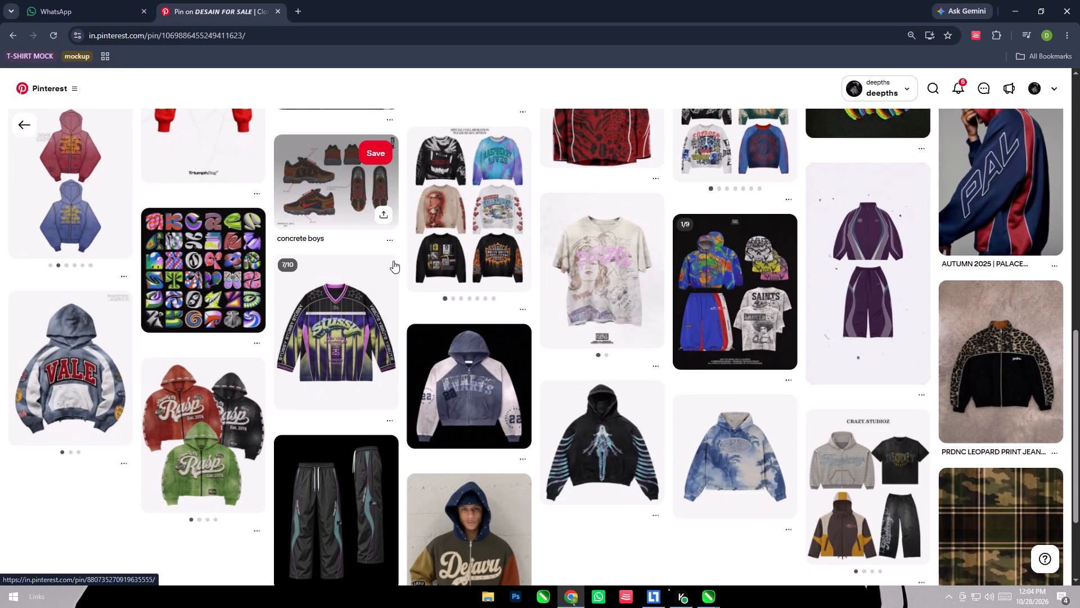
scroll(392, 258, down, 9)
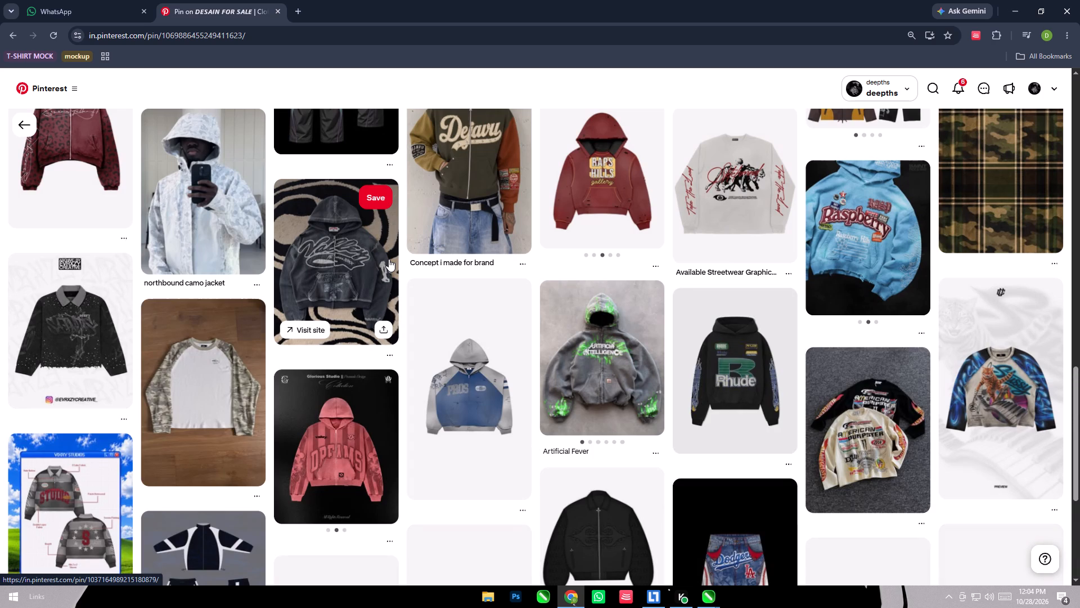
scroll(389, 259, down, 4)
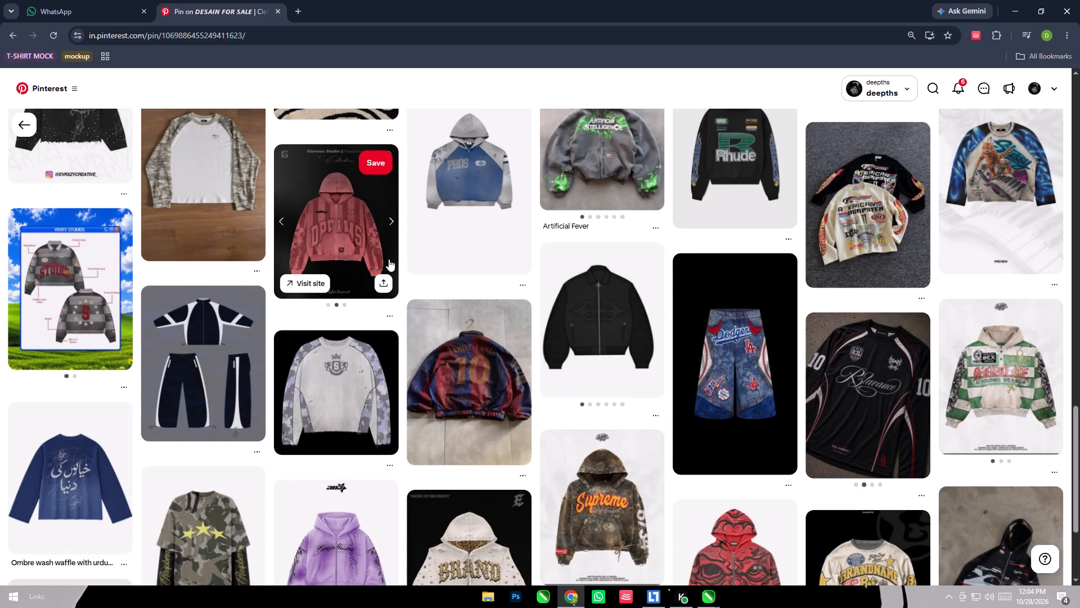
scroll(389, 259, down, 4)
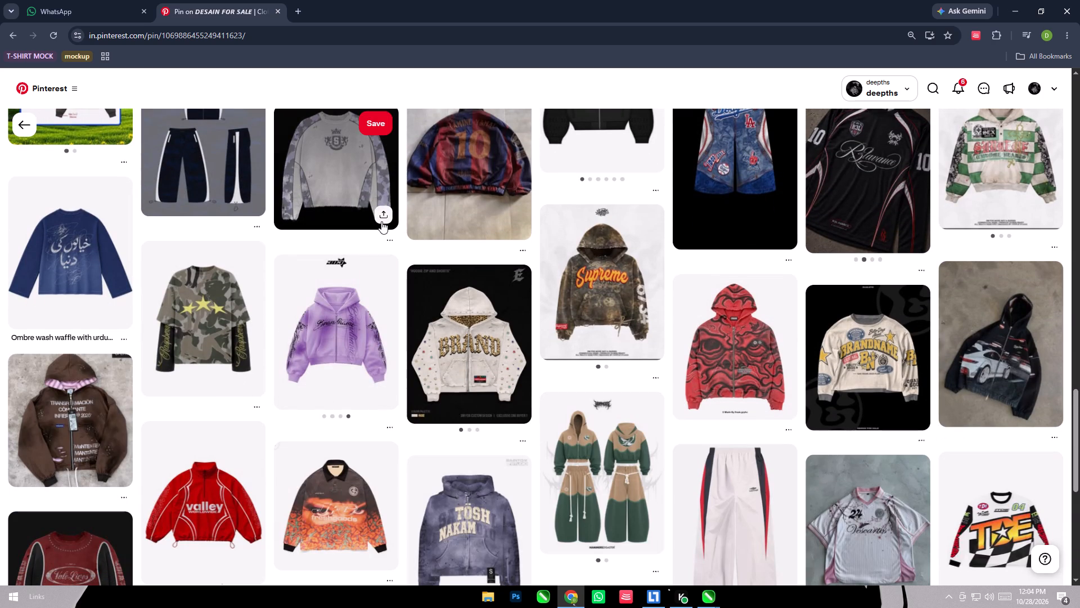
click(769, 373)
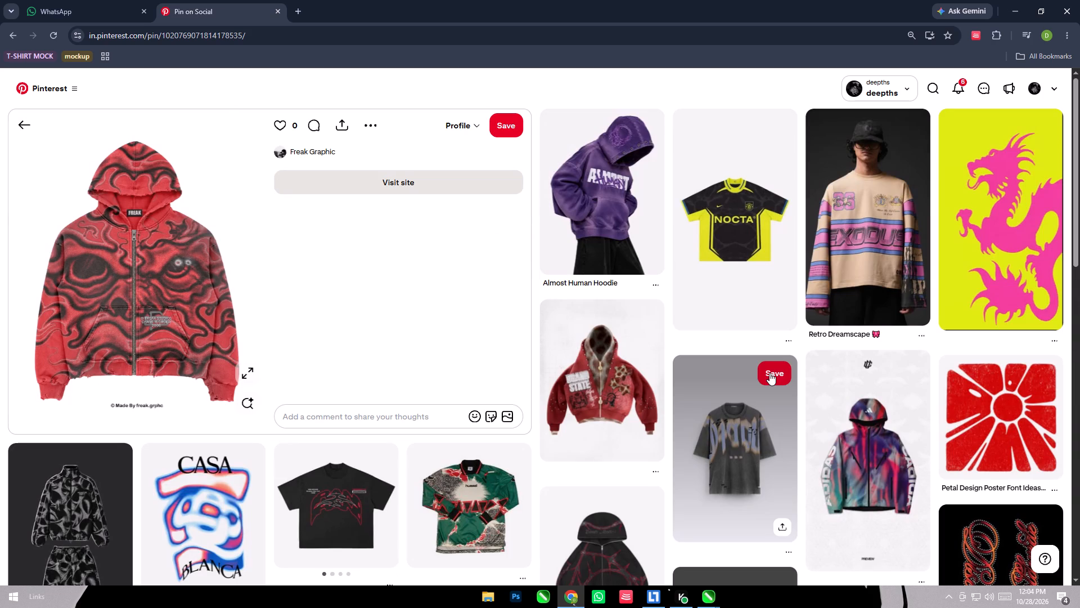
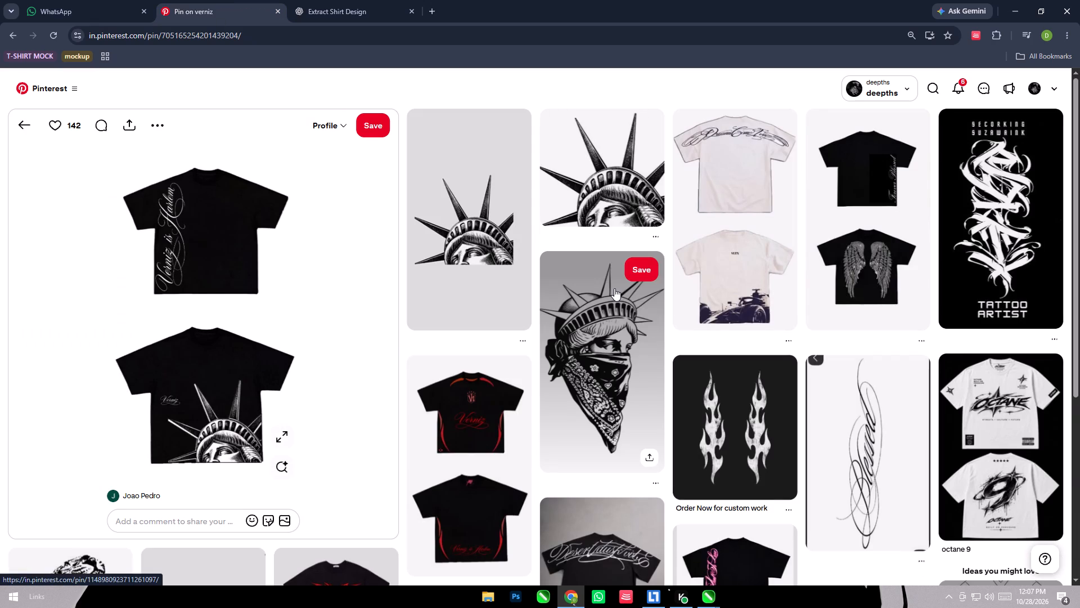
Look through the related T-shirt pins and open the black shirt pair with stars and the Statue of Liberty covering her face.
scroll(614, 288, down, 5)
scroll(614, 288, up, 4)
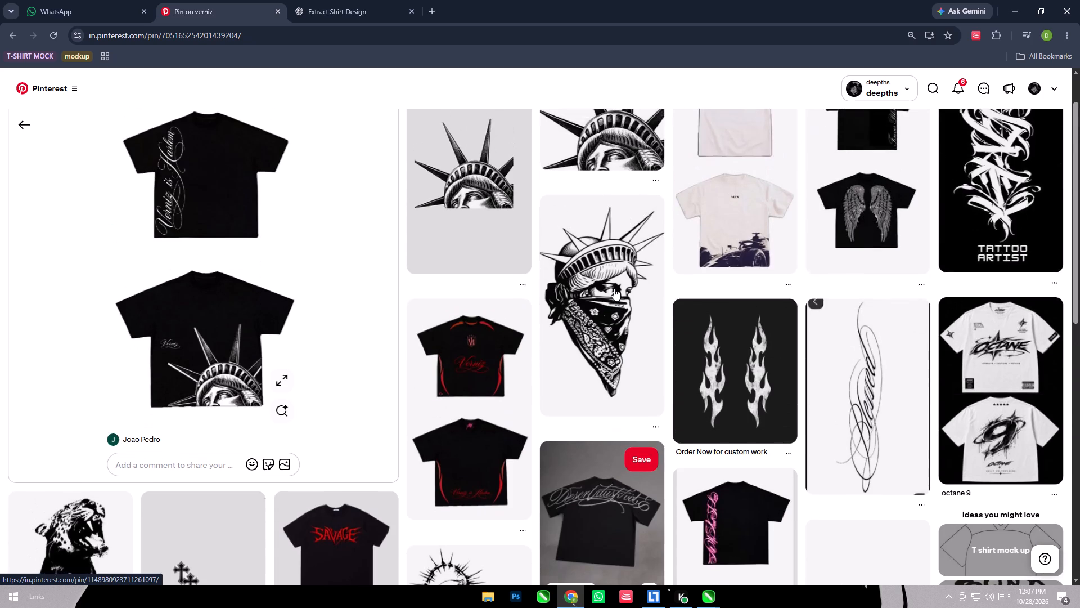
scroll(614, 288, down, 9)
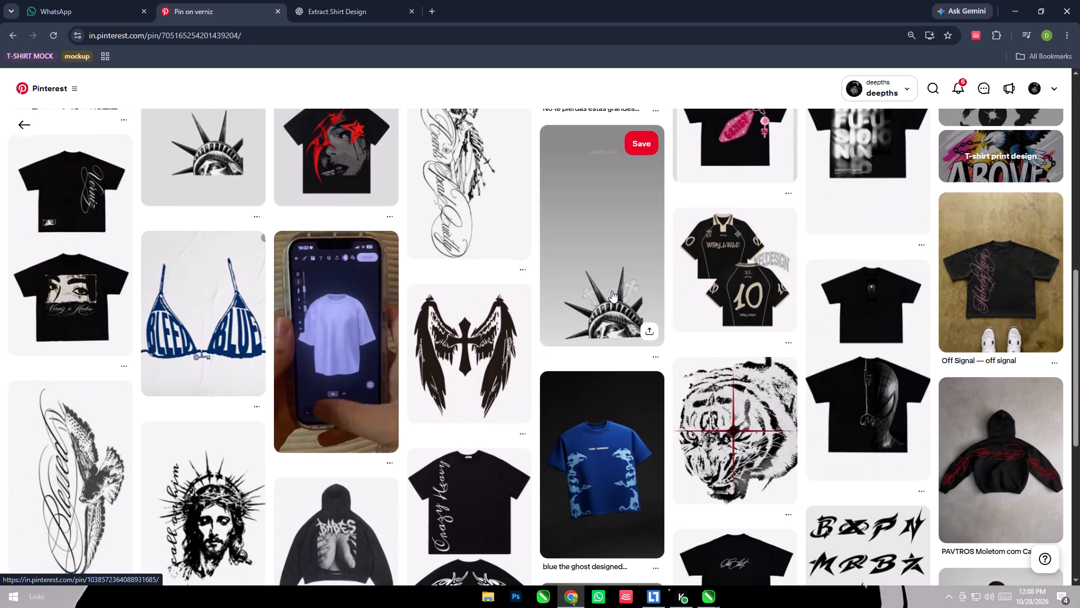
scroll(611, 290, down, 10)
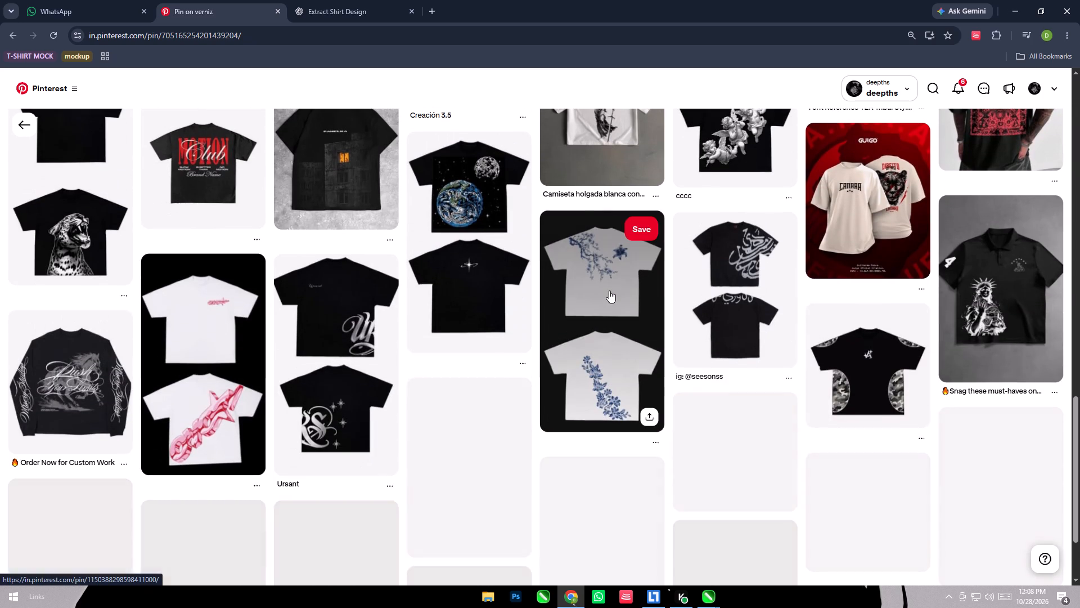
scroll(609, 290, down, 11)
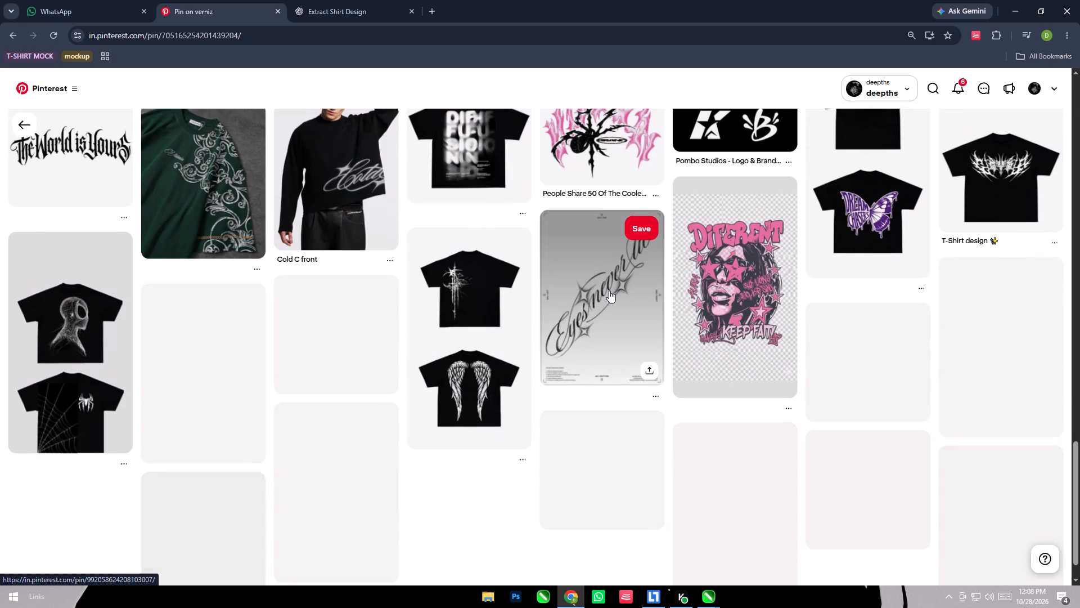
scroll(609, 290, down, 5)
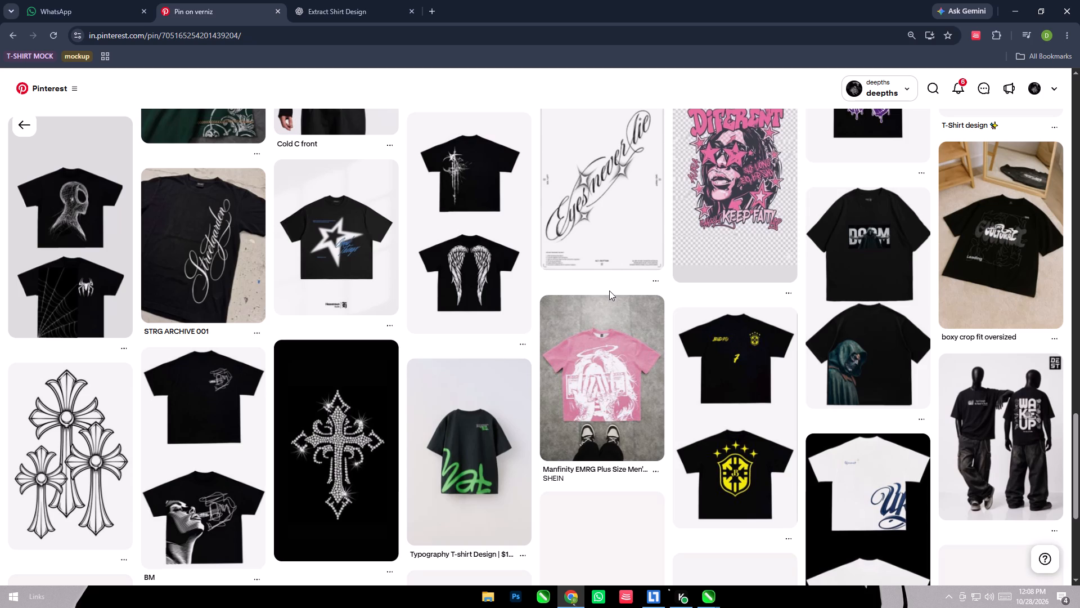
scroll(609, 290, down, 5)
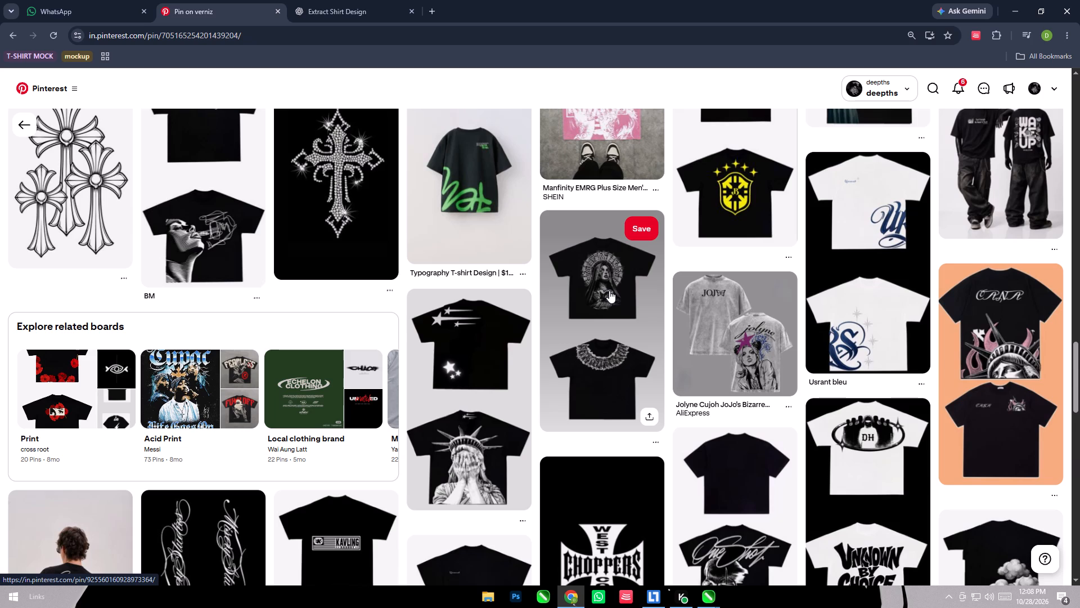
click(496, 457)
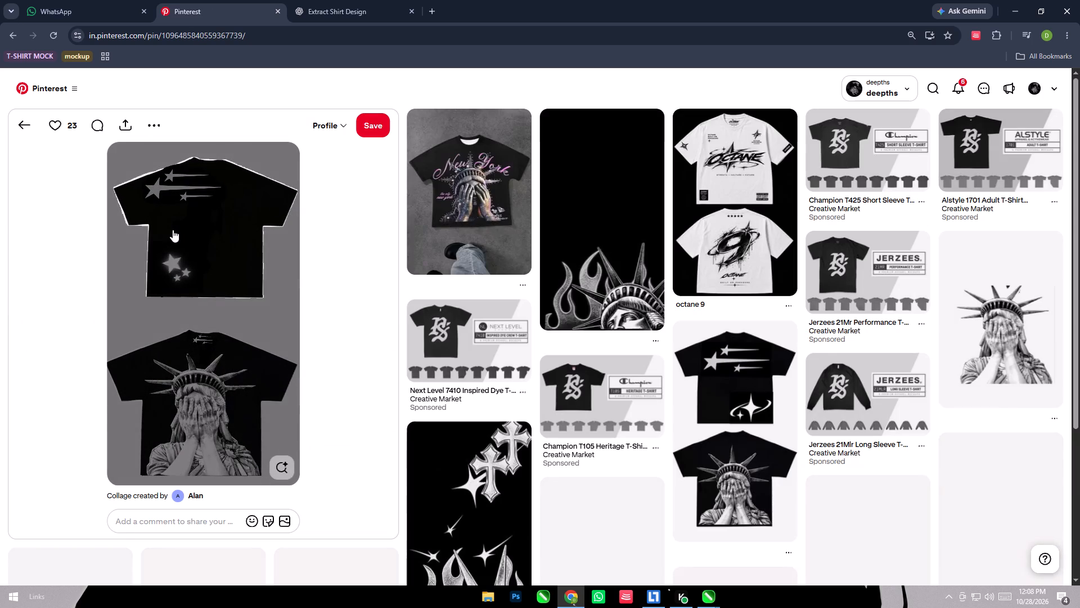
Look through the pins related to the star and Statue of Liberty shirts and open the green "The Tristan sticker" pin.
scroll(622, 356, down, 5)
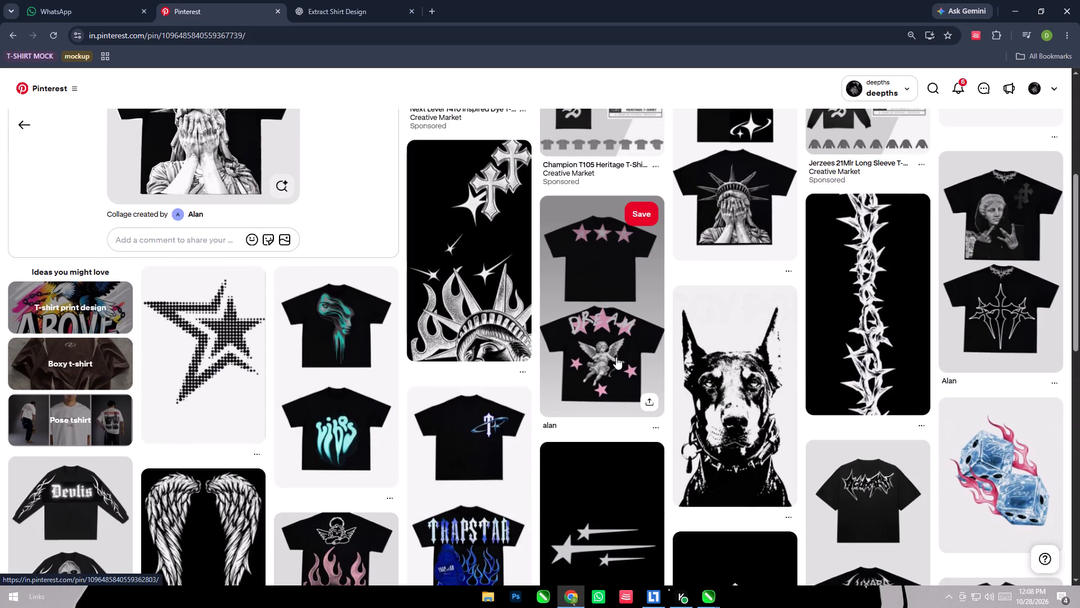
scroll(616, 357, down, 7)
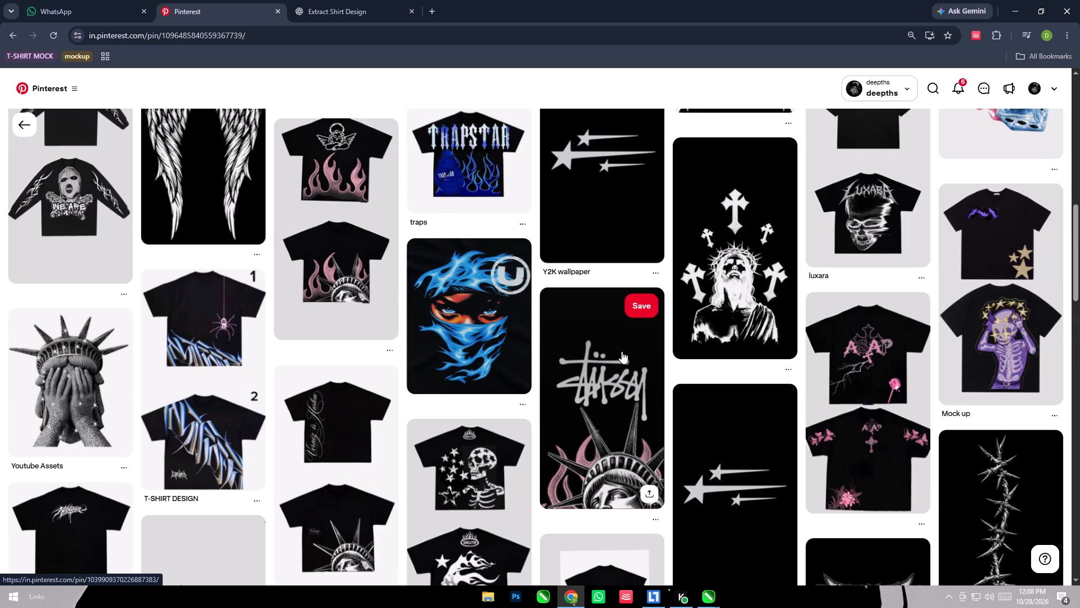
scroll(622, 351, down, 4)
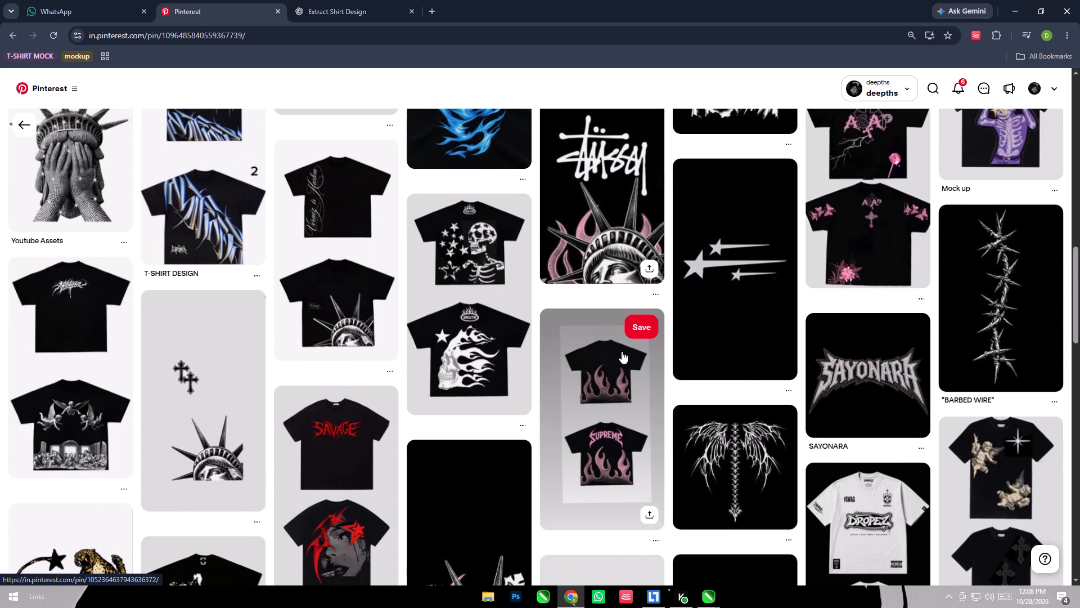
scroll(622, 351, down, 3)
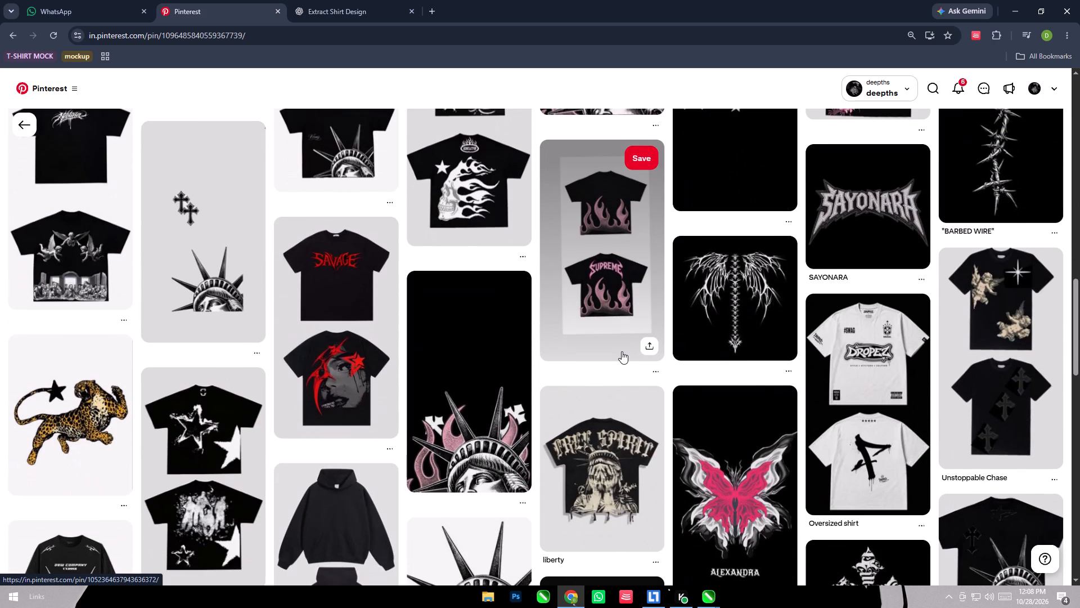
scroll(622, 351, down, 4)
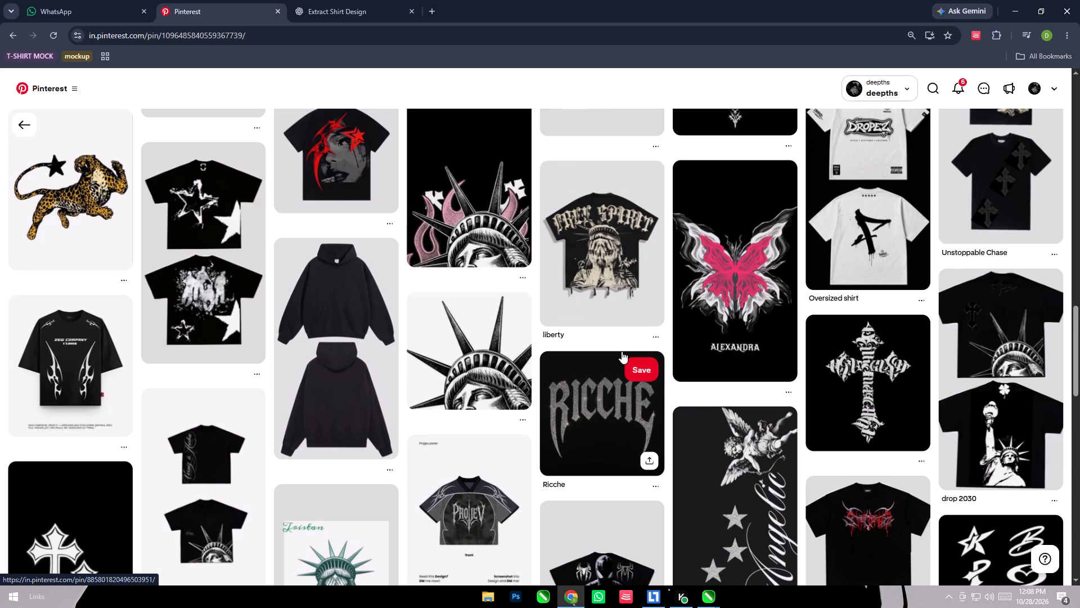
scroll(622, 351, down, 3)
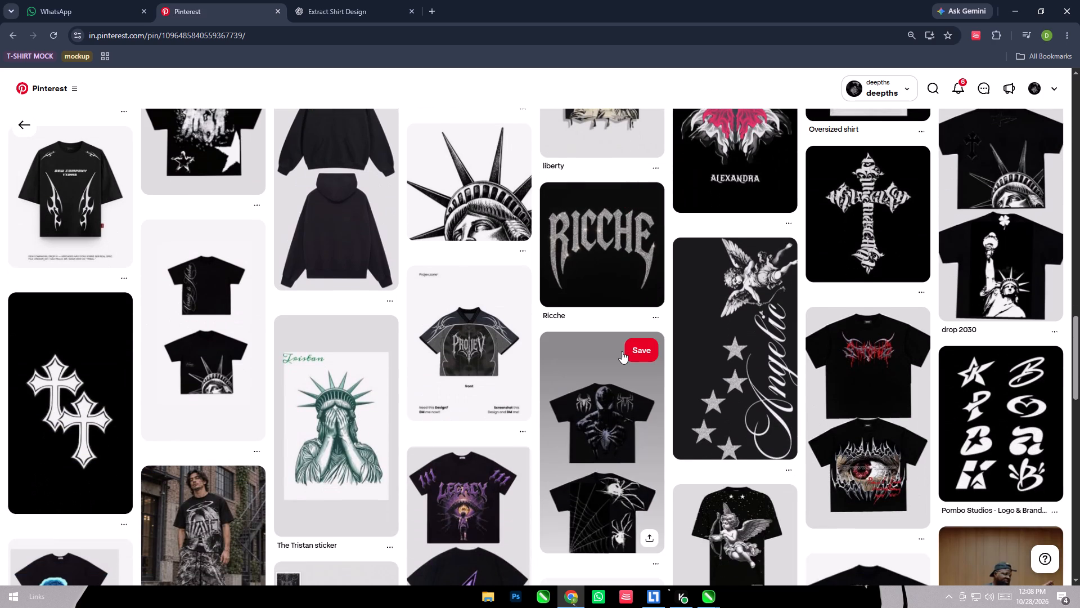
click(336, 442)
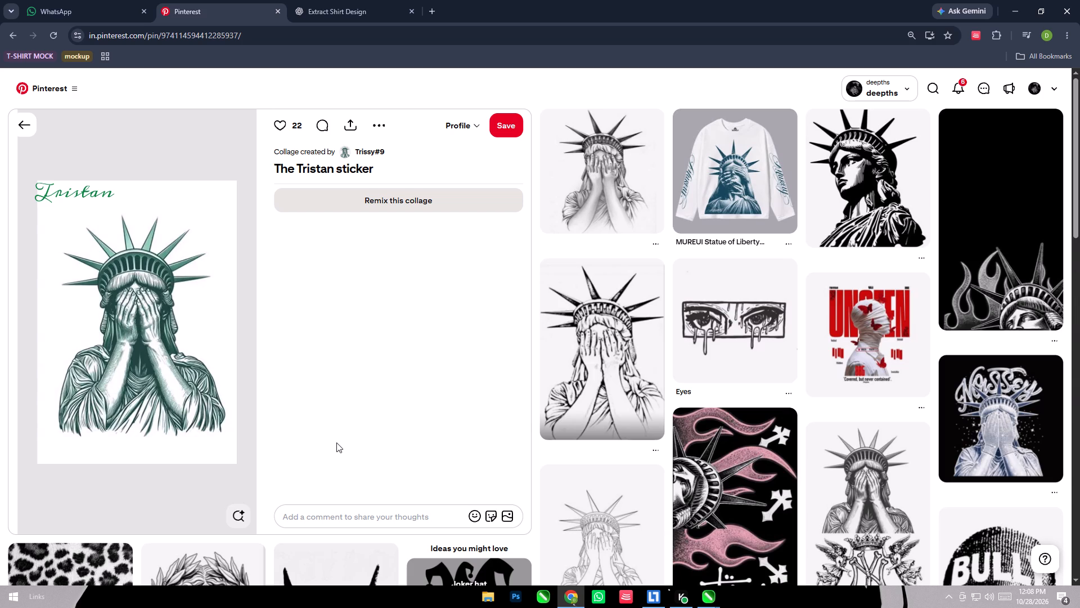
Look through the pins related to the Tristan sticker for other Statue of Liberty artwork.
scroll(336, 442, down, 4)
scroll(336, 442, up, 3)
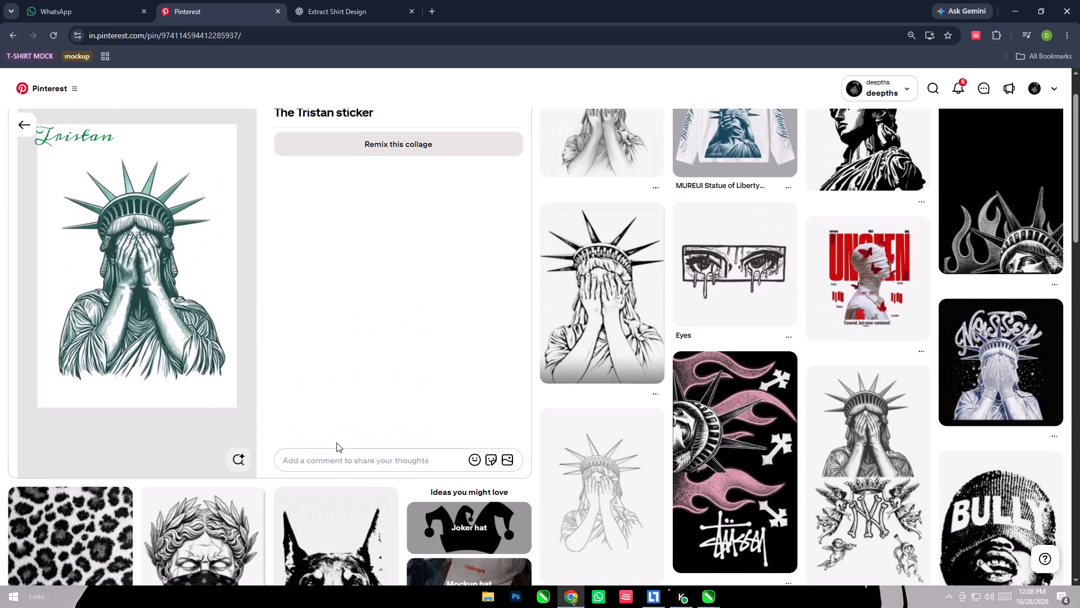
scroll(148, 326, down, 5)
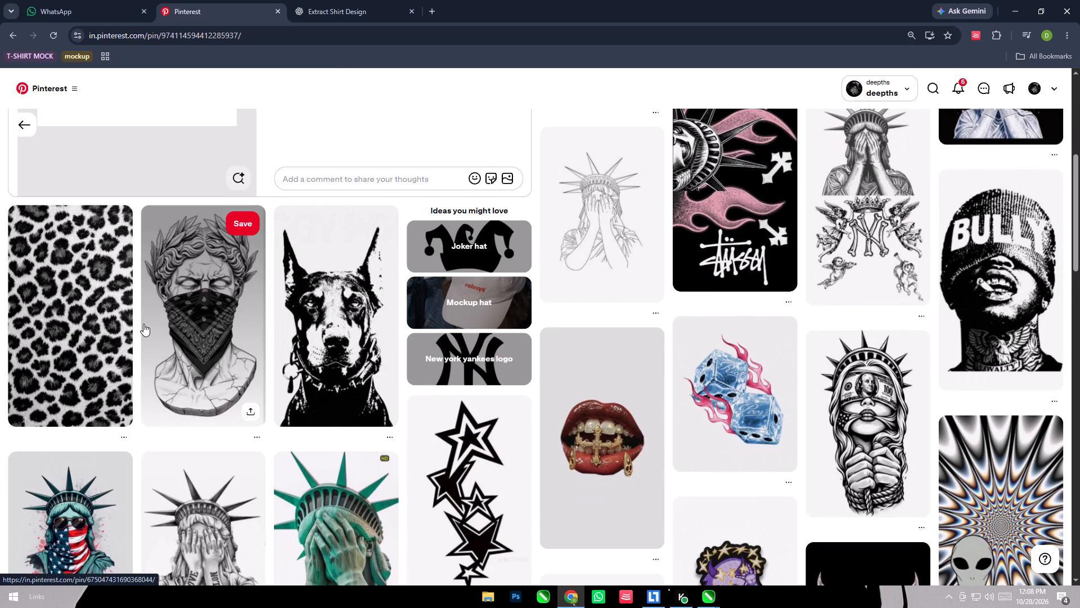
scroll(143, 324, down, 7)
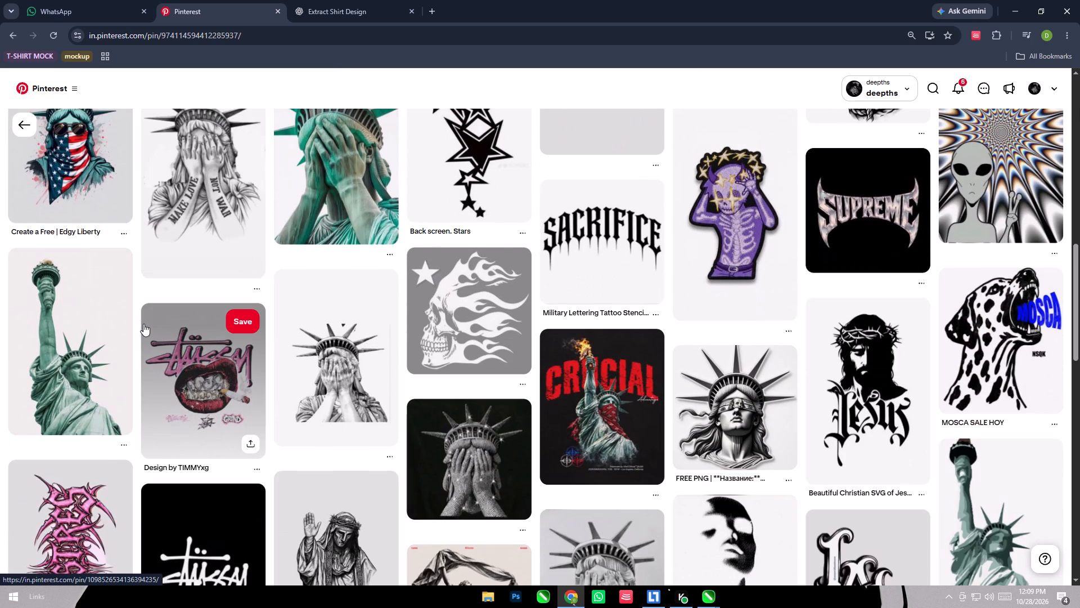
scroll(143, 324, down, 1)
scroll(143, 324, up, 17)
click(143, 324)
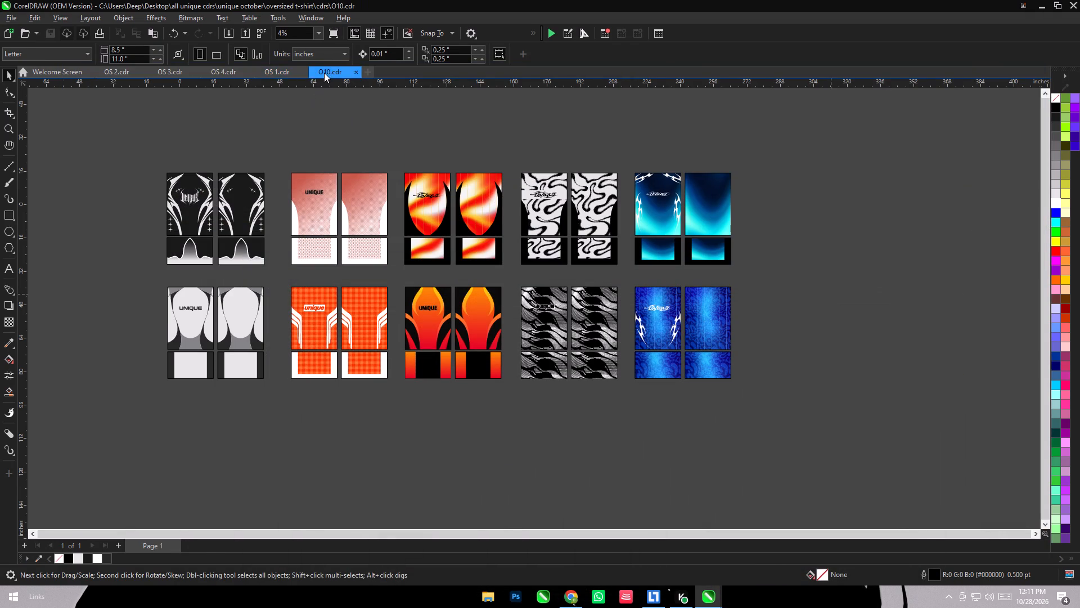
click(211, 73)
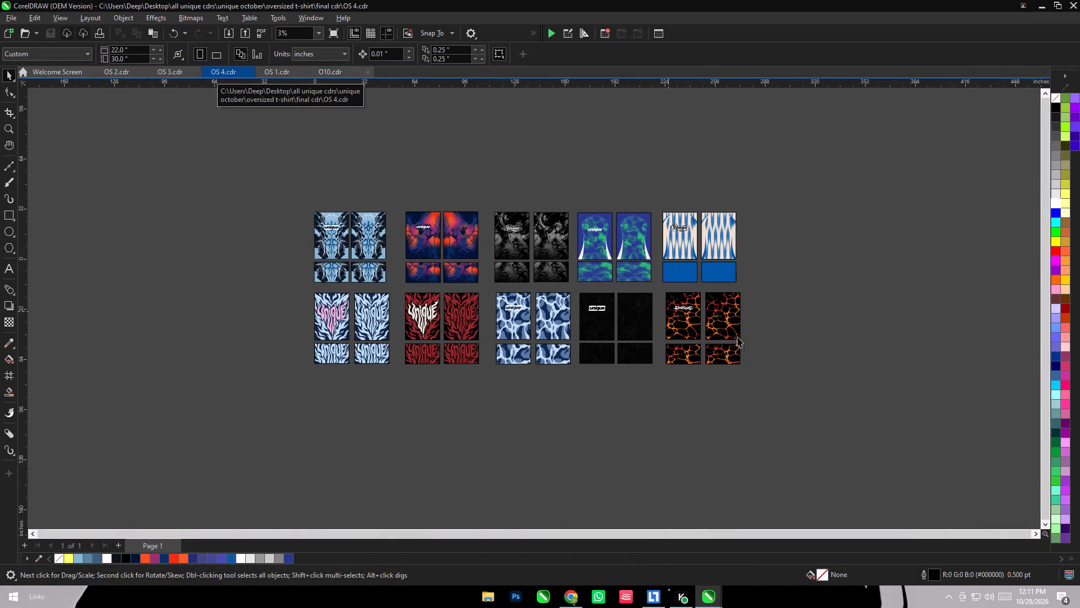
right_click(905, 346)
click(938, 448)
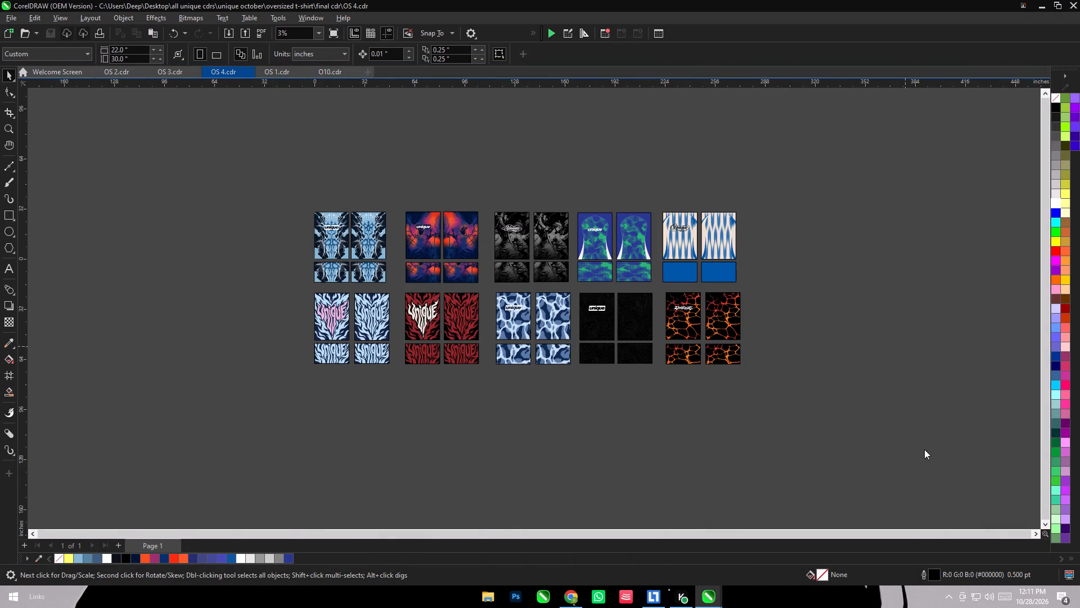
drag(517, 309, 833, 325)
Outline-trace the "unique" logo bitmap with the Clipart image type and the traced objects grouped by color.
scroll(833, 325, up, 4)
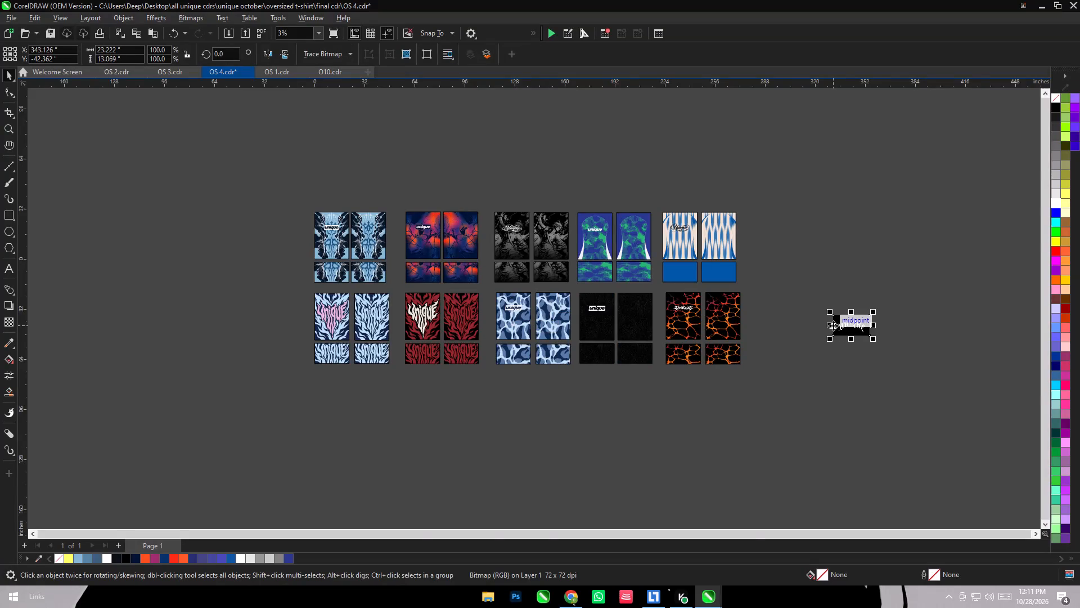
scroll(833, 325, up, 13)
click(343, 51)
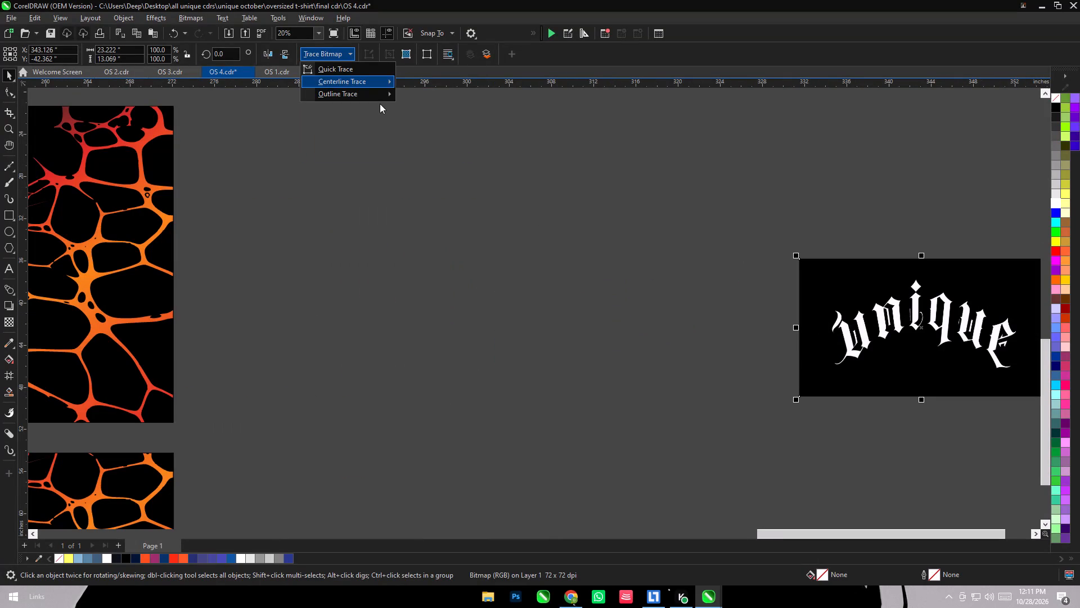
click(374, 96)
click(452, 132)
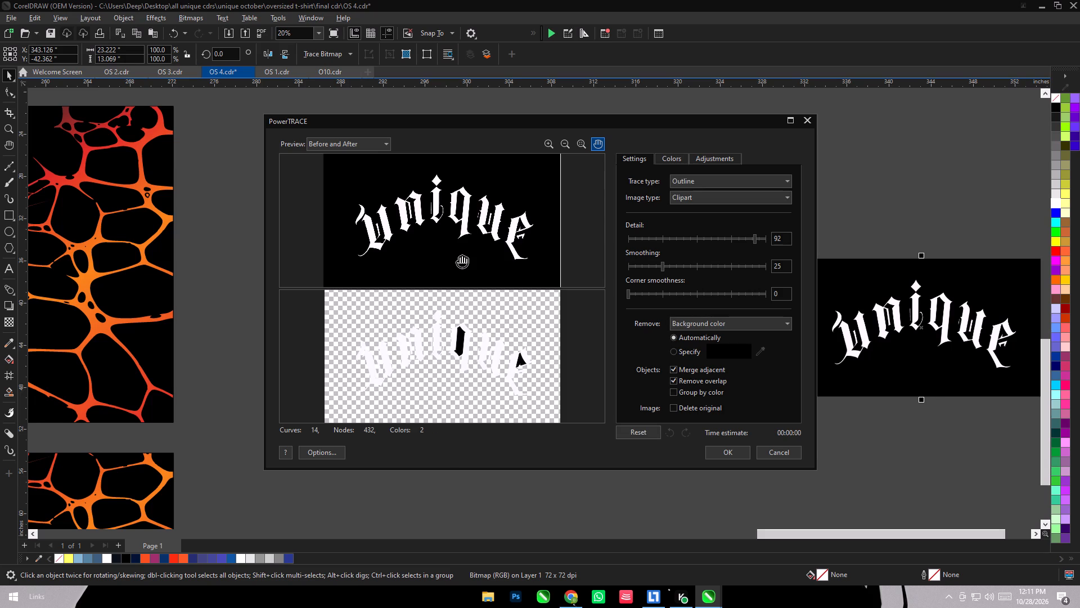
click(696, 391)
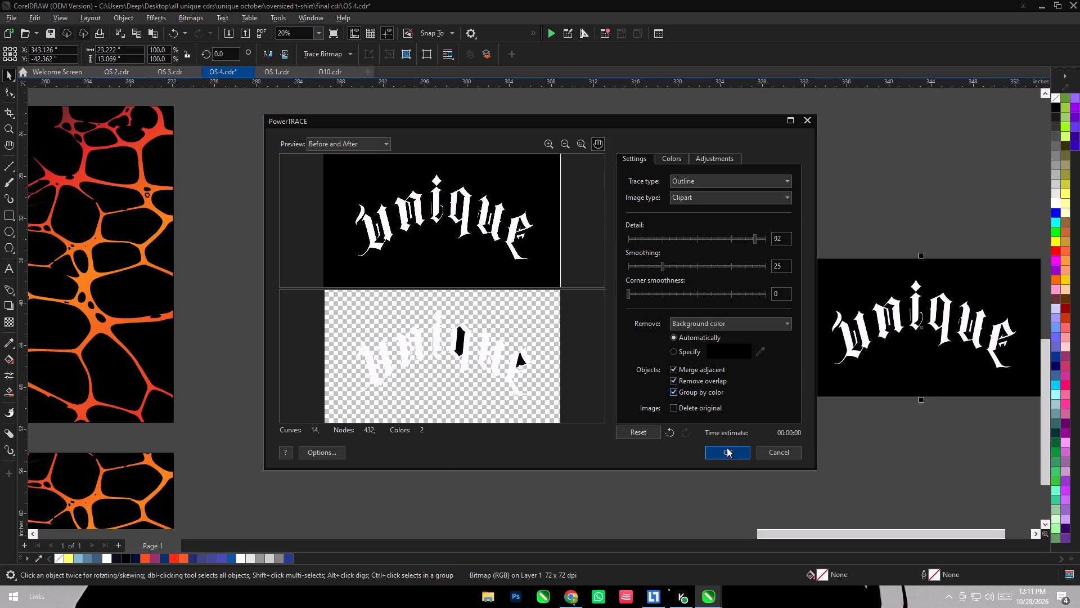
click(732, 453)
Move the traced "unique" lettering off its source image and delete the original black bitmap.
drag(926, 314, 900, 309)
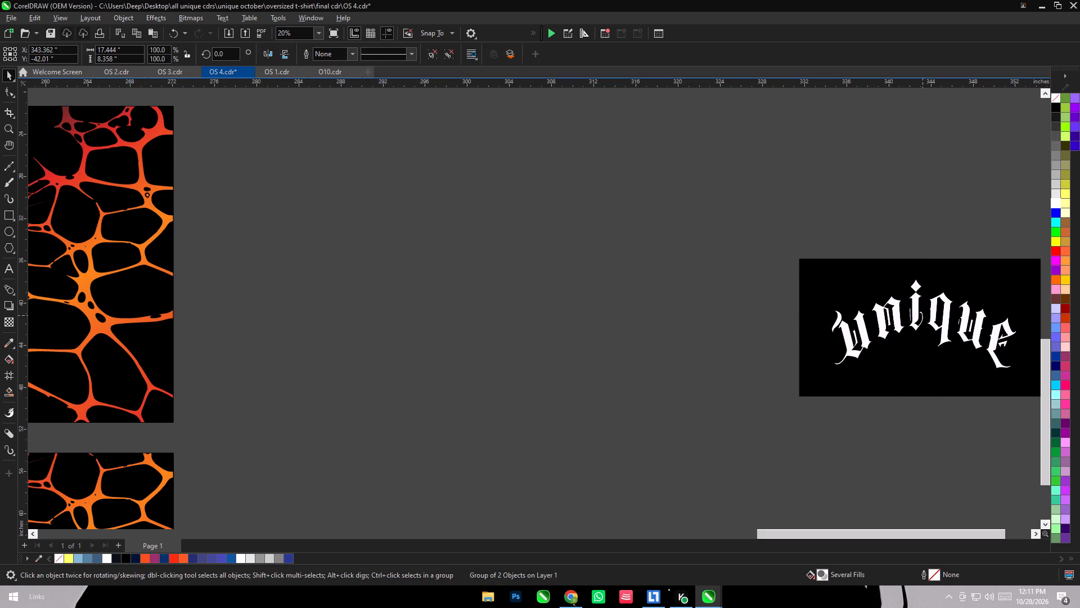
drag(900, 309, 617, 296)
click(917, 360)
key(Delete)
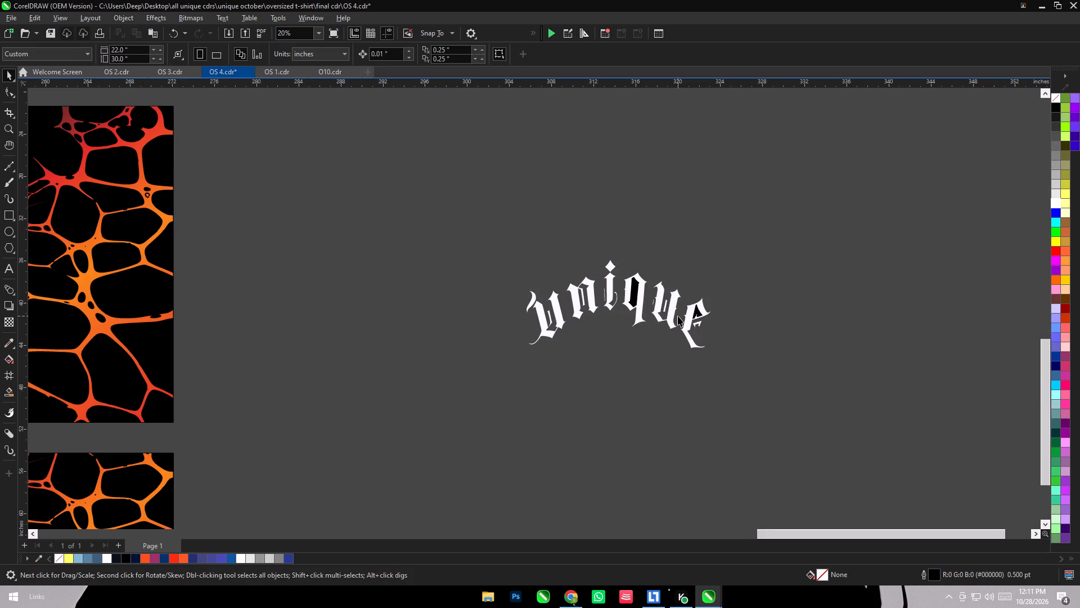
Ungroup the traced logo and delete the black shapes filling the openings of the letters.
click(678, 316)
click(687, 316)
key(ctrl+u)
click(784, 324)
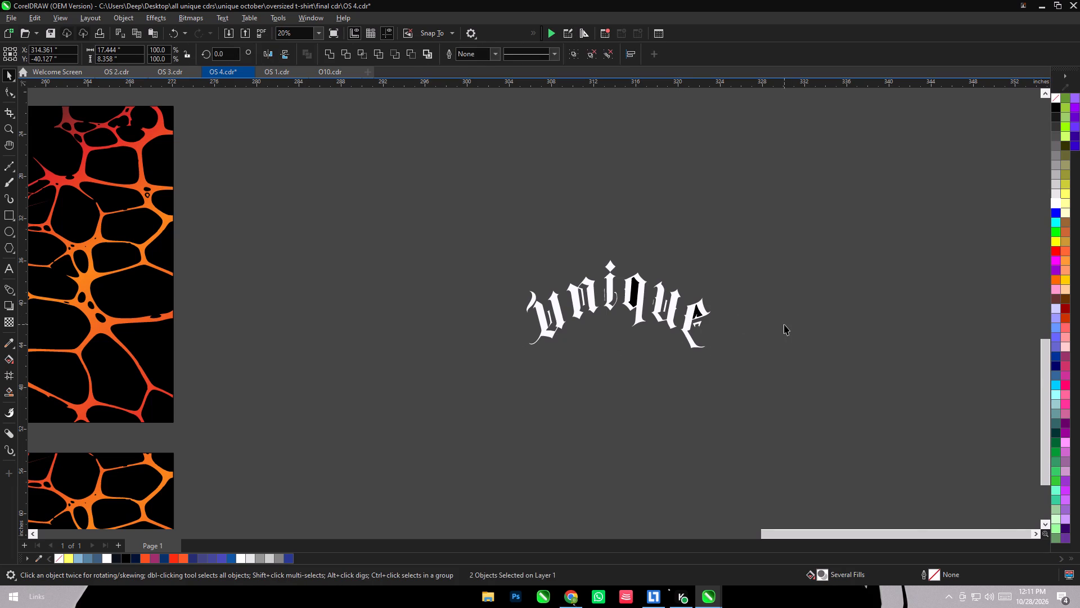
scroll(654, 292, up, 11)
click(627, 287)
key(Delete)
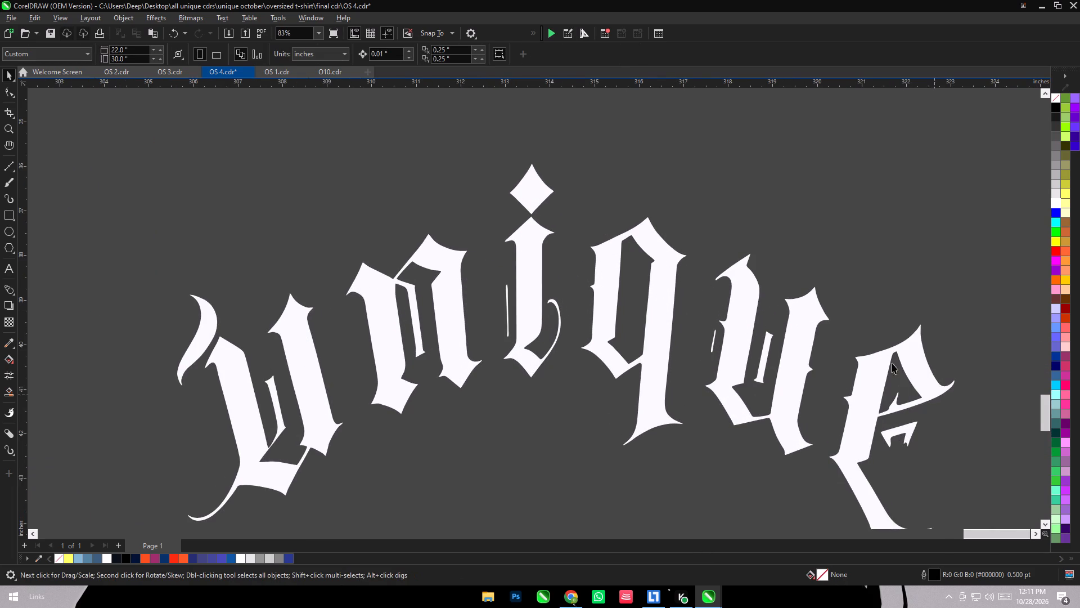
Select all the remaining white letter shapes of the "unique" logo and group them.
scroll(796, 287, down, 11)
drag(924, 221, 561, 384)
scroll(685, 287, down, 6)
key(ctrl+g)
Place the "unique" logo on the upper part of the black wavy-line shirt's back panel and scale it to about 13.2 inches wide.
scroll(737, 289, down, 4)
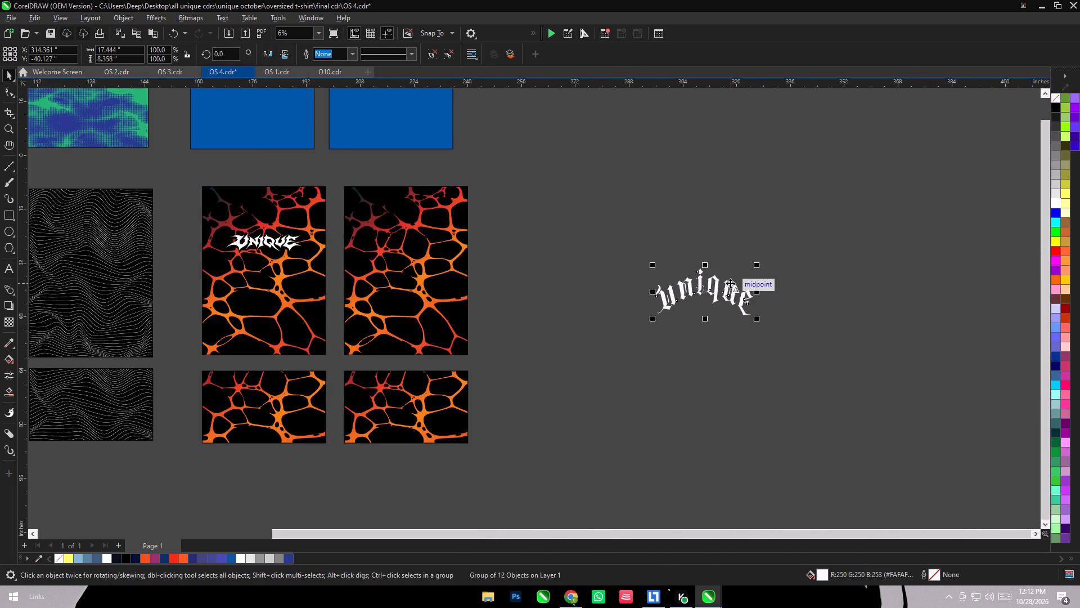
drag(730, 283, 363, 253)
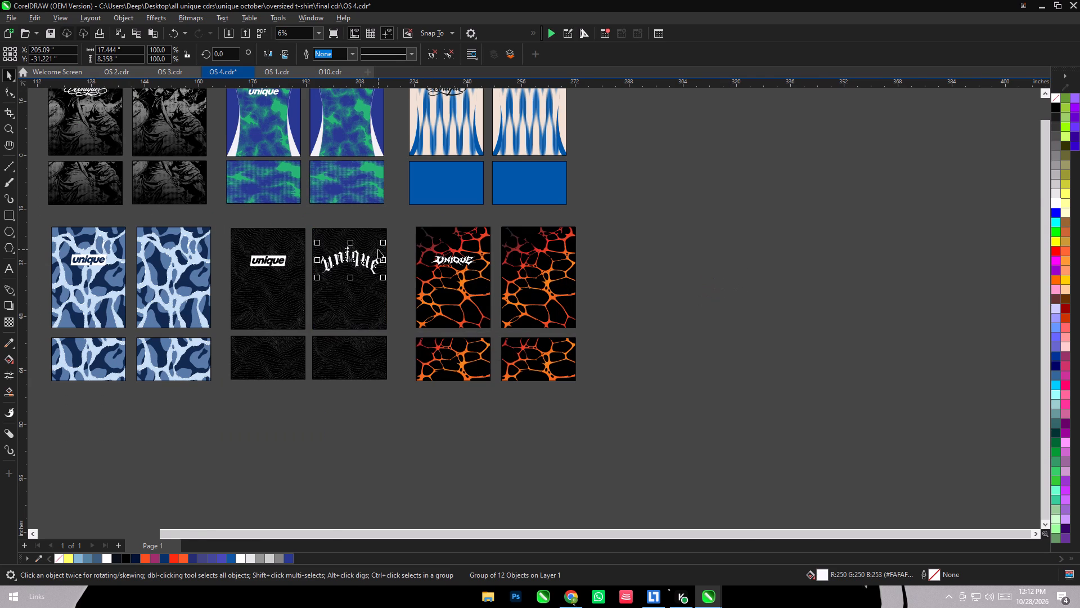
scroll(378, 249, up, 14)
scroll(379, 250, down, 4)
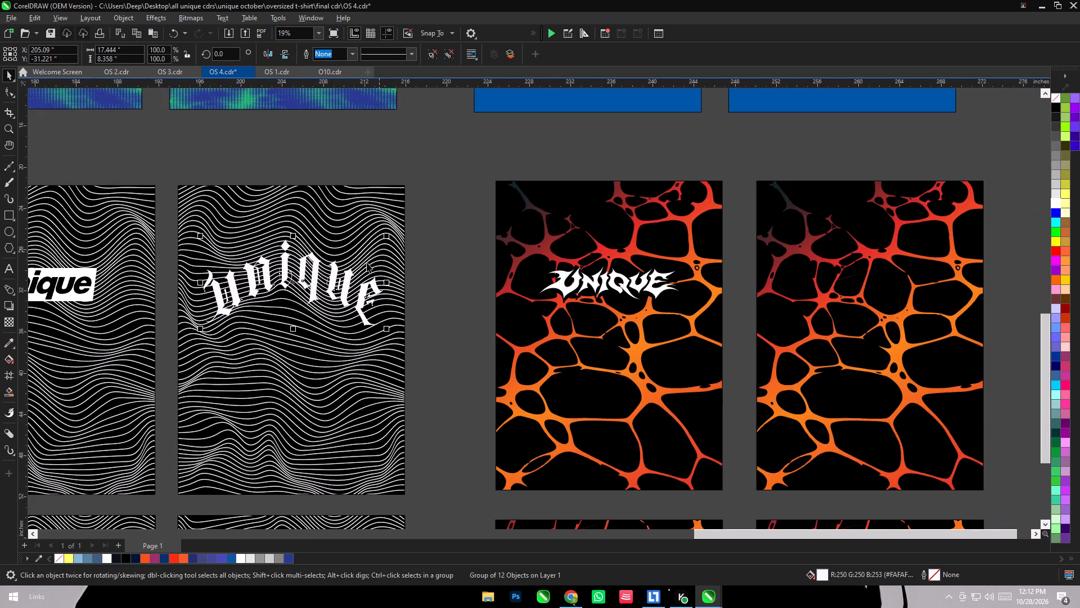
scroll(289, 277, up, 5)
drag(479, 378, 431, 334)
drag(317, 265, 320, 265)
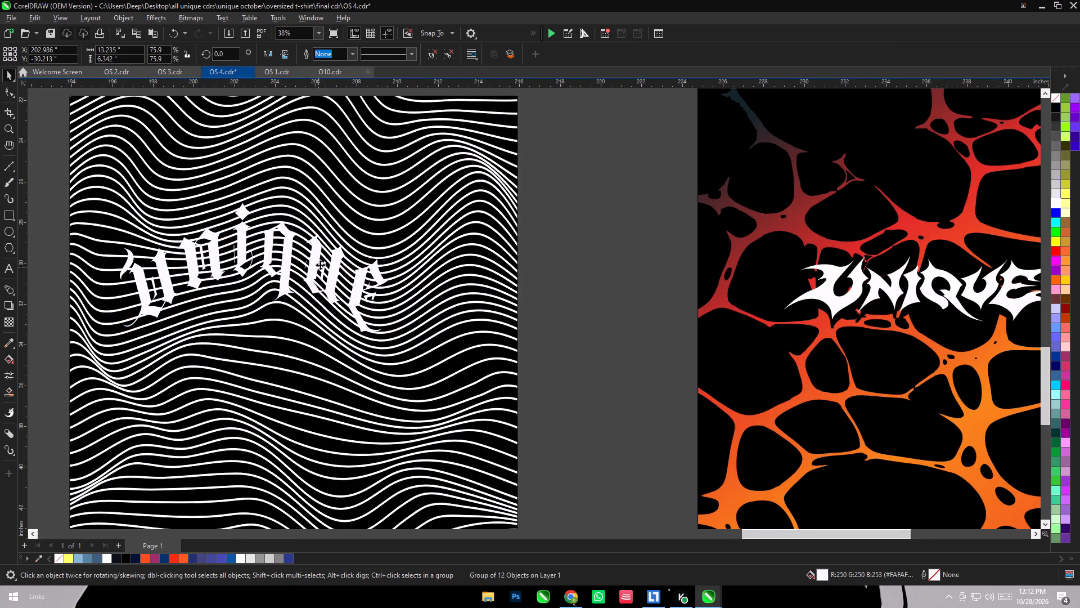
drag(320, 265, 345, 265)
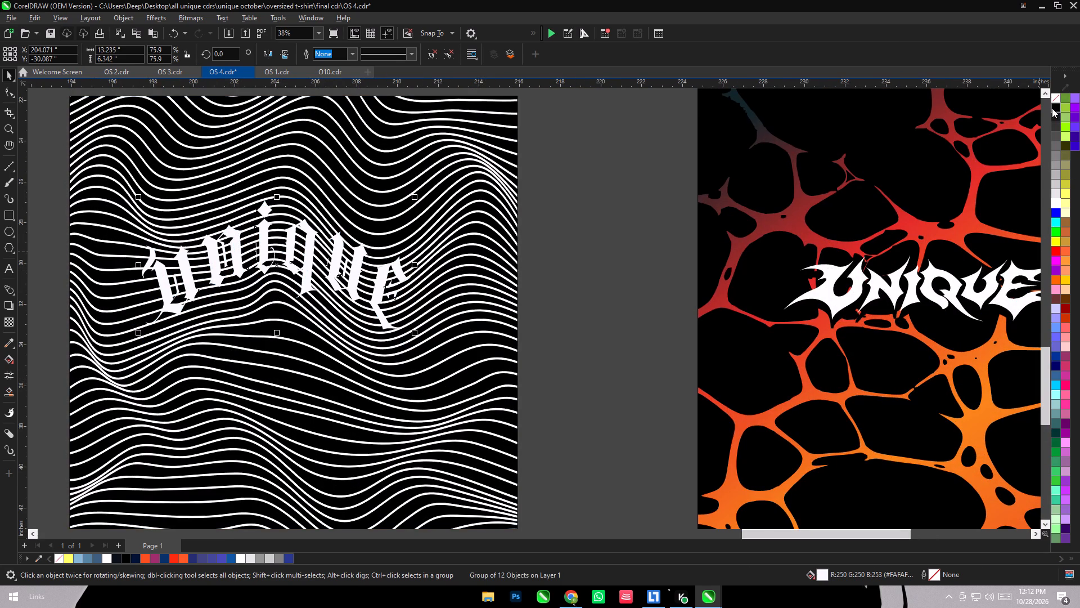
Give the "unique" logo a black 10 pt outline placed behind its fill.
right_click(1052, 108)
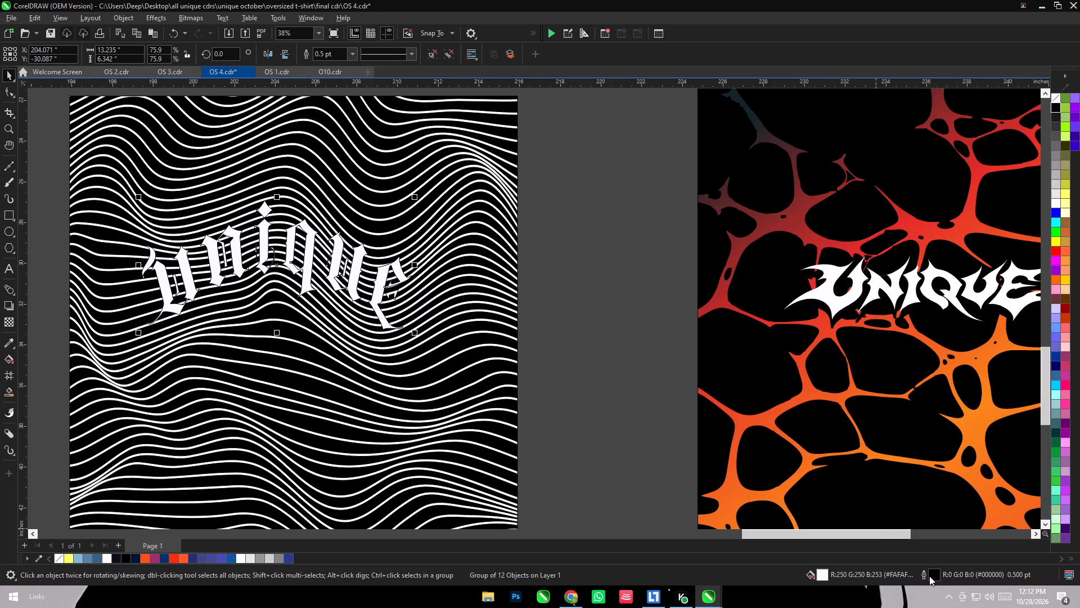
double_click(929, 576)
click(470, 223)
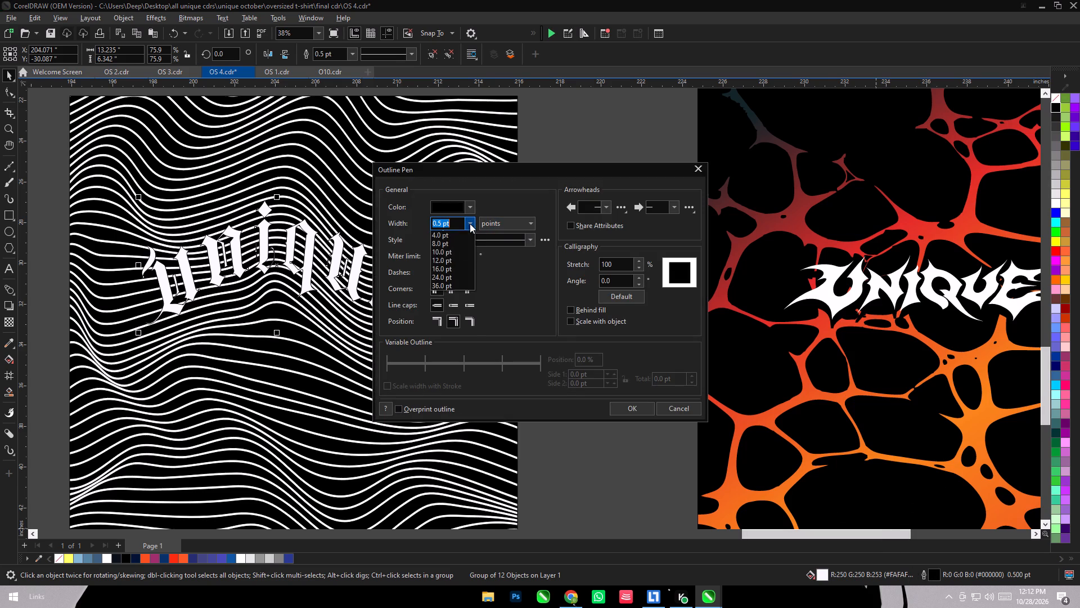
click(460, 307)
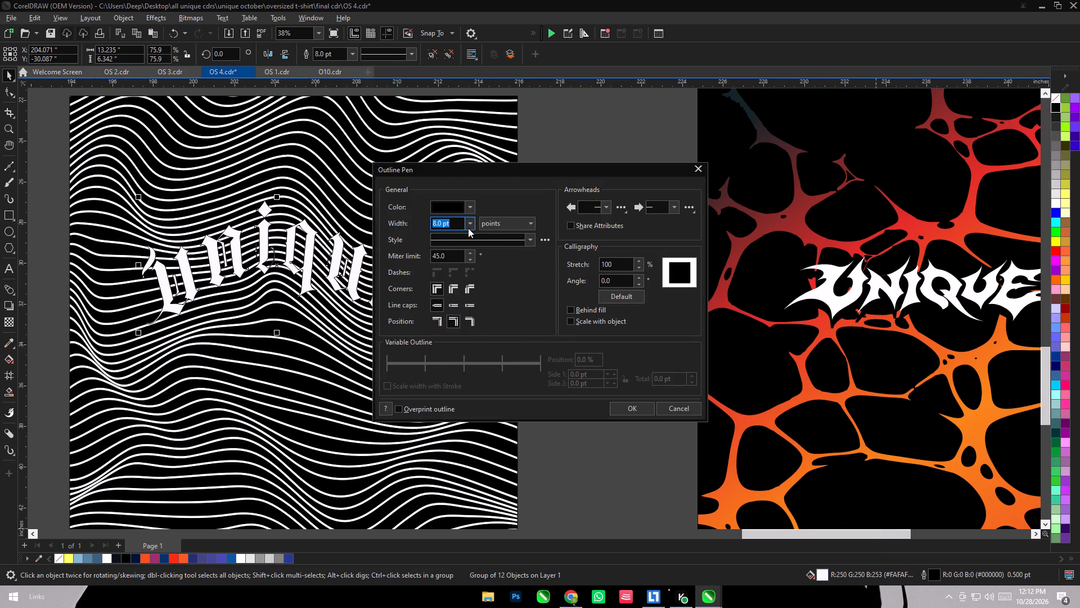
click(468, 227)
click(456, 339)
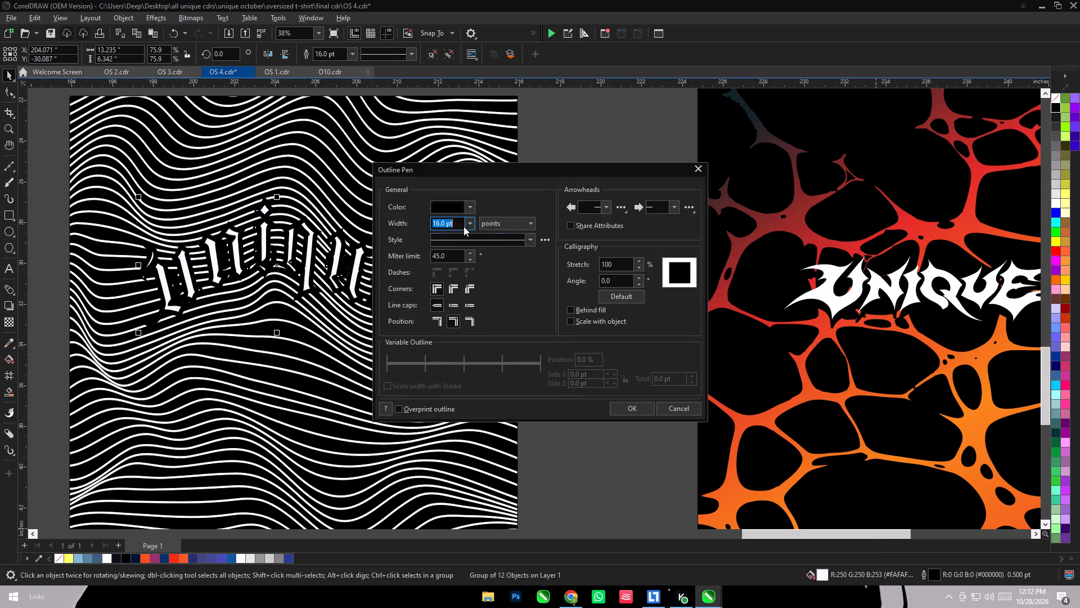
click(574, 311)
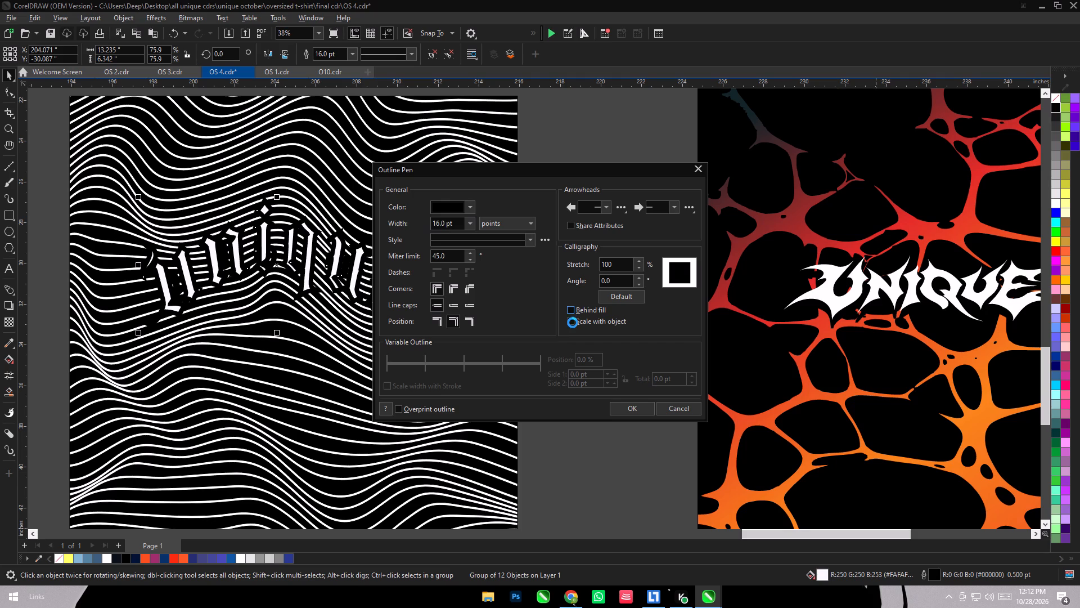
click(468, 222)
click(465, 318)
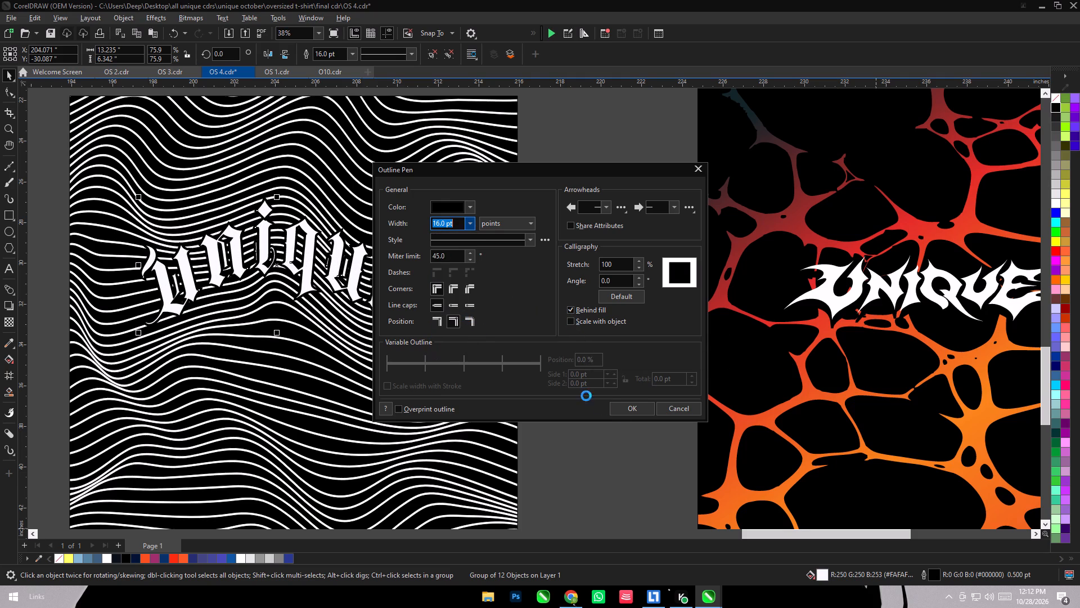
click(630, 409)
click(630, 339)
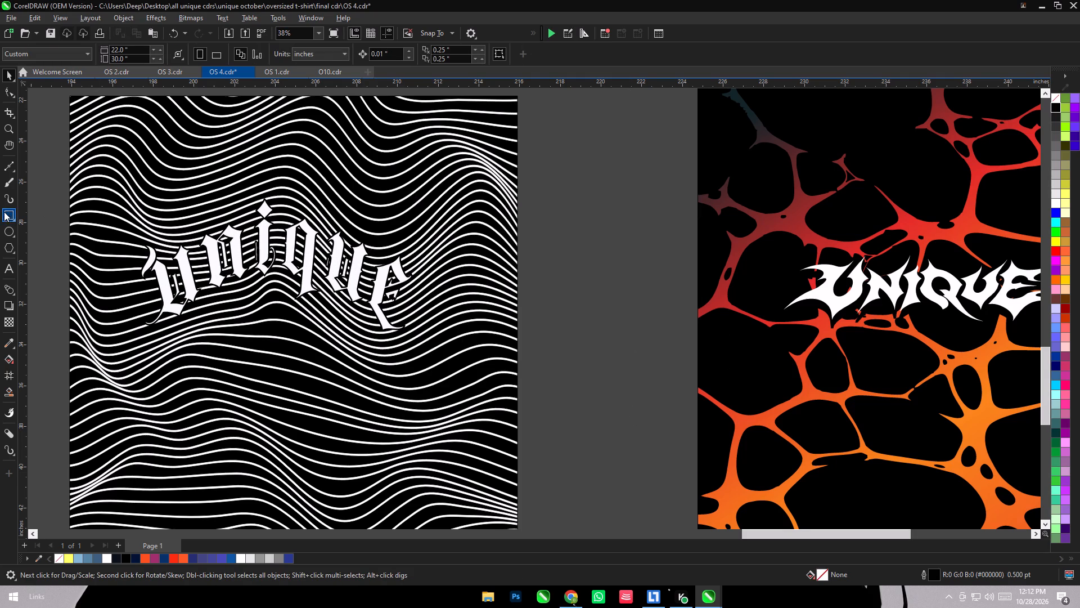
Draw a rectangle about 22 by 2.2 inches across the back panel over the logo's upper part and fill it black.
click(7, 213)
drag(69, 214, 511, 267)
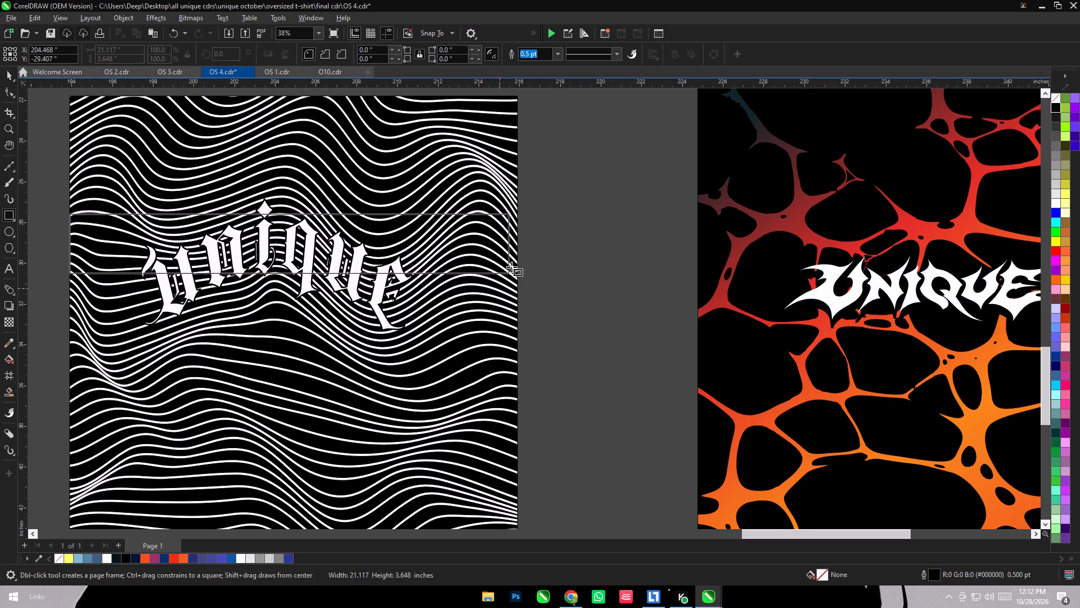
drag(511, 267, 519, 258)
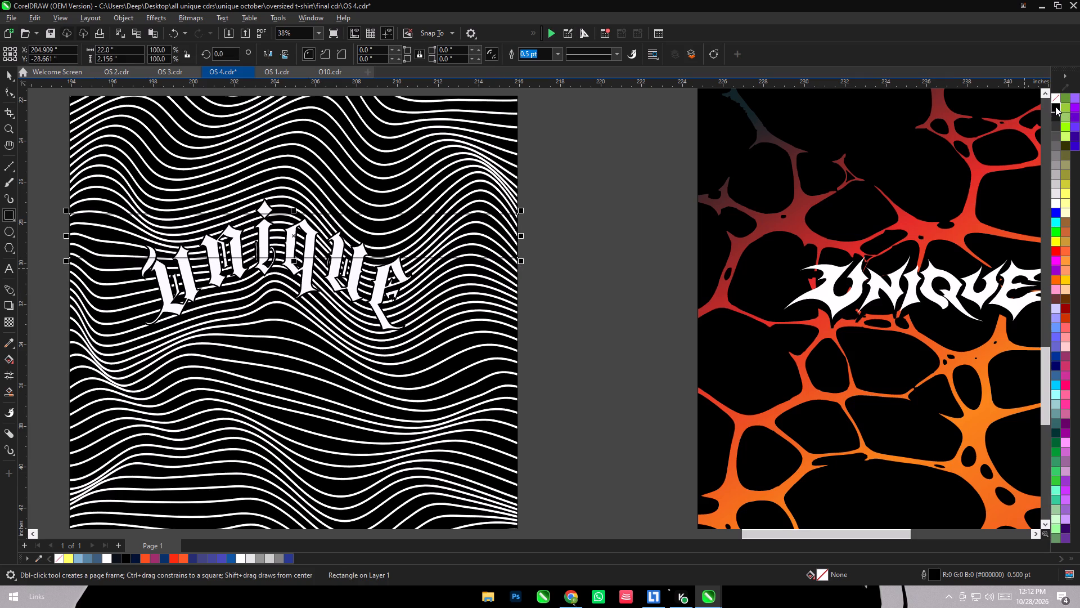
click(1055, 106)
click(11, 74)
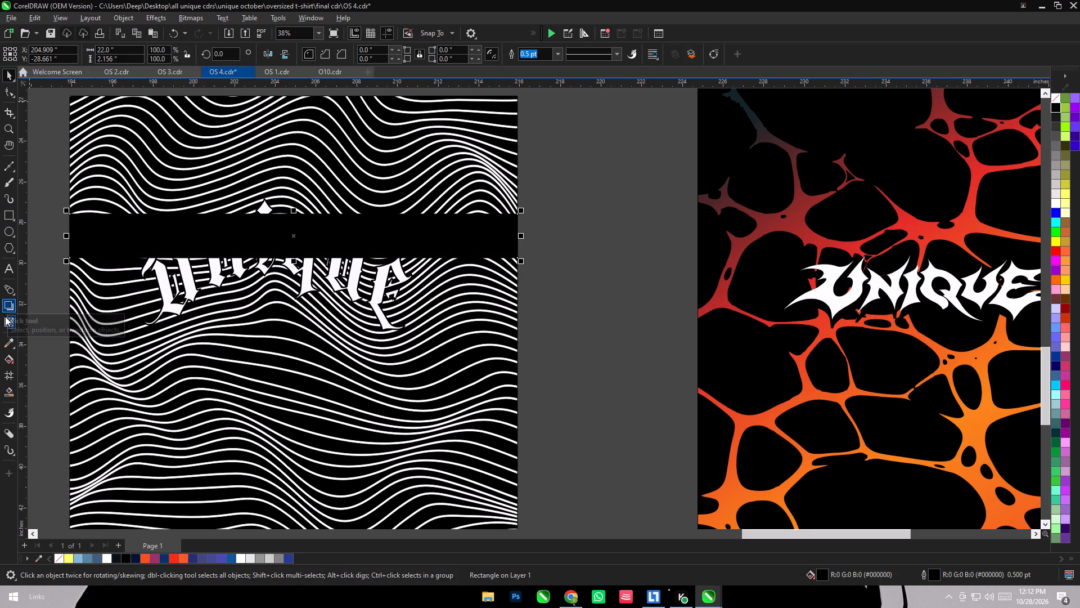
Apply a vertical linear transparency fade to the black strip and flip it vertically so it darkens toward its lower edge.
click(5, 318)
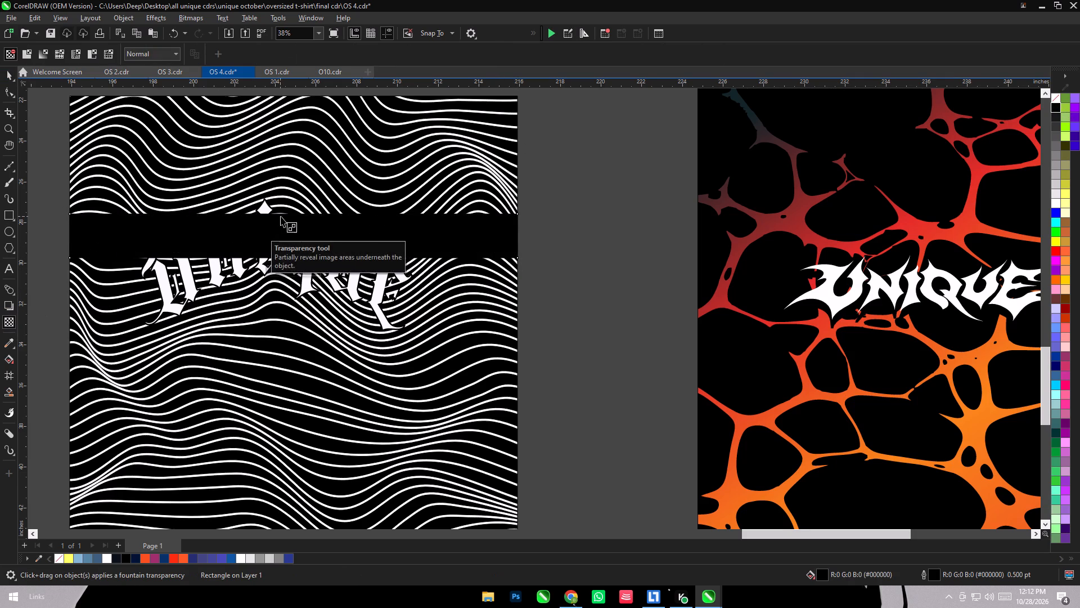
drag(281, 216, 280, 254)
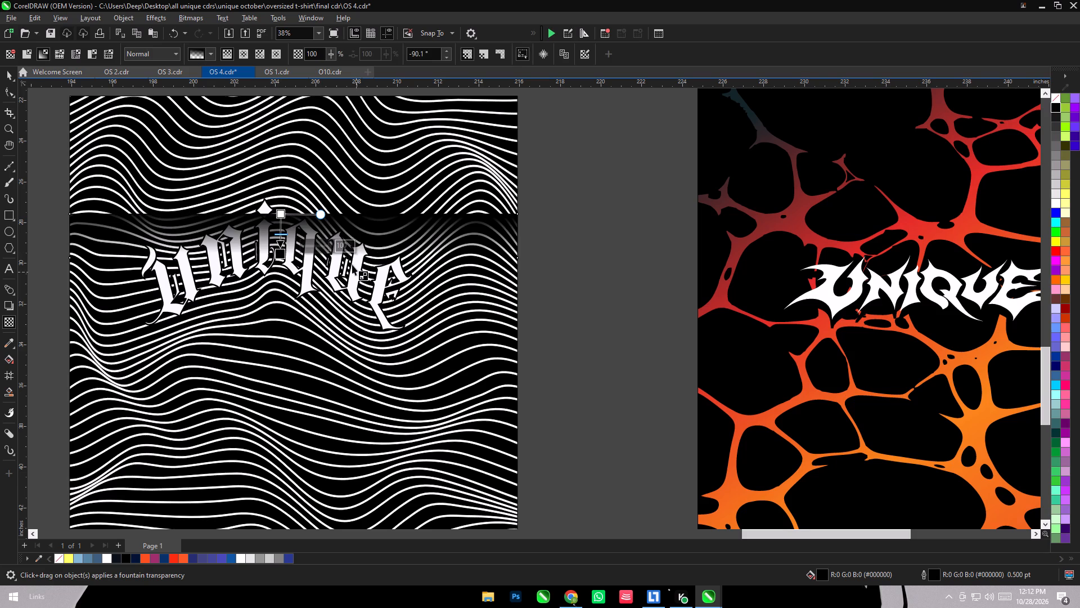
click(7, 71)
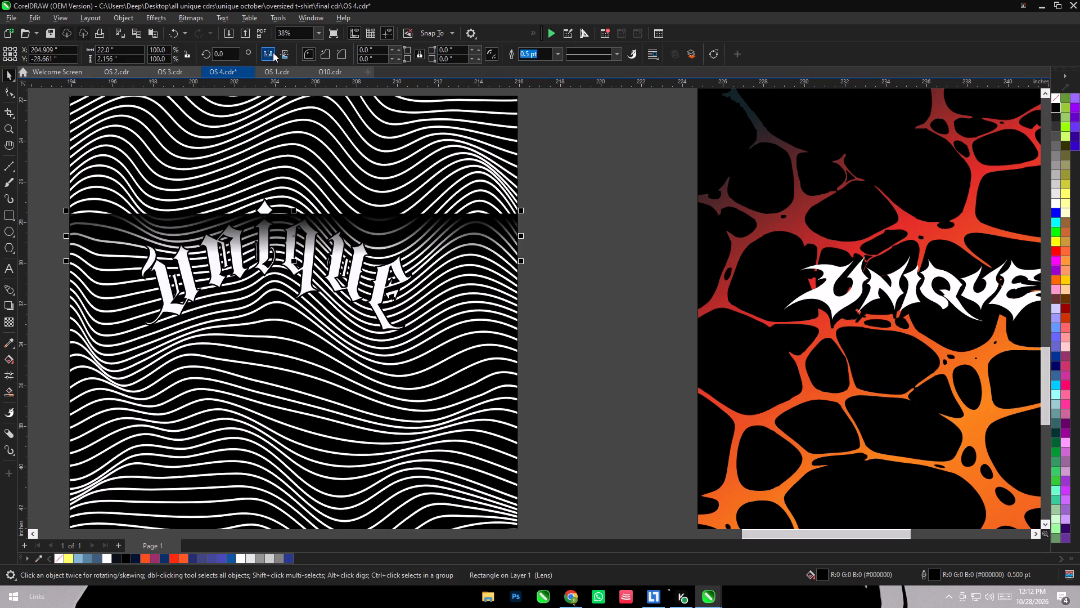
click(279, 52)
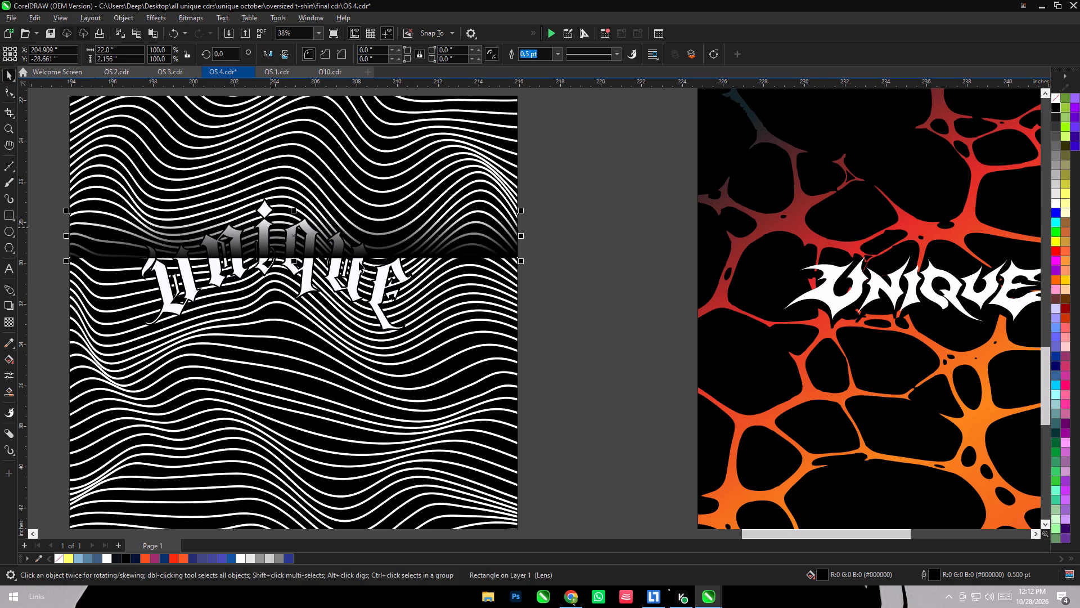
Create a vertically mirrored copy of the faded black strip directly below the original.
ctrl+alt+drag(296, 208, 303, 261)
ctrl+alt+right_click(303, 261)
click(581, 249)
scroll(562, 236, down, 3)
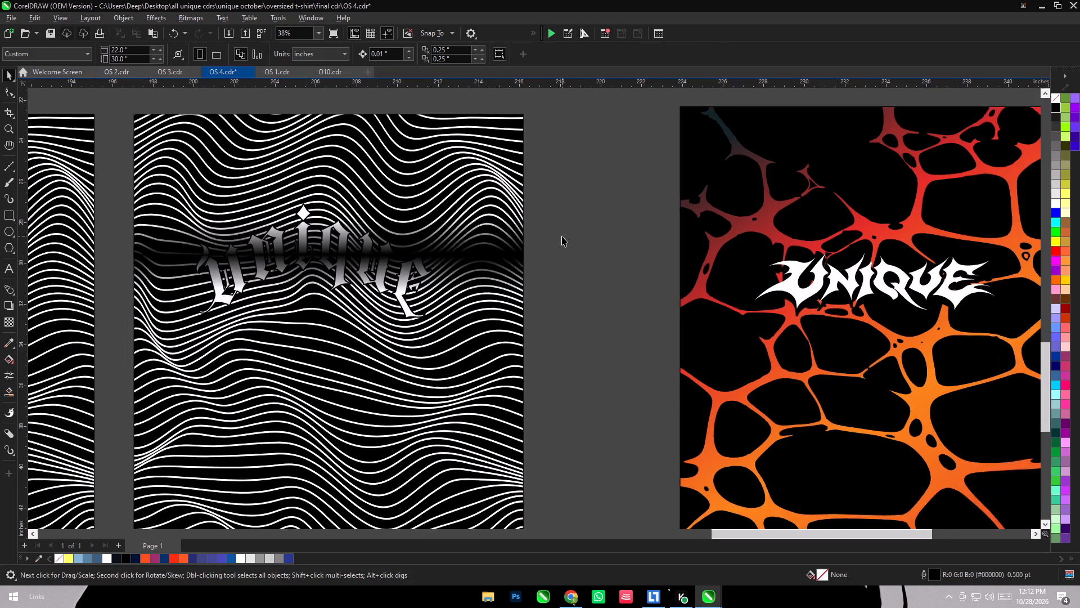
Cut the "unique" logo from the back panel to the clipboard.
drag(222, 214, 569, 279)
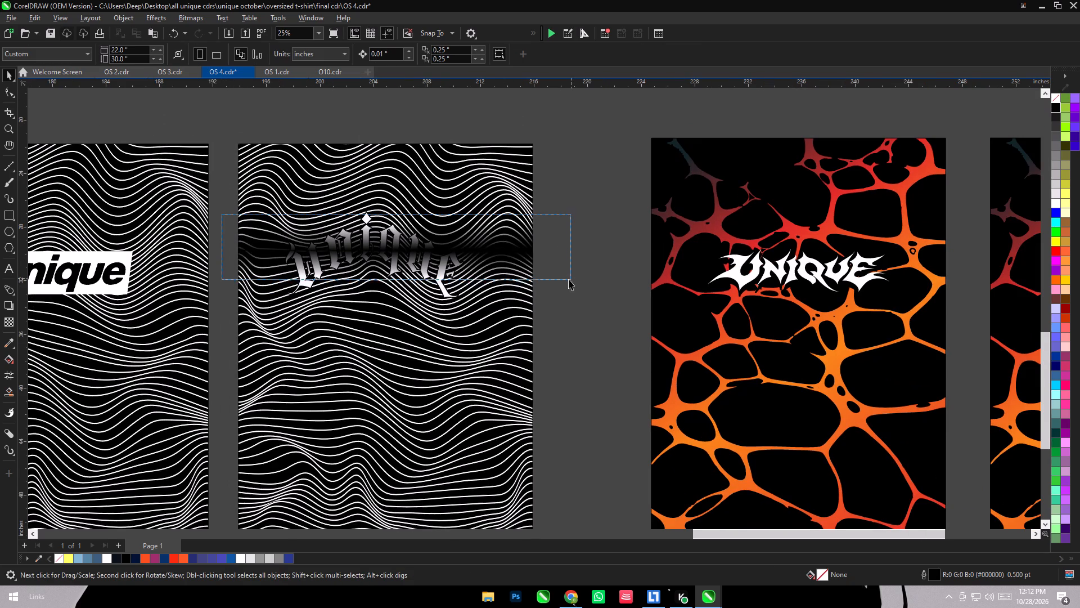
drag(569, 279, 472, 318)
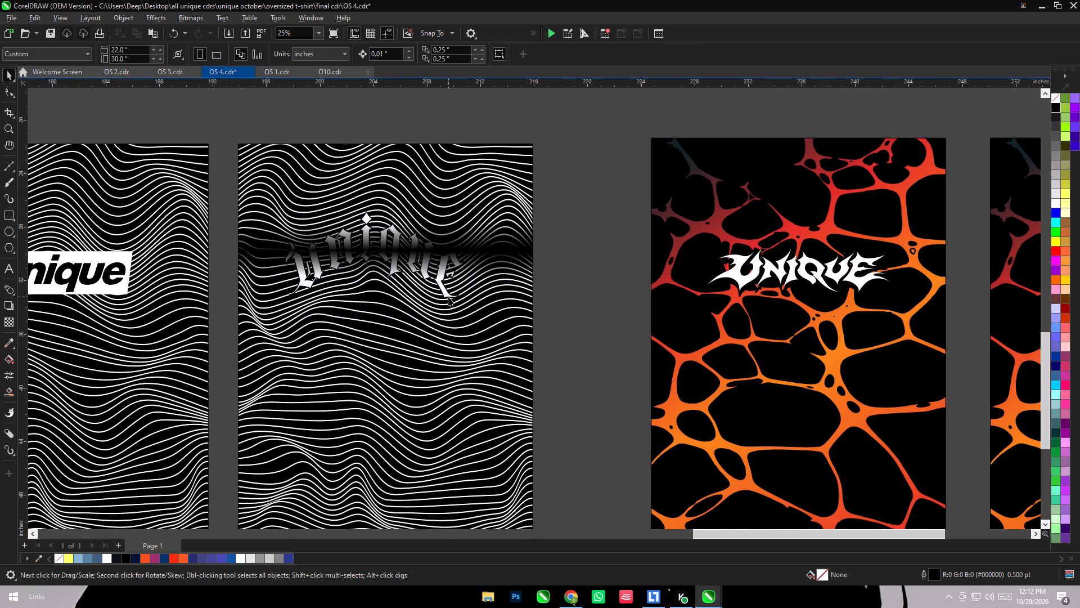
click(448, 297)
key(ctrl+c)
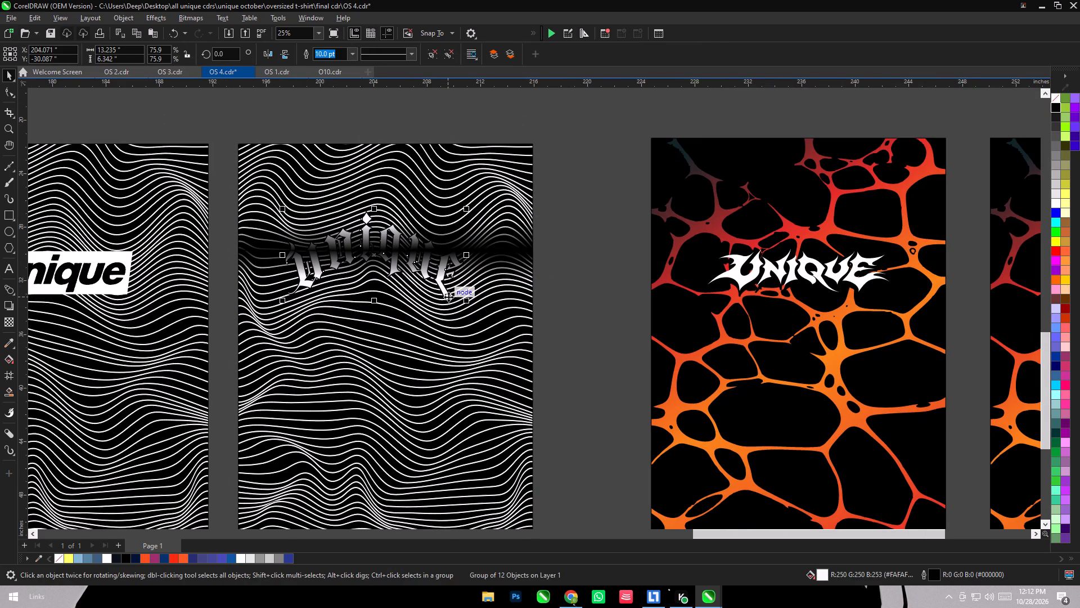
key(Delete)
Stretch both faded strips vertically to about 6.9 inches combined and paste the logo back on top.
drag(579, 203, 169, 318)
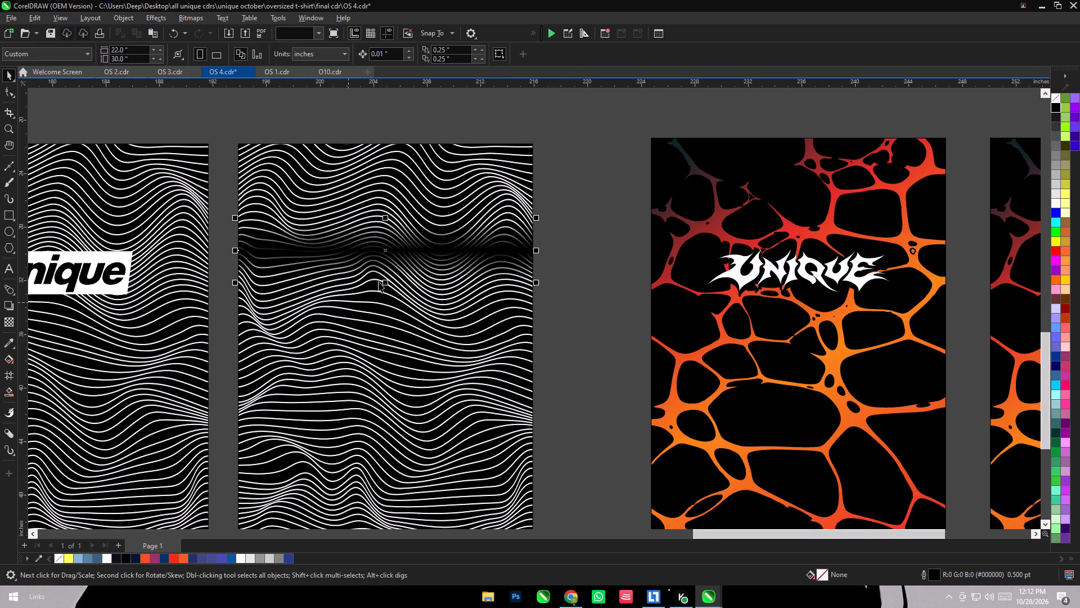
shift+drag(386, 283, 385, 300)
click(557, 265)
key(ctrl+v)
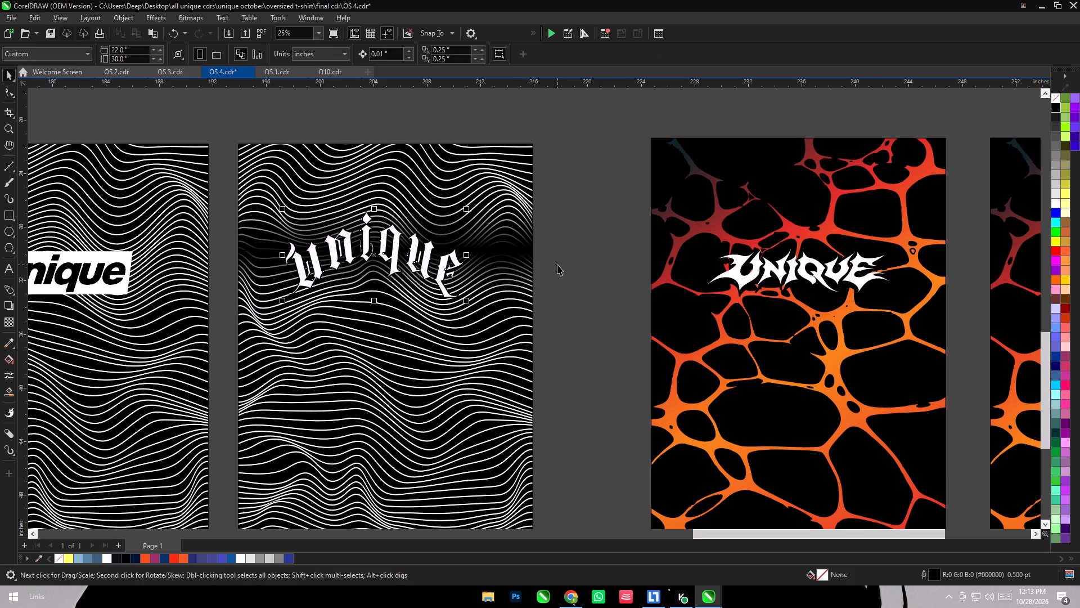
Move the start of the lower strip's transparency fade upward, past its top edge.
click(561, 254)
click(516, 253)
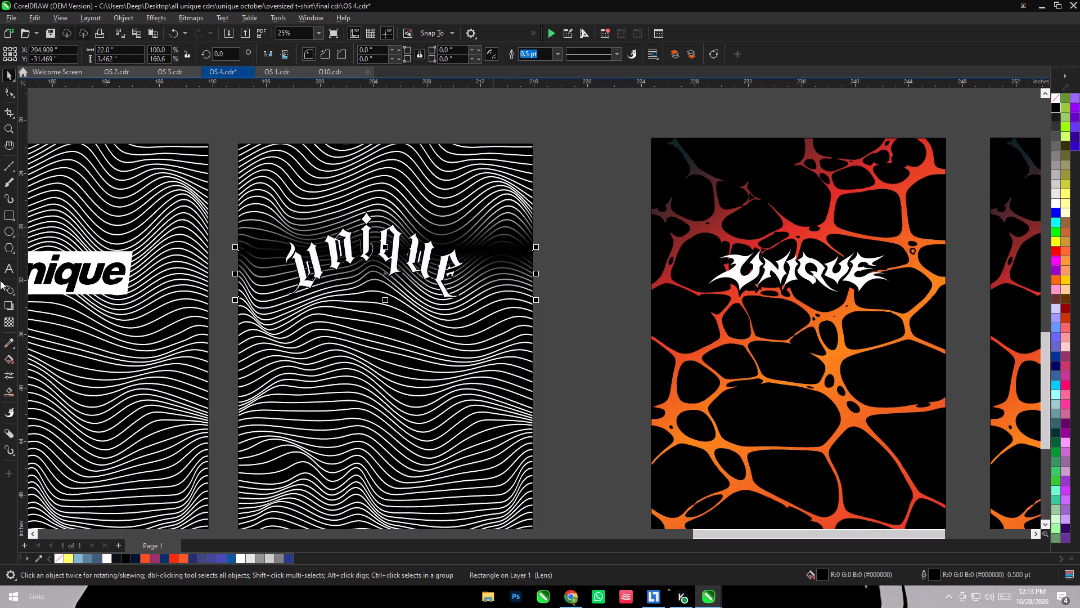
click(6, 318)
drag(375, 251, 376, 236)
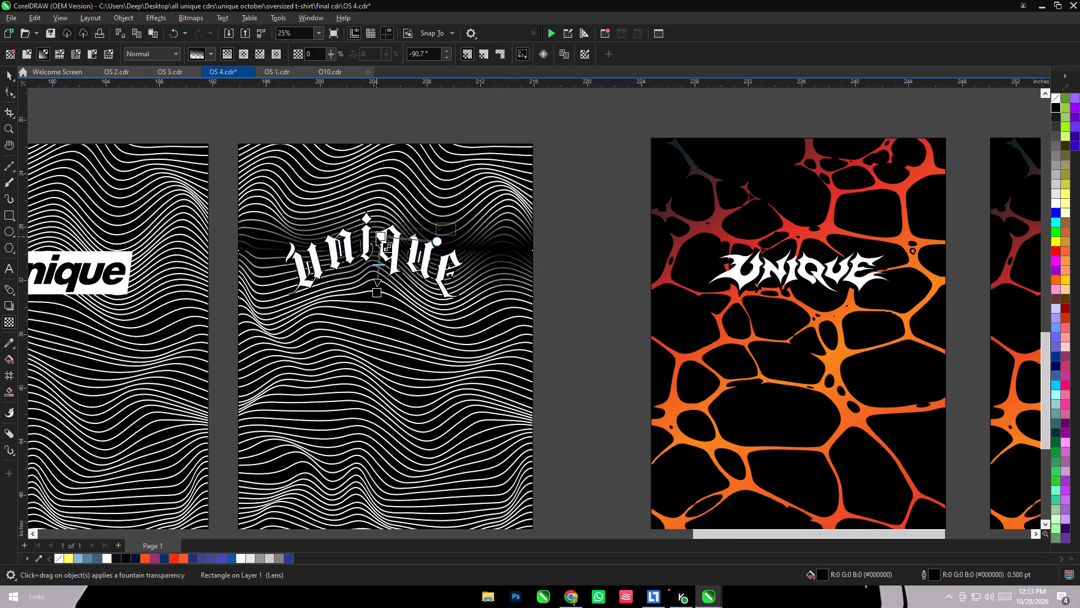
click(4, 77)
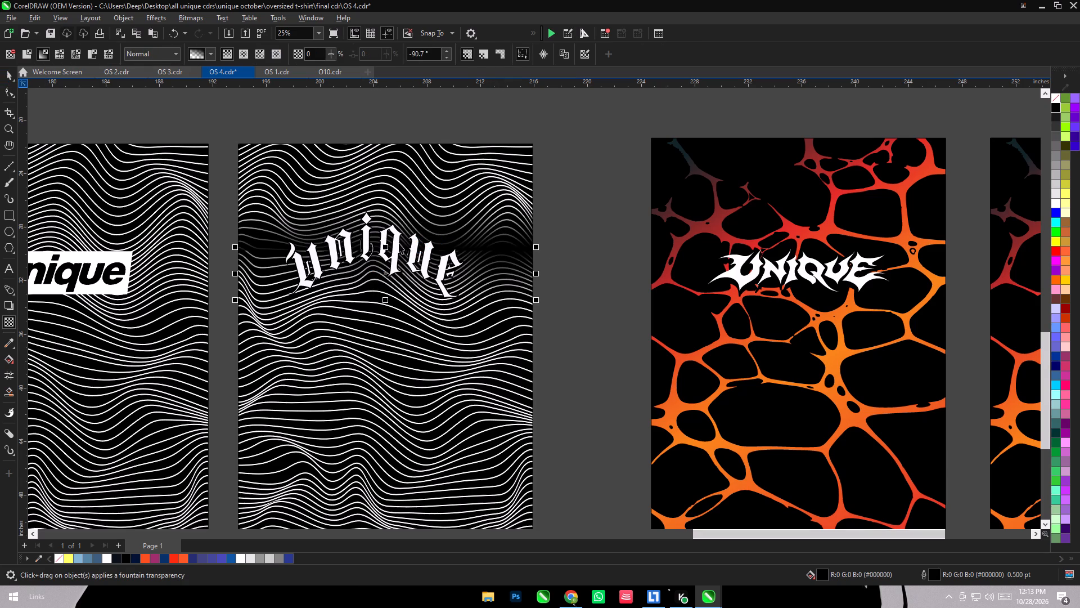
Replace the upper faded strip with a vertically mirrored copy of the lower strip.
click(525, 244)
key(Delete)
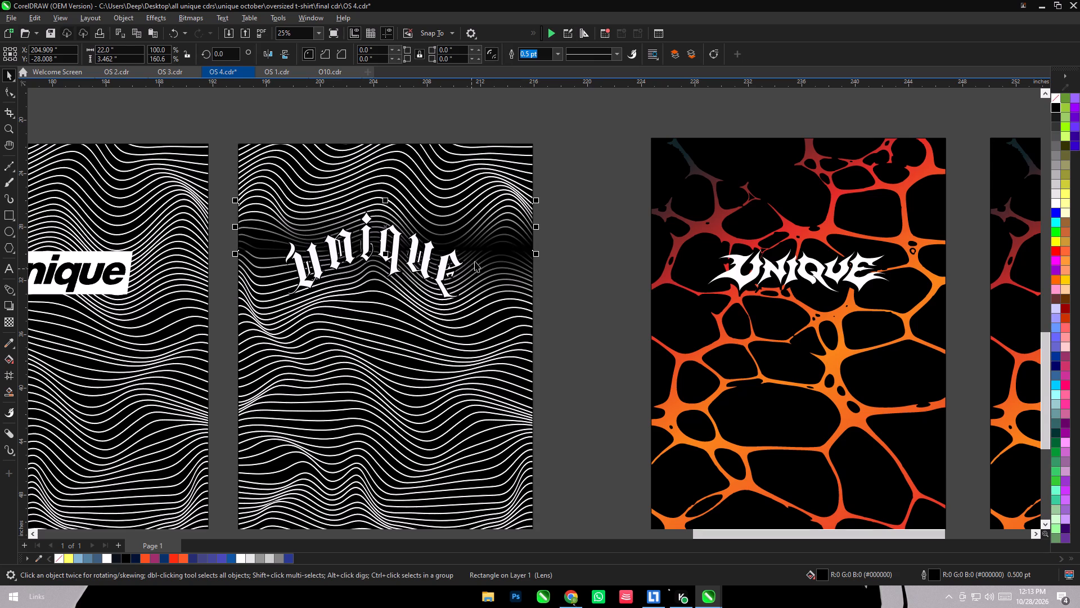
click(495, 274)
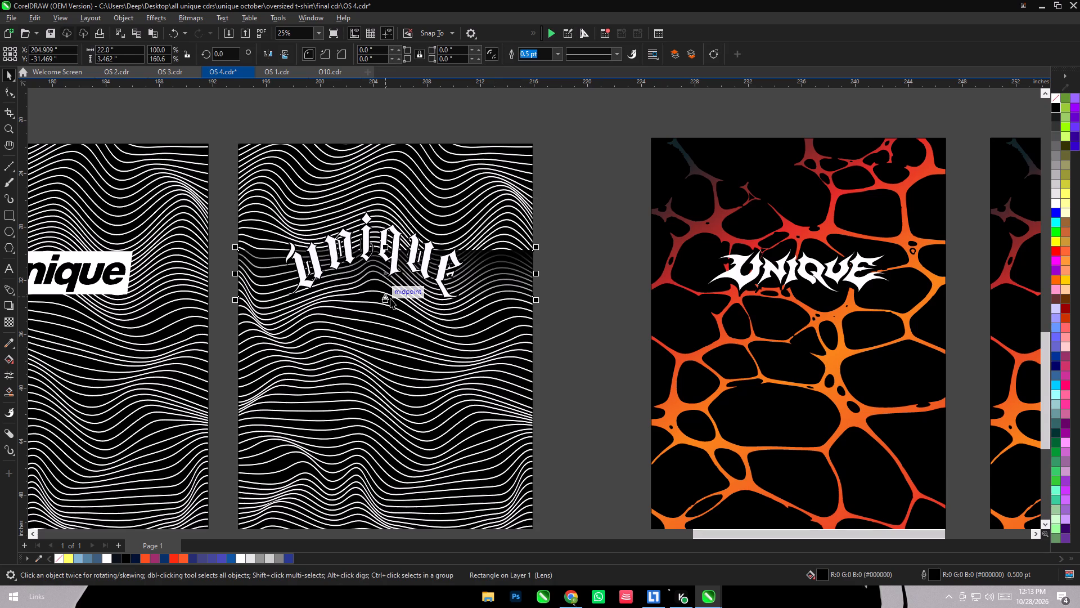
ctrl+alt+drag(386, 299, 384, 230)
ctrl+alt+right_click(384, 230)
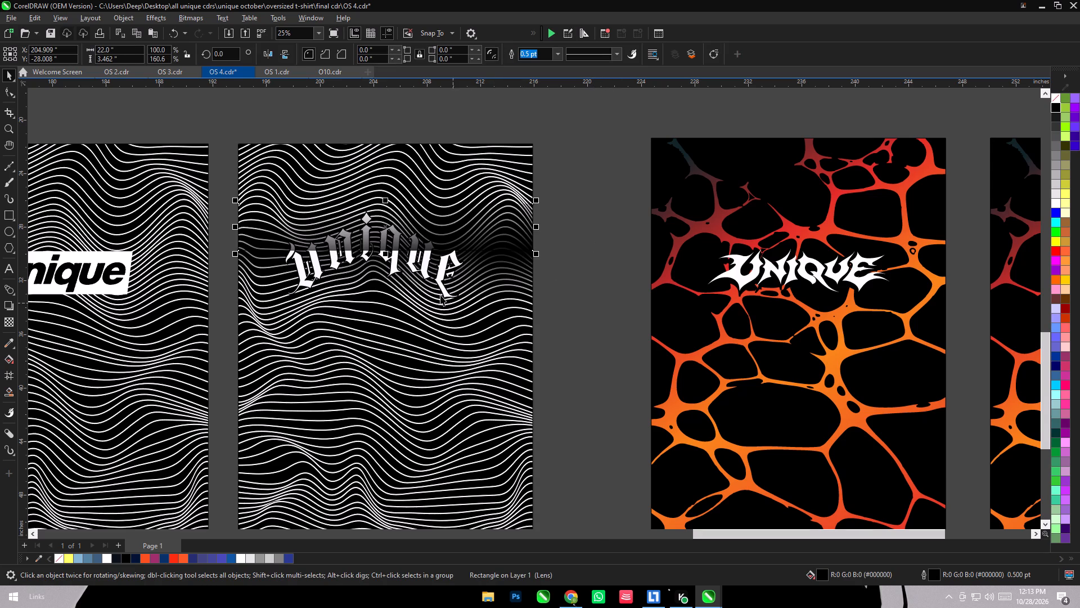
Bring the "unique" logo to the front and centre it horizontally on the back panel.
click(438, 280)
key(shift+Page_Up)
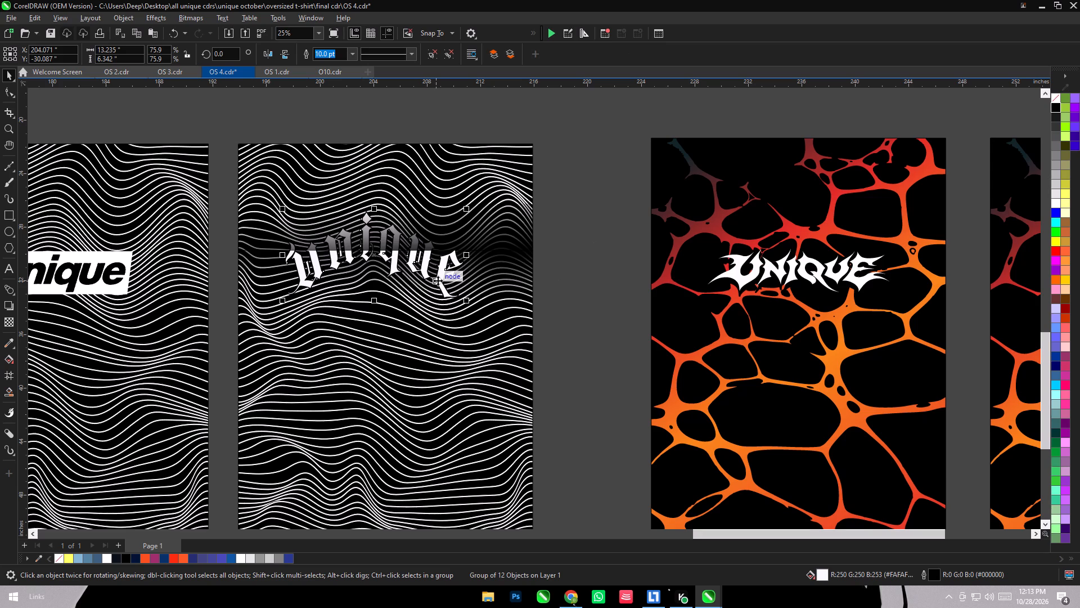
shift+click(493, 354)
key(c)
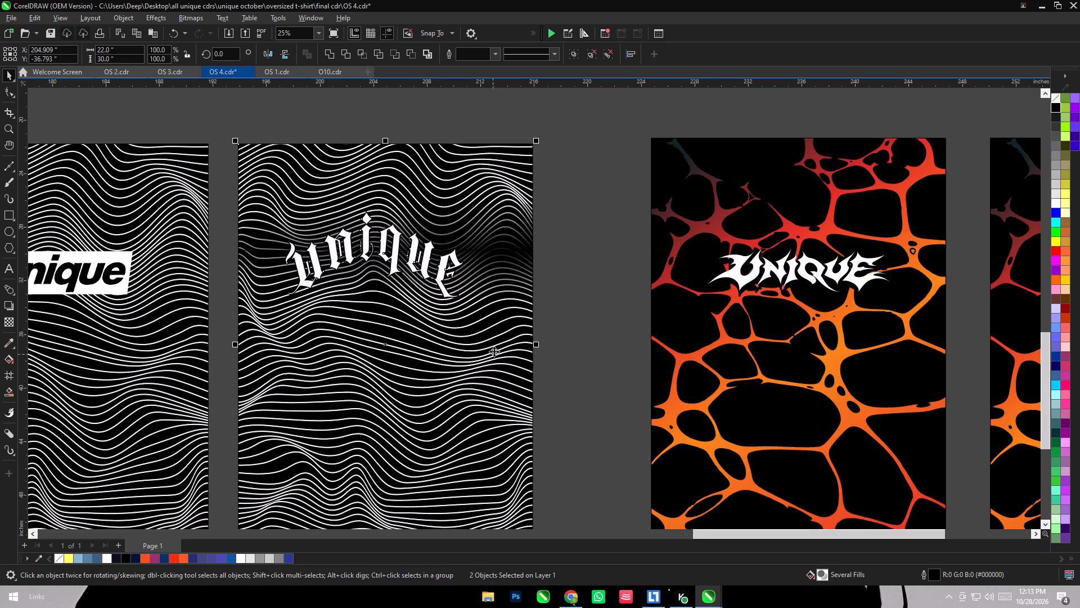
click(578, 290)
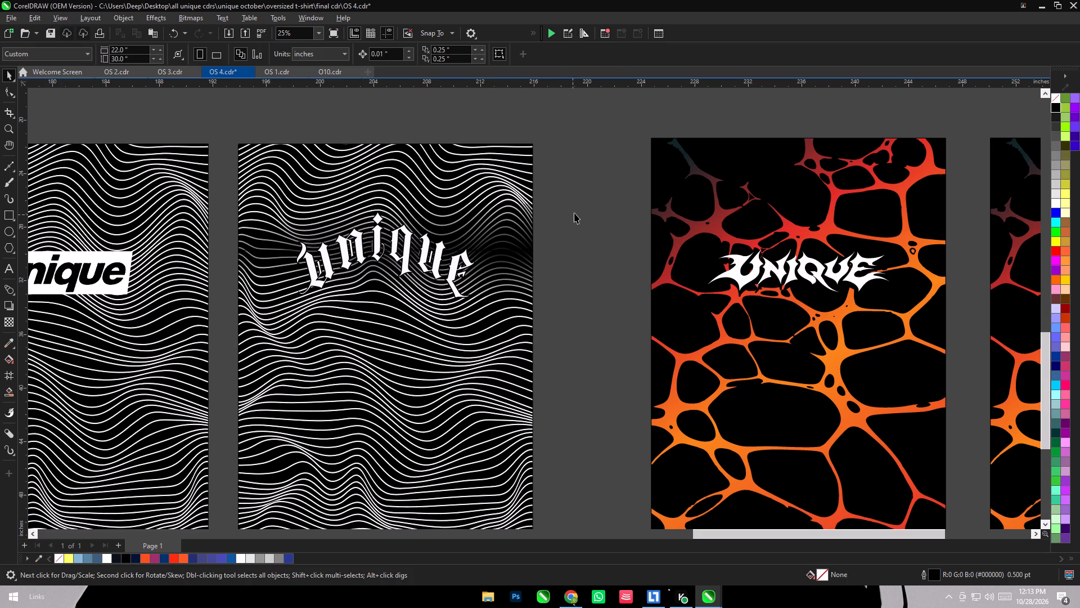
Stretch the two faded strips together from their centre to a combined height of about 11 inches.
click(505, 248)
shift+click(507, 265)
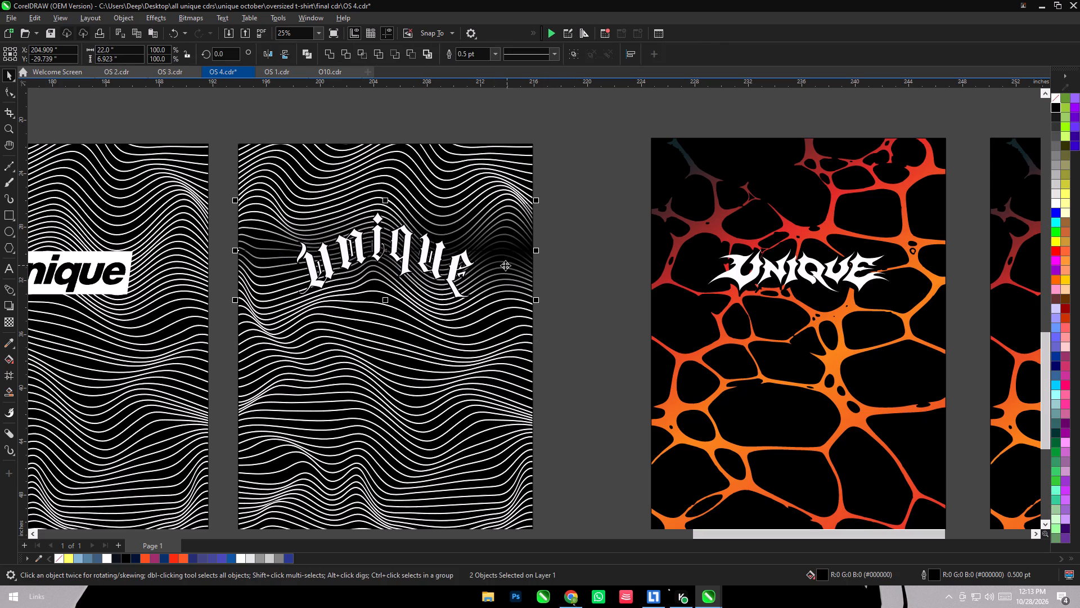
shift+drag(384, 299, 384, 311)
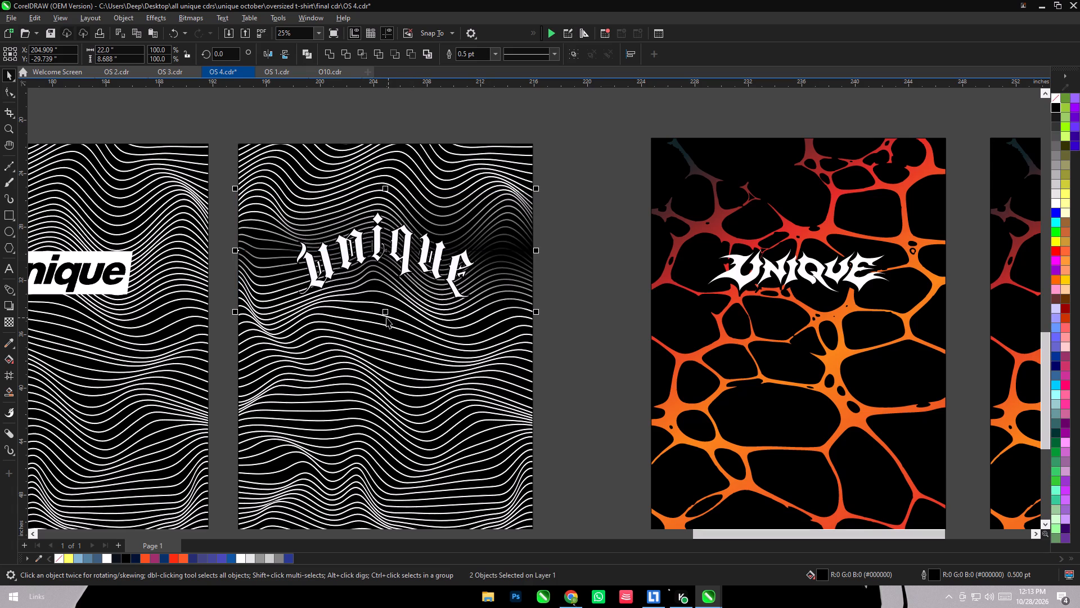
shift+drag(385, 316, 389, 331)
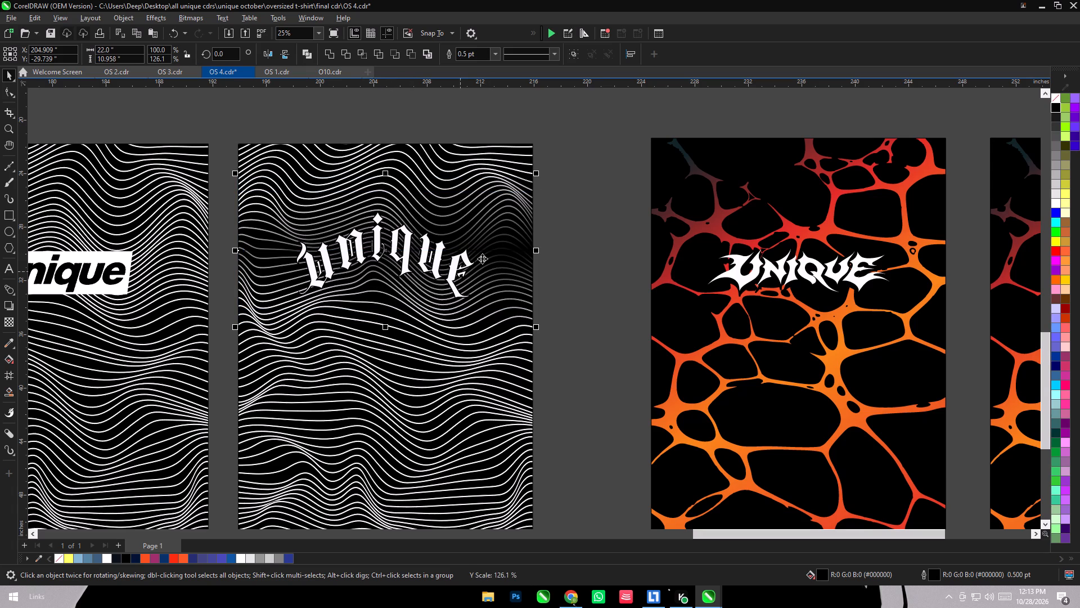
PowerClip both faded strips inside the wavy-line back panel.
right_click(497, 253)
click(561, 396)
click(444, 383)
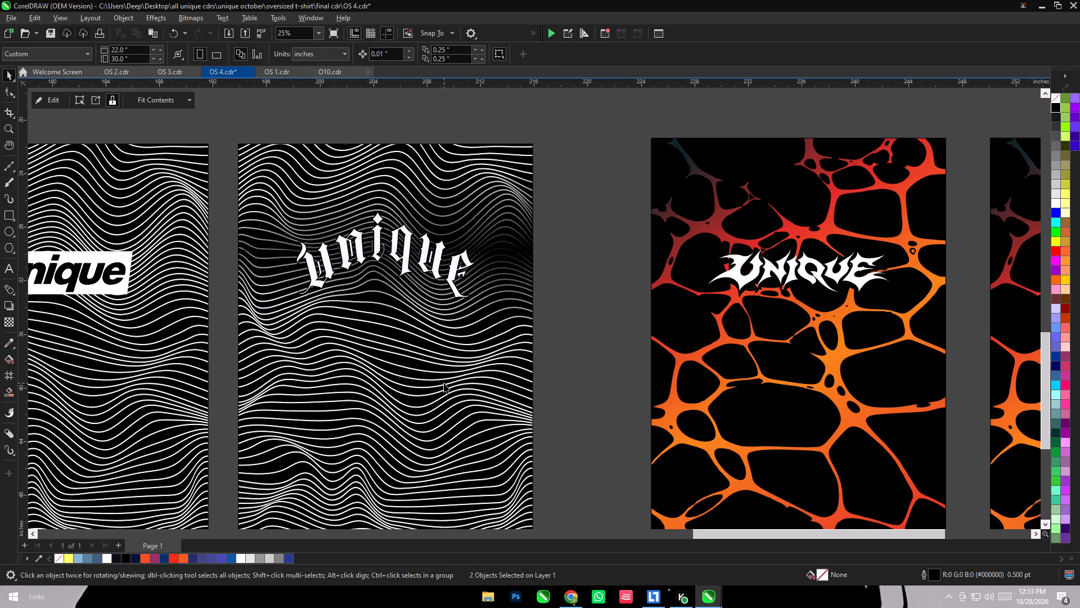
click(586, 307)
Reduce the arched "unique" logo's height to about 5.9 inches and centre it horizontally on the wavy-line back panel.
click(456, 281)
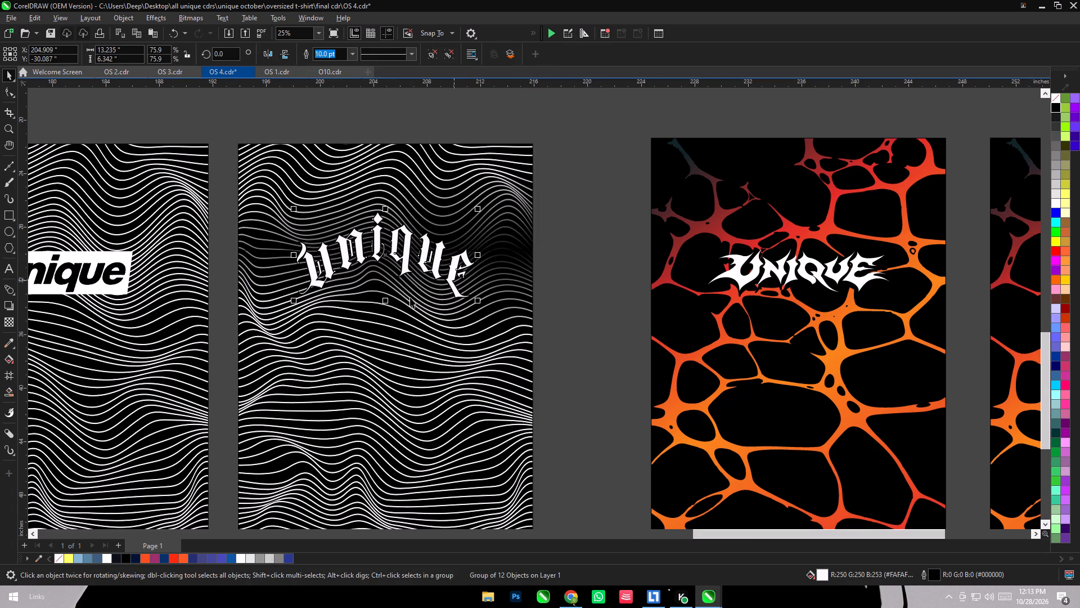
drag(388, 304, 389, 298)
shift+click(424, 325)
key(c)
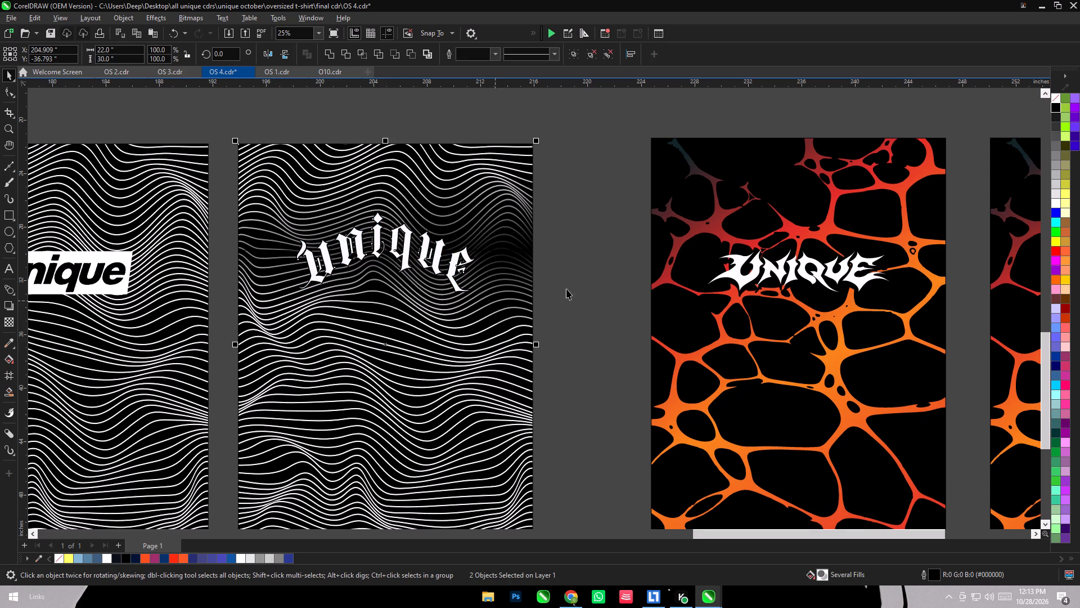
click(575, 287)
Enlarge the arched logo proportionally from its centre to about 15.6 by 7 inches and recentre it horizontally on the back panel.
click(454, 288)
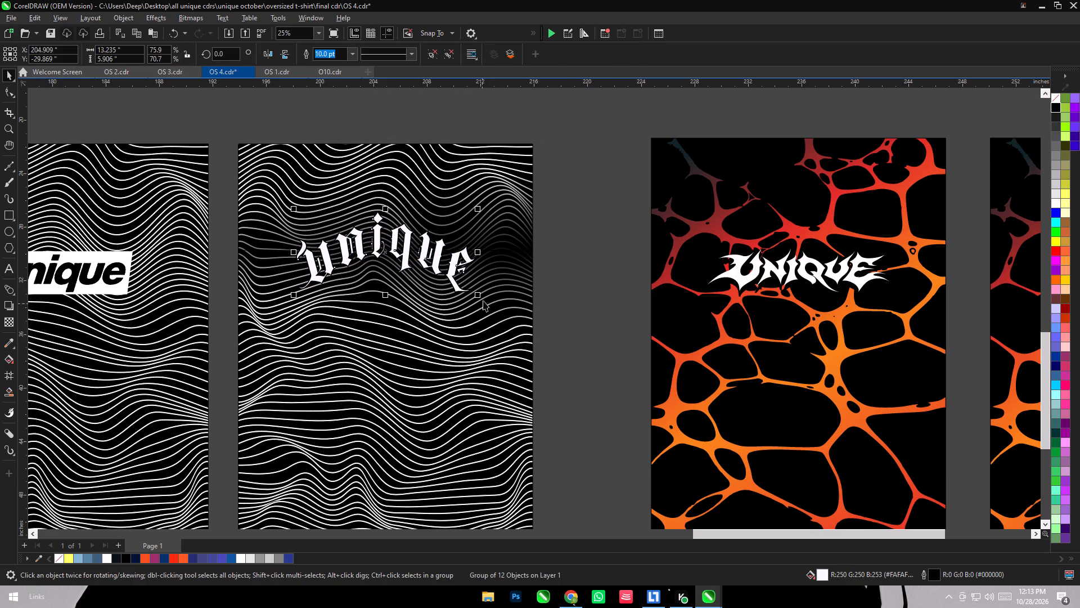
shift+drag(481, 294, 497, 303)
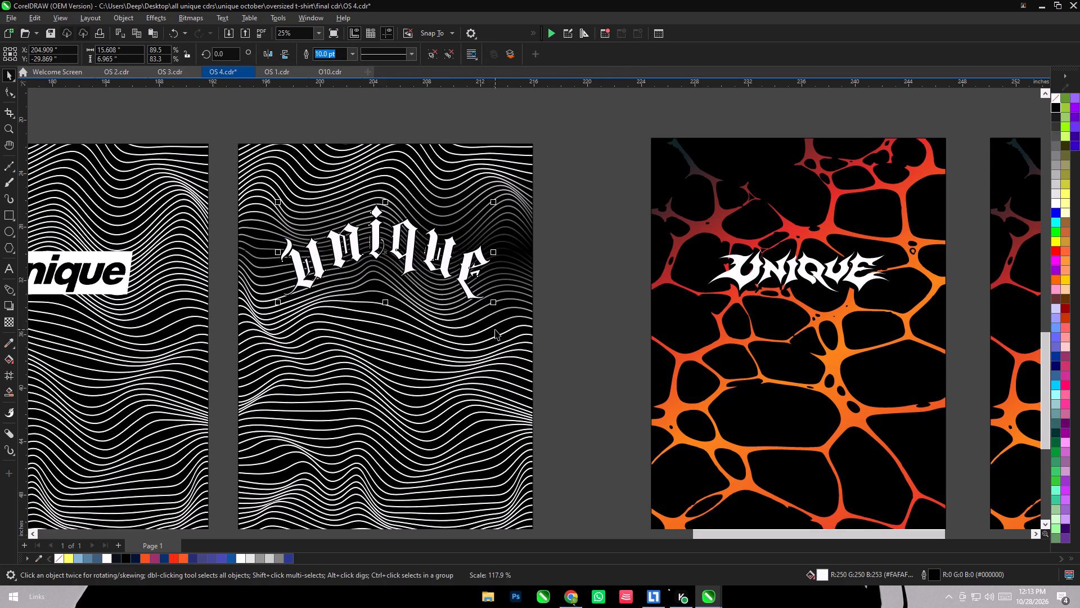
shift+click(495, 329)
key(c)
click(583, 341)
Set the arched "unique" logo's black outline width to 16 pt.
click(462, 276)
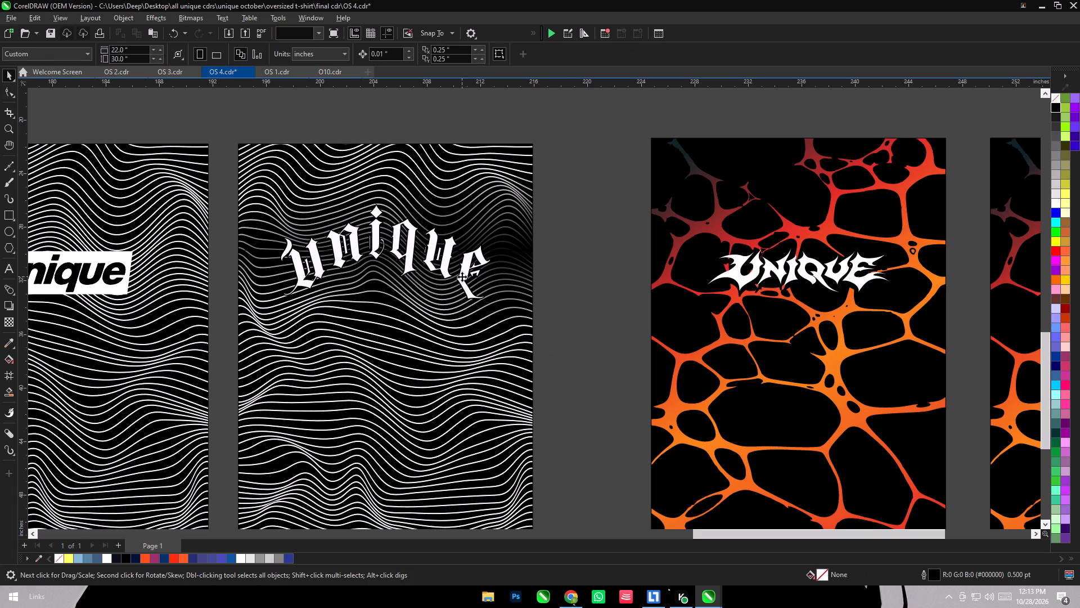
double_click(930, 573)
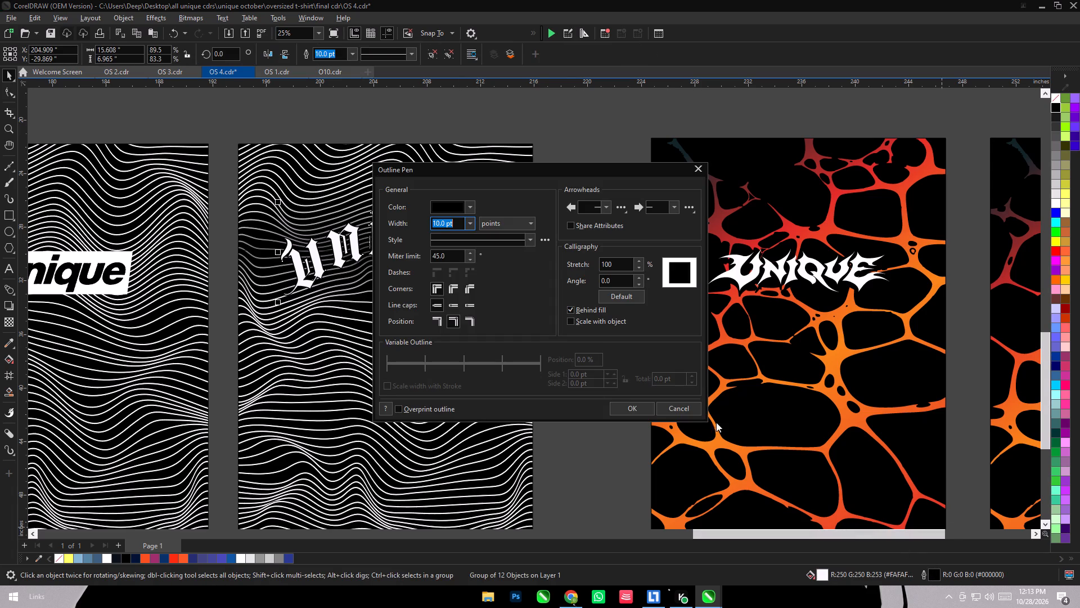
click(547, 296)
click(469, 218)
click(459, 336)
click(636, 408)
click(594, 403)
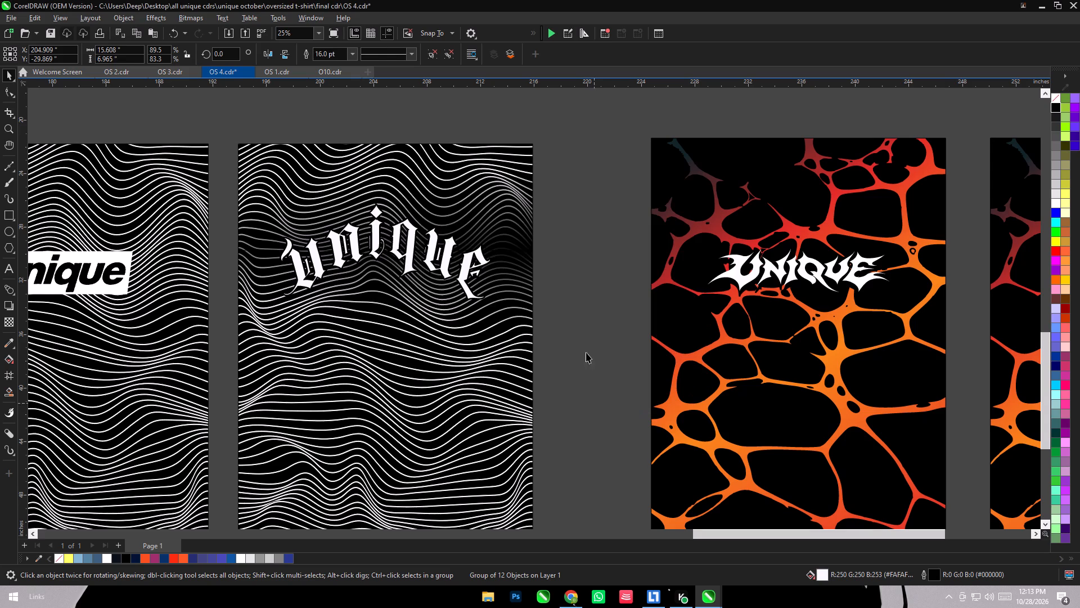
Save the OS 4 document with the updated wavy-line T-shirt design.
scroll(559, 191, down, 6)
scroll(368, 354, down, 6)
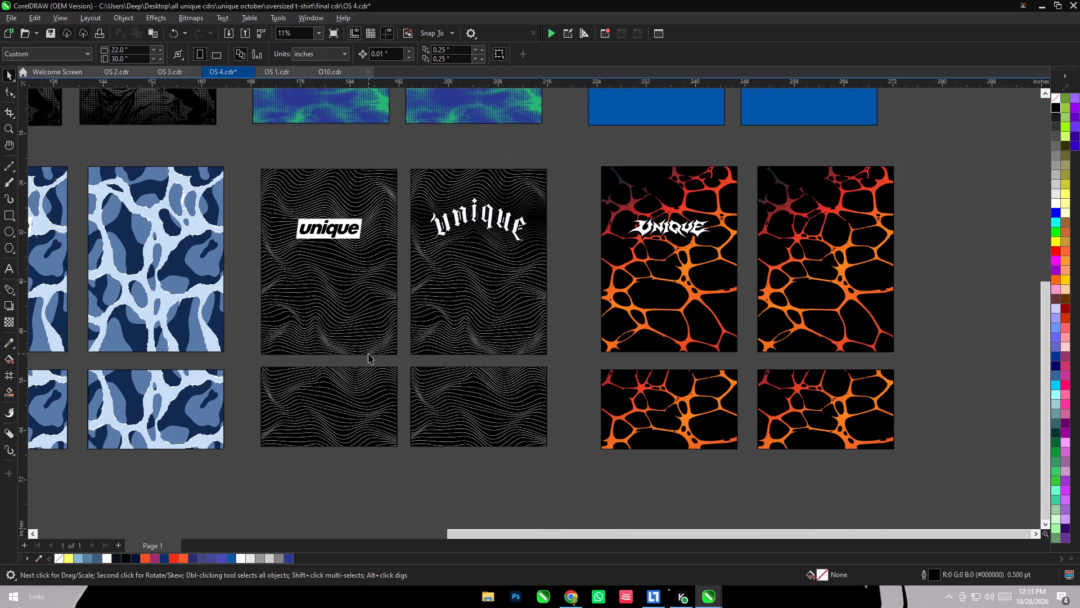
key(ctrl+s)
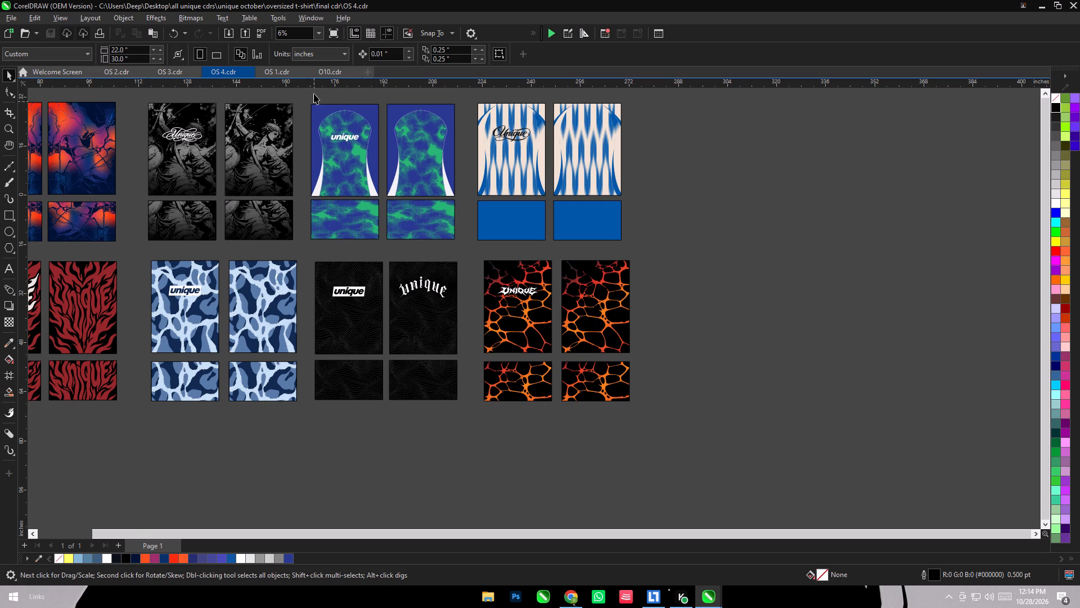
Create a new single-page RGB document, 22 by 30 inches at 300 dpi.
click(323, 72)
click(367, 73)
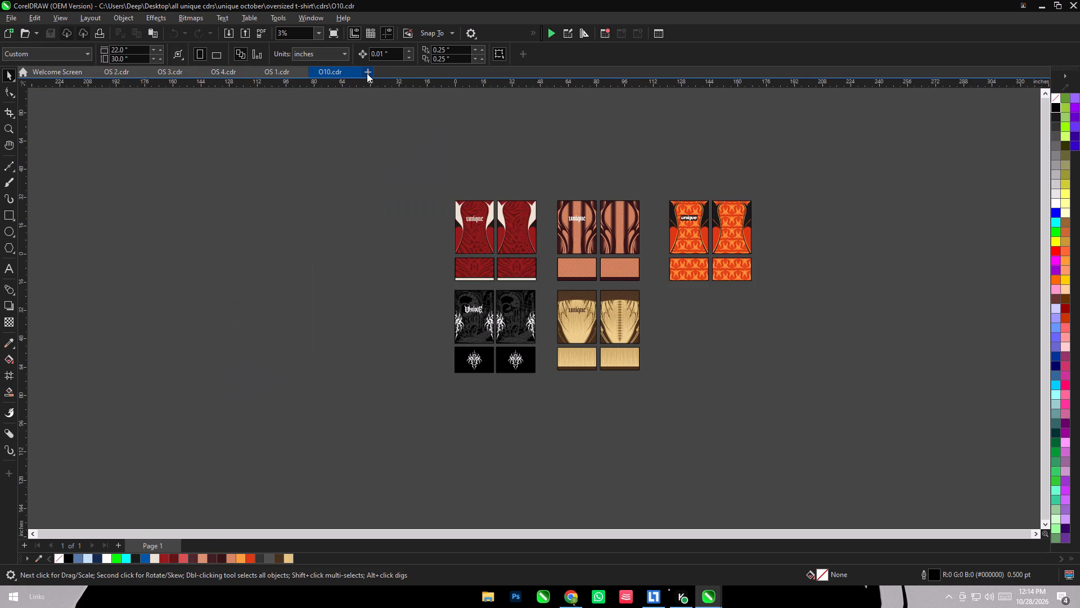
click(719, 460)
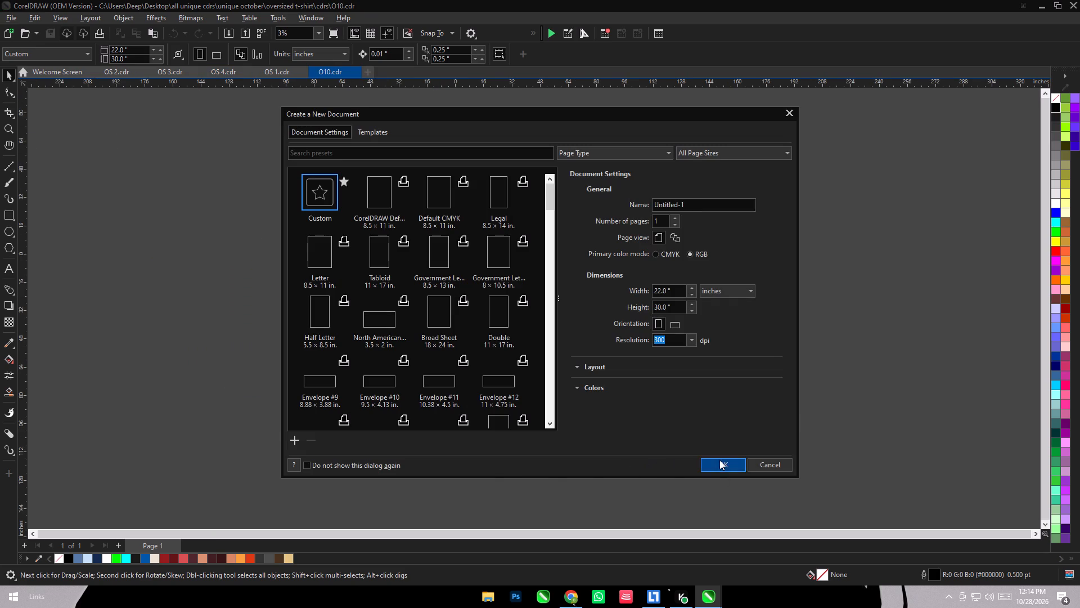
Switch to Chrome and close the enlarged logo image to return to the ChatGPT conversation.
click(578, 598)
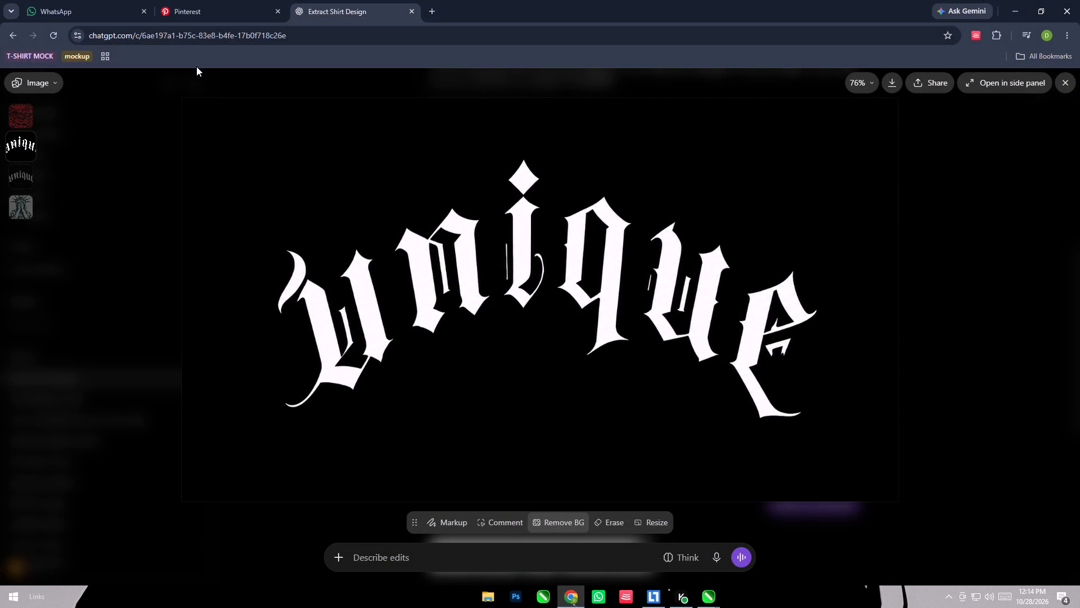
click(190, 148)
click(1067, 73)
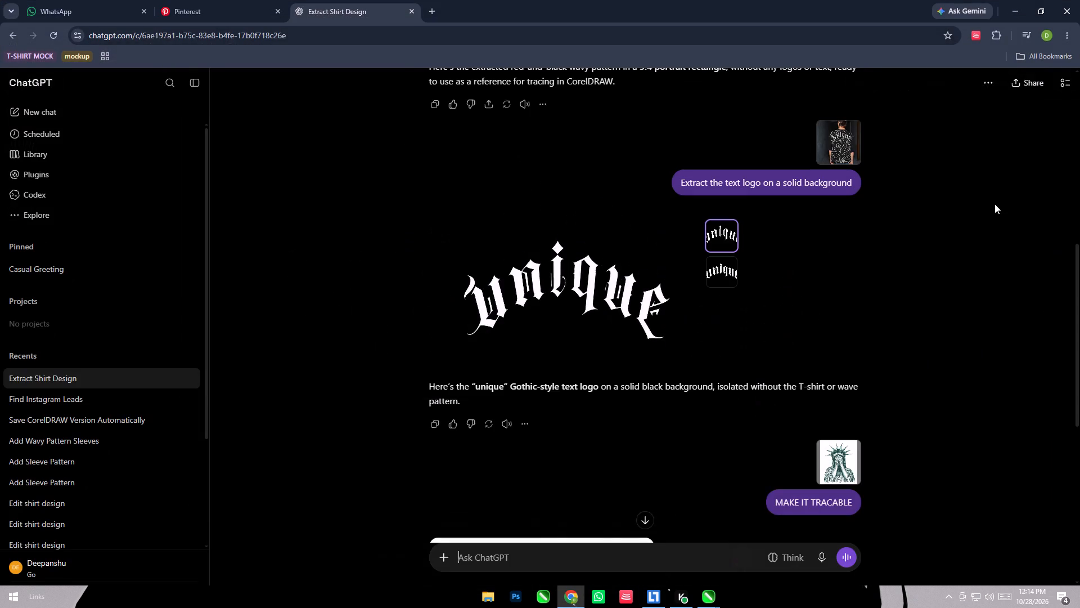
scroll(670, 317, down, 9)
Browse the Pinterest pins for a new graphic and open the draped statue figure with the spiked halo.
click(201, 0)
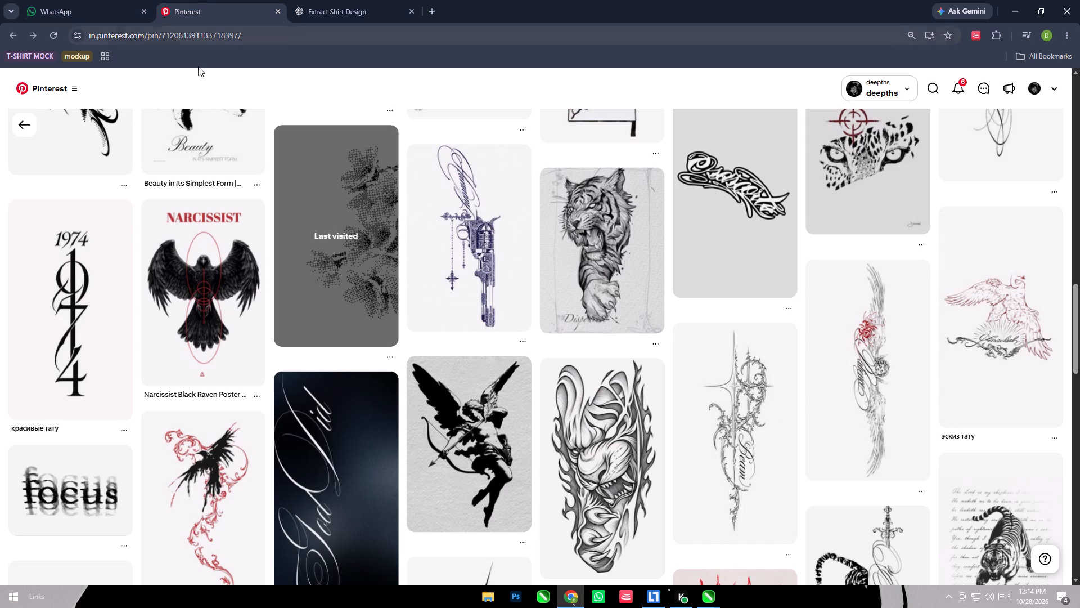
scroll(170, 339, down, 11)
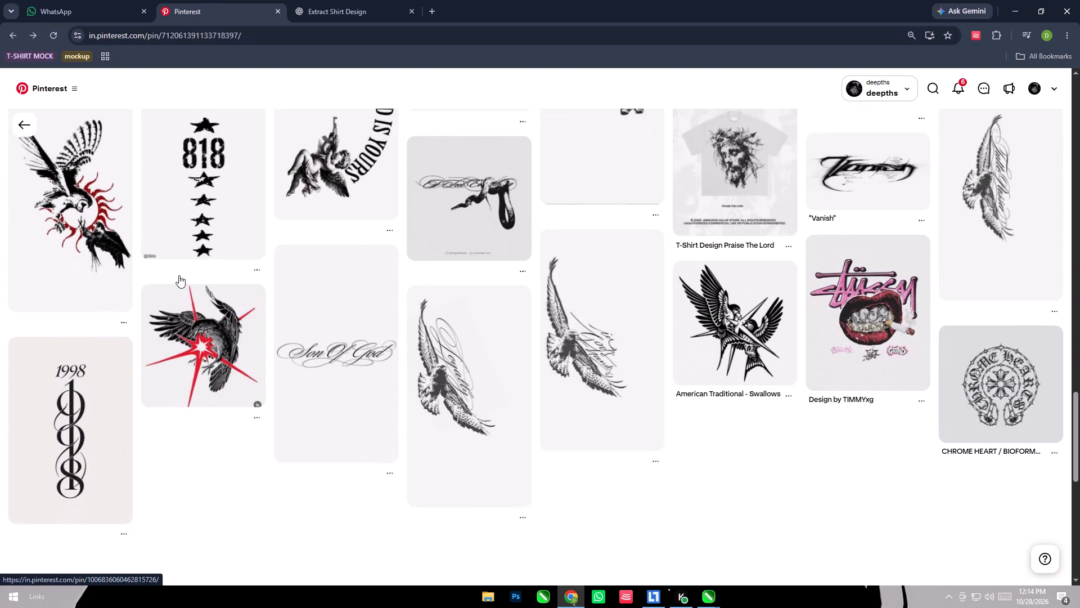
scroll(300, 229, down, 1)
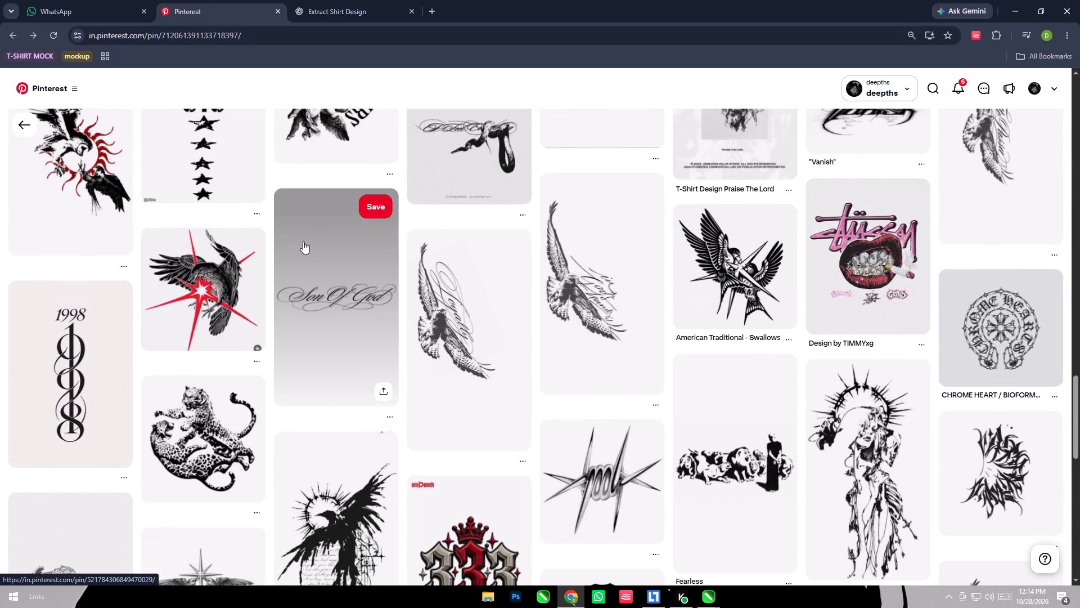
scroll(301, 235, down, 3)
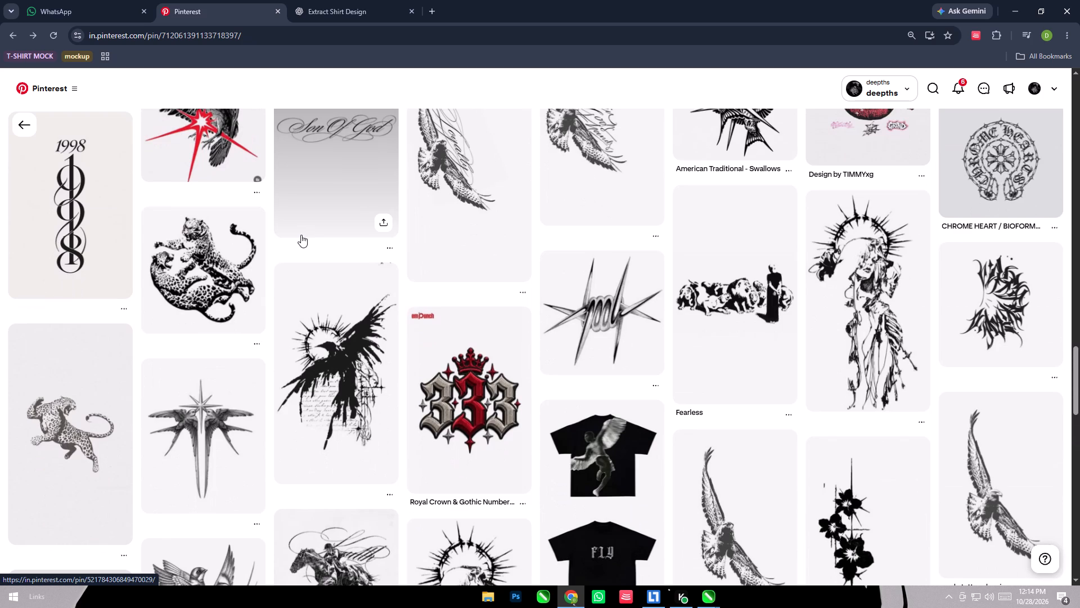
click(916, 272)
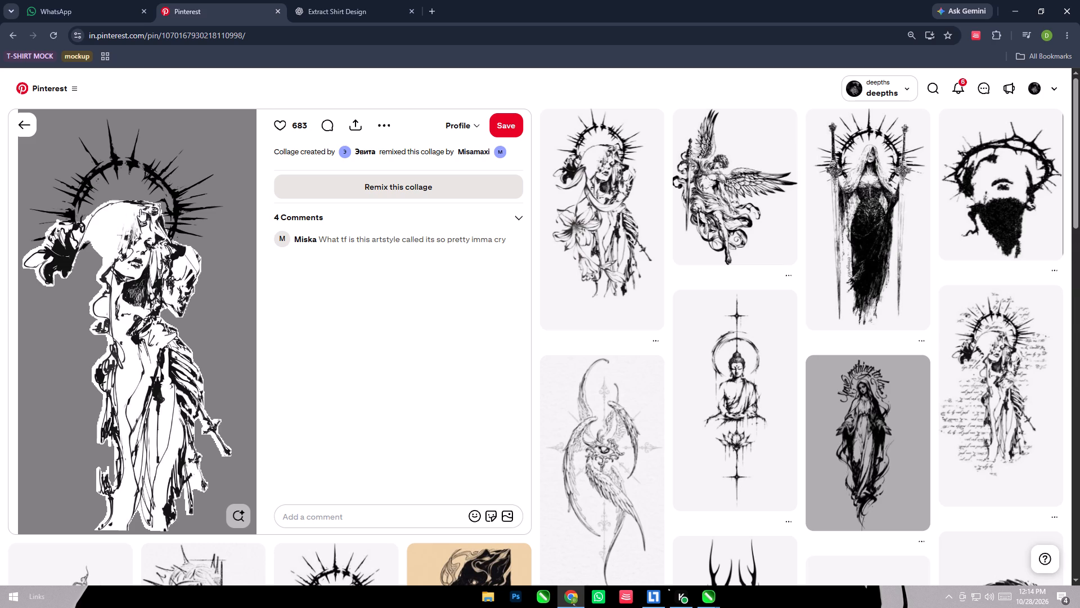
Browse the related pins under the draped statue figure with the spiked halo for a suitable T-shirt graphic.
scroll(140, 209, down, 5)
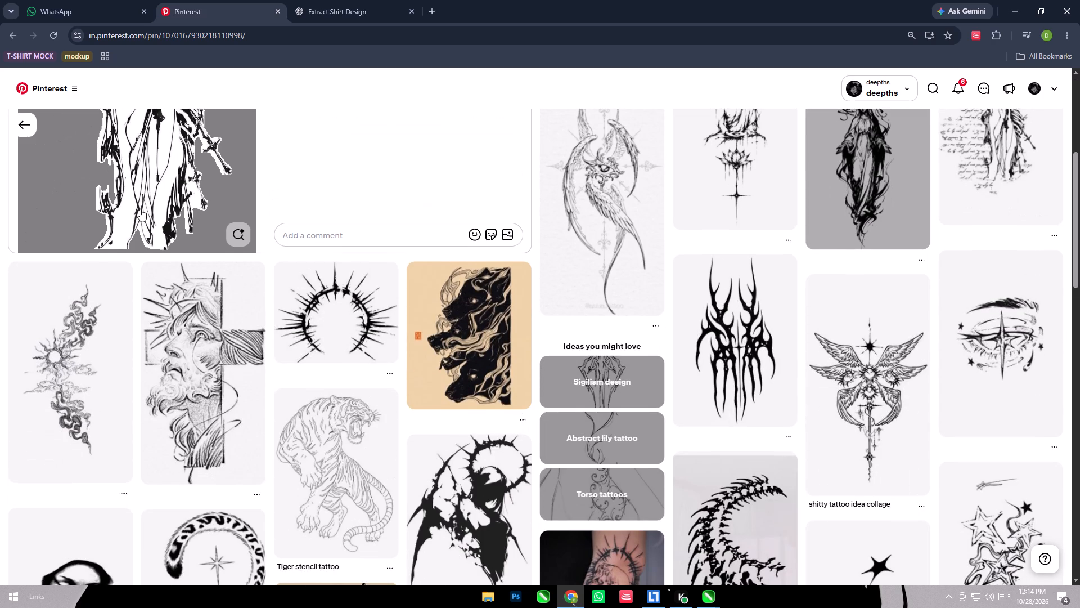
scroll(140, 209, down, 5)
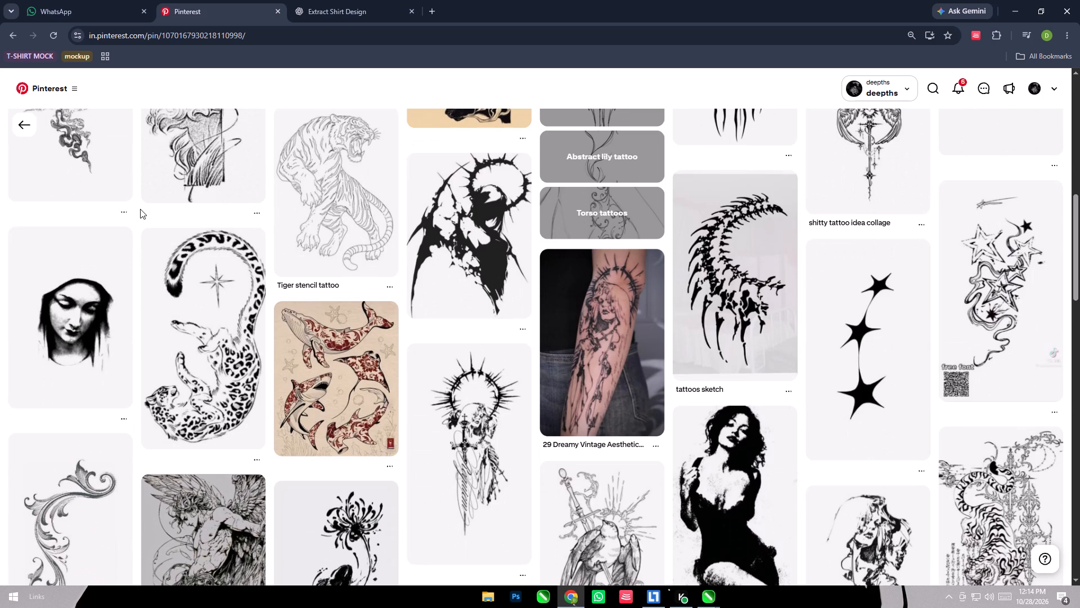
scroll(140, 209, down, 5)
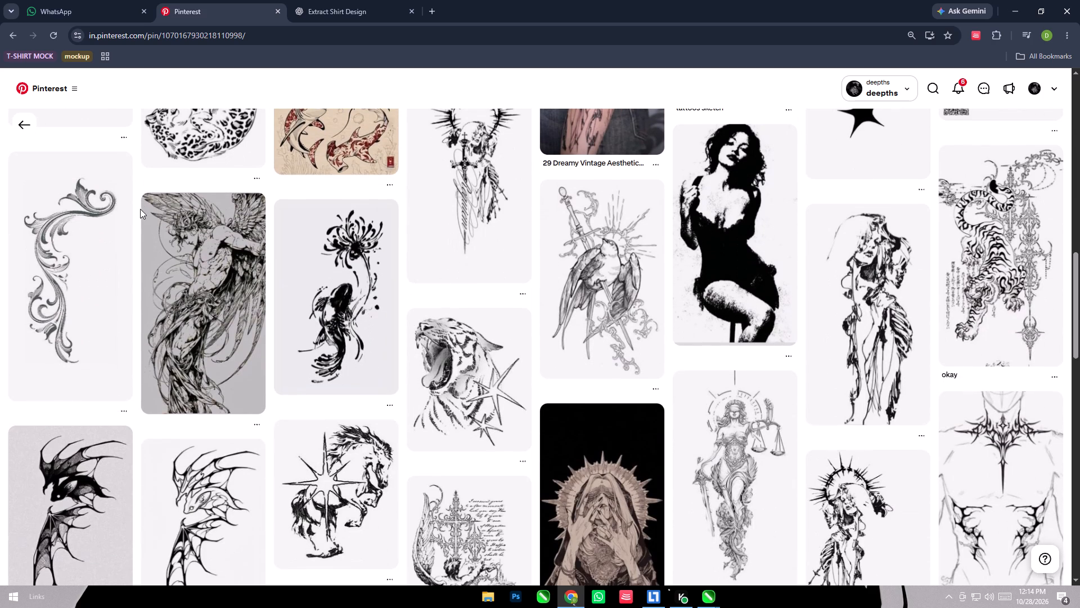
scroll(140, 209, down, 5)
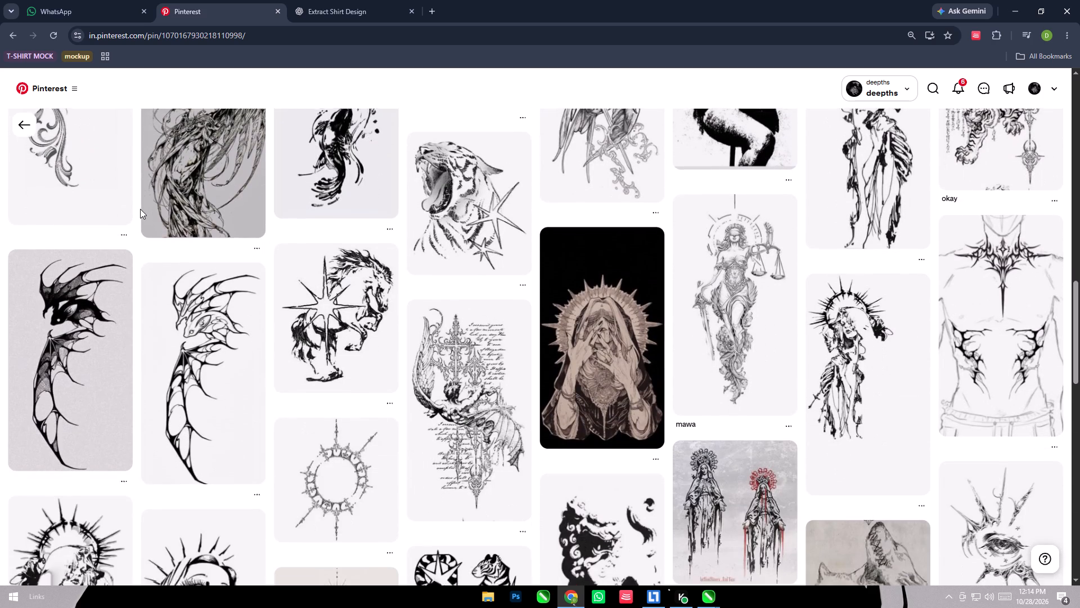
scroll(140, 209, down, 2)
scroll(301, 332, down, 4)
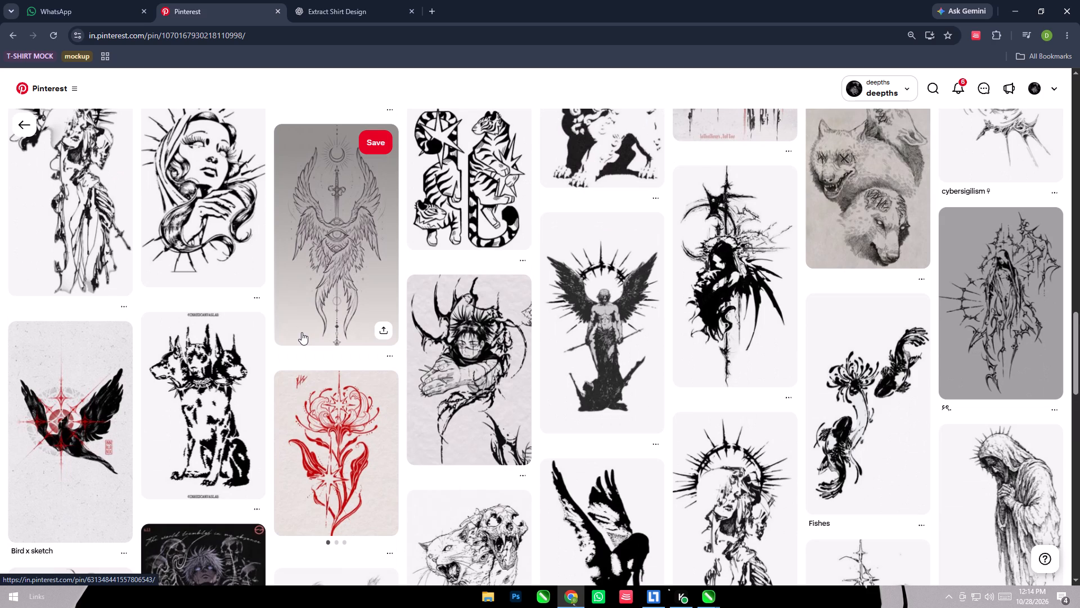
scroll(301, 332, down, 3)
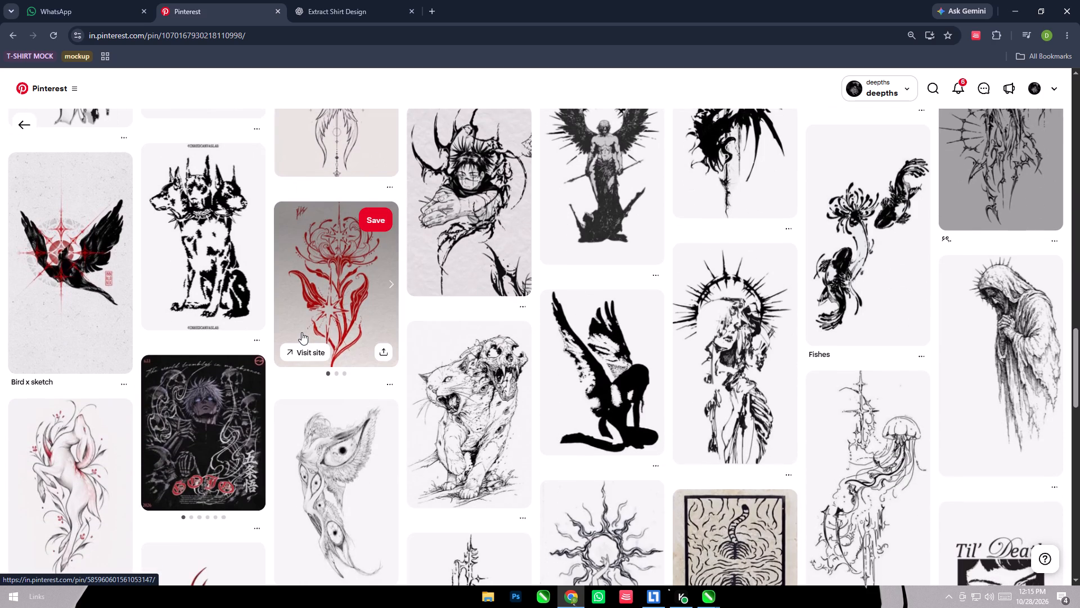
scroll(301, 332, down, 4)
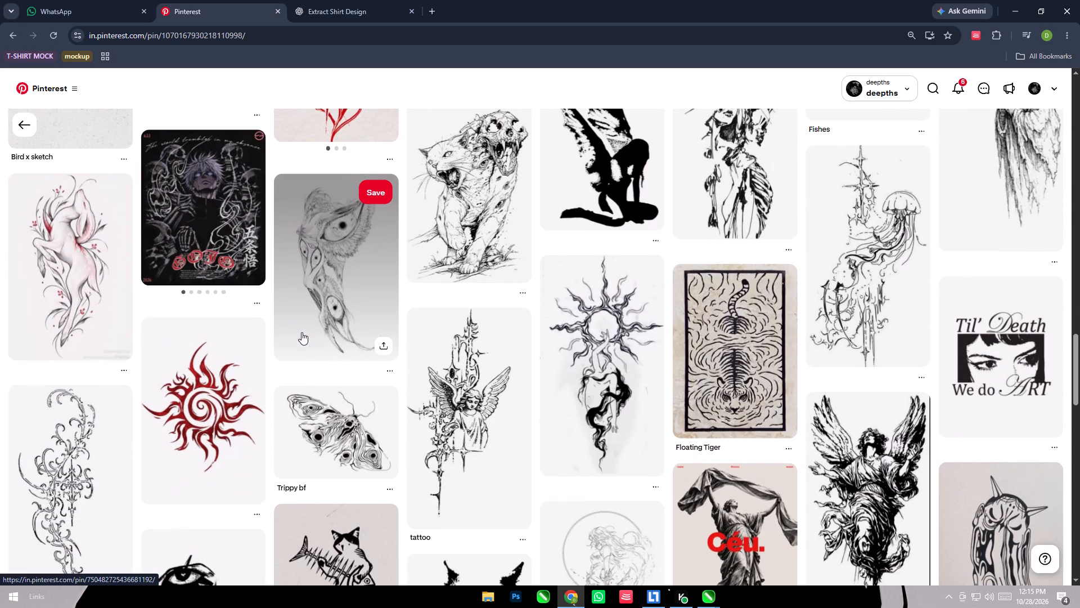
scroll(301, 332, down, 3)
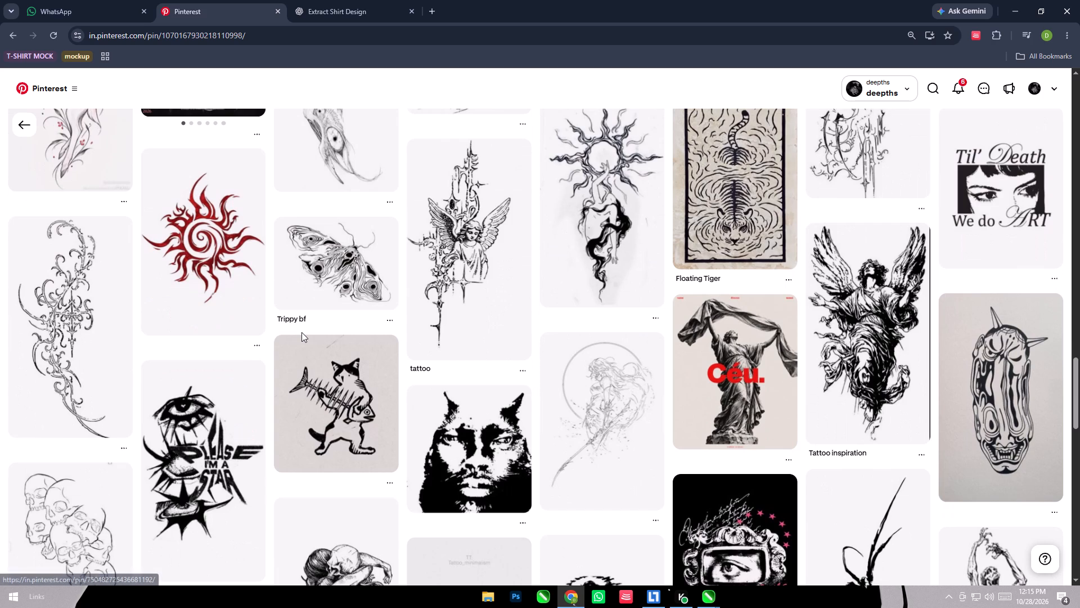
scroll(301, 332, down, 2)
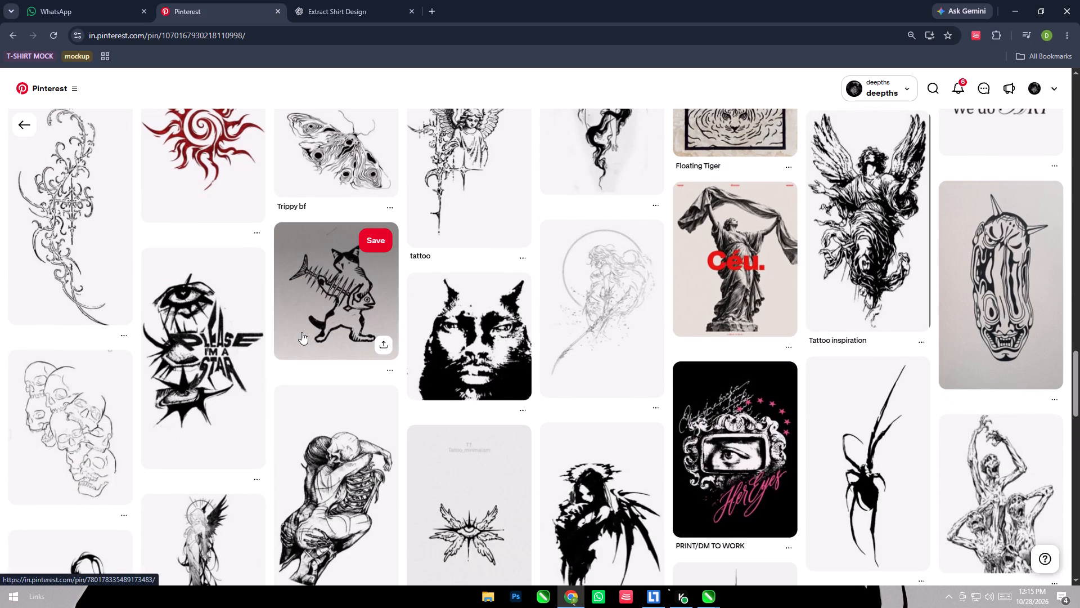
scroll(301, 332, down, 3)
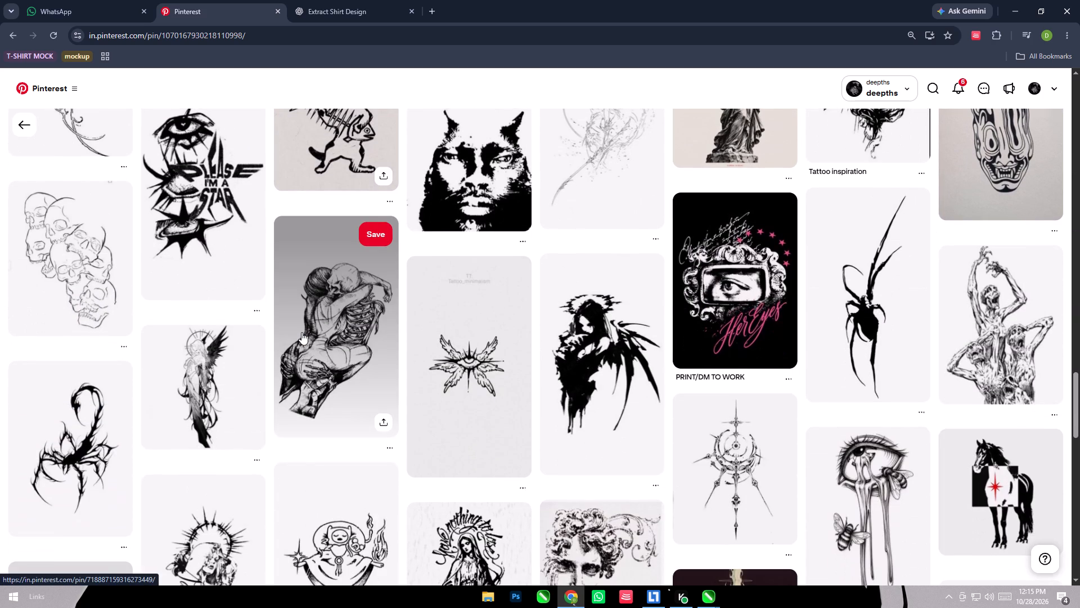
scroll(301, 332, down, 3)
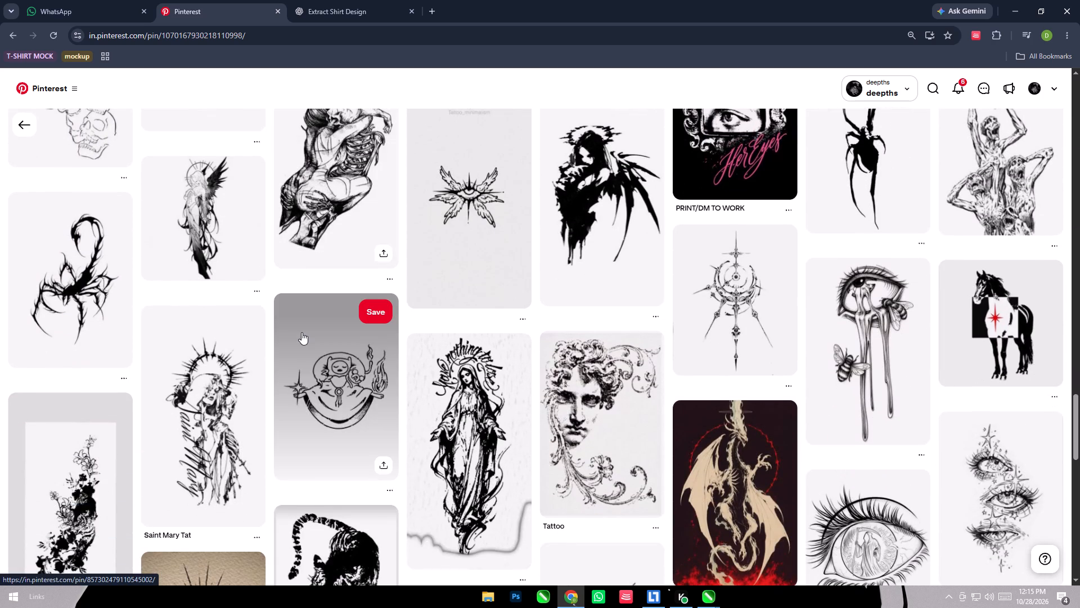
scroll(301, 332, down, 5)
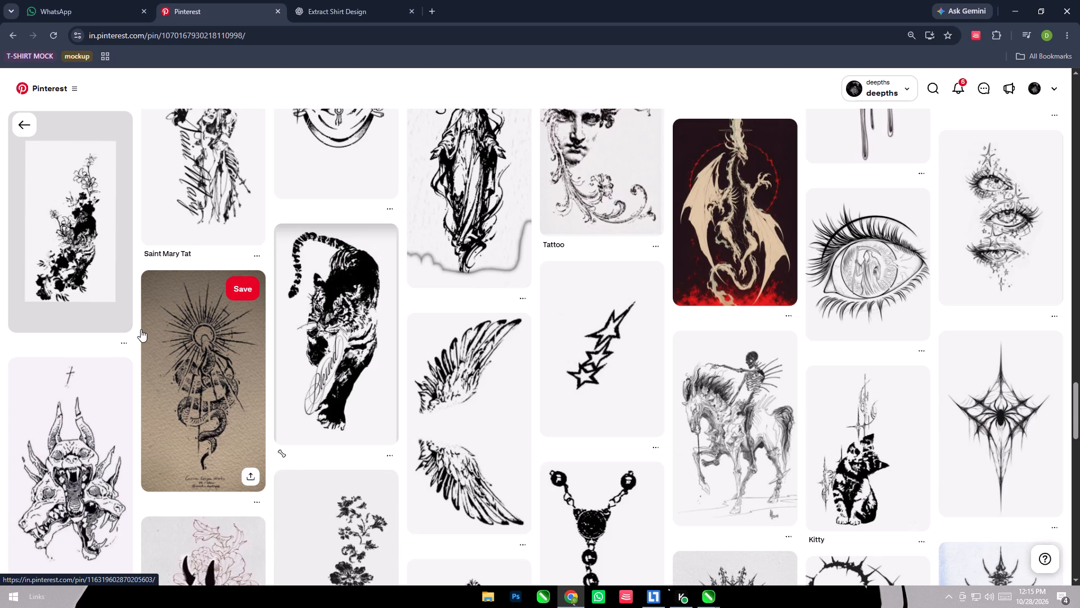
scroll(141, 329, down, 4)
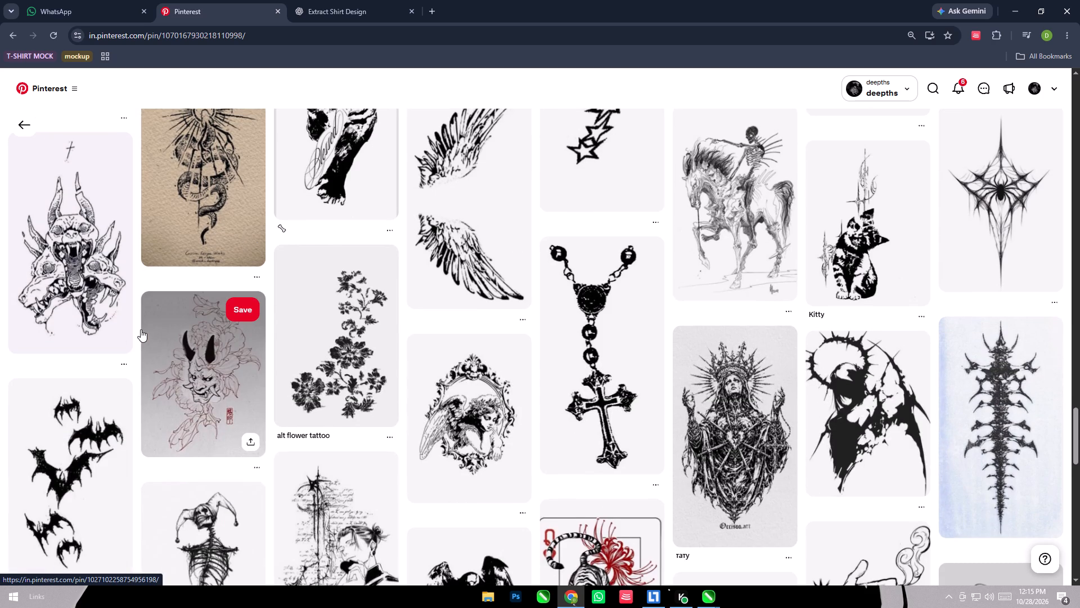
scroll(141, 329, down, 2)
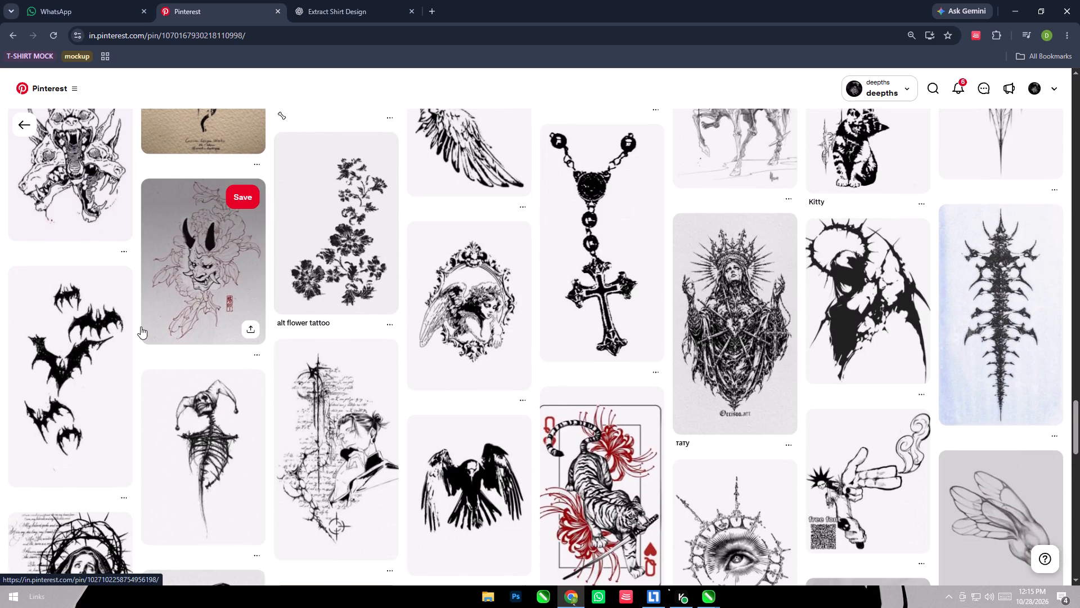
scroll(141, 327, down, 2)
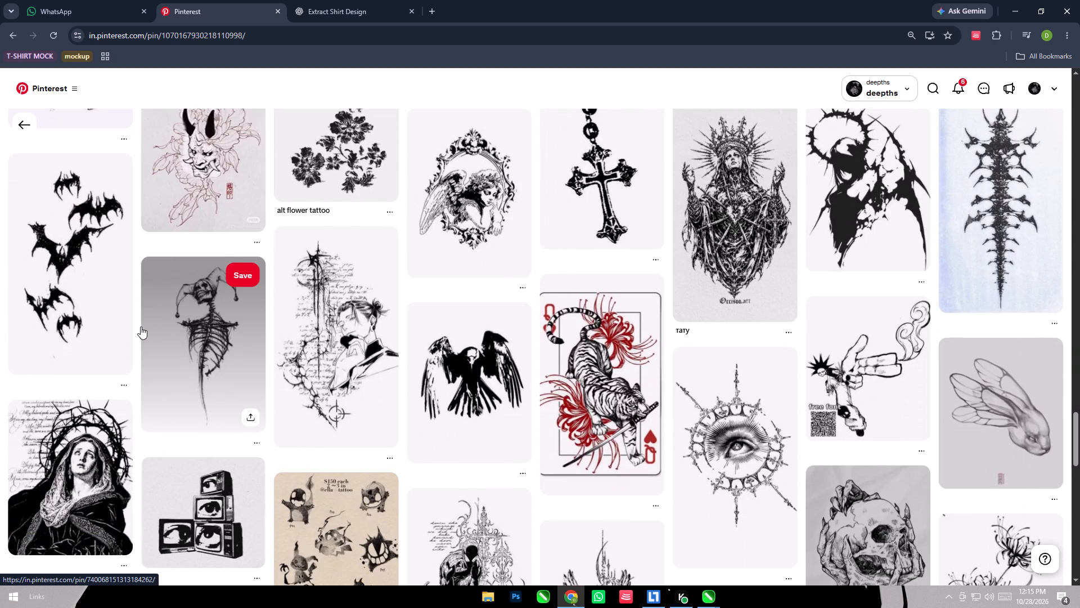
scroll(141, 327, down, 5)
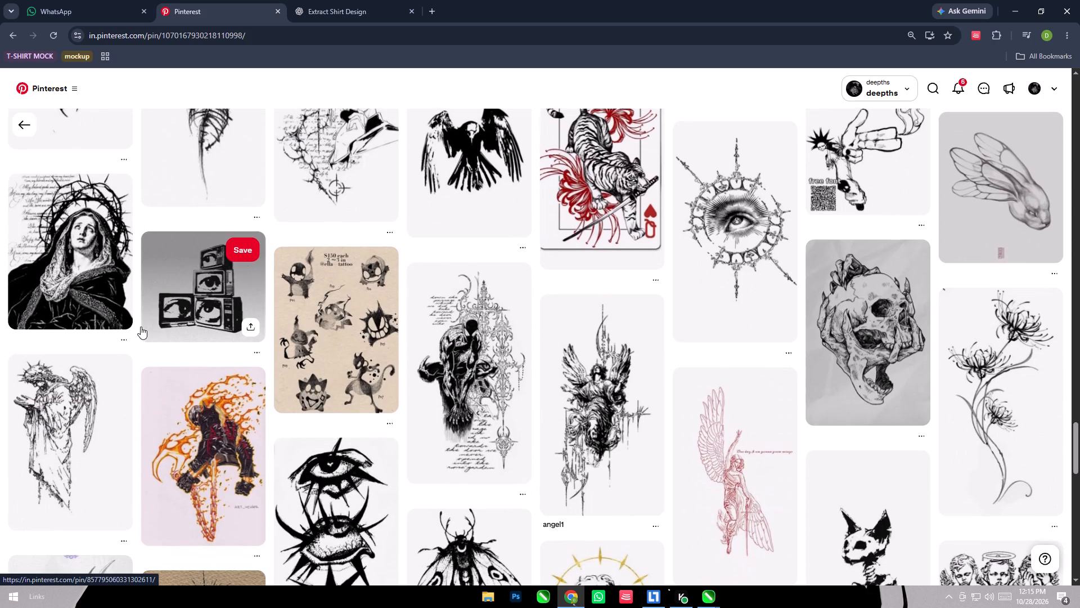
scroll(141, 327, down, 2)
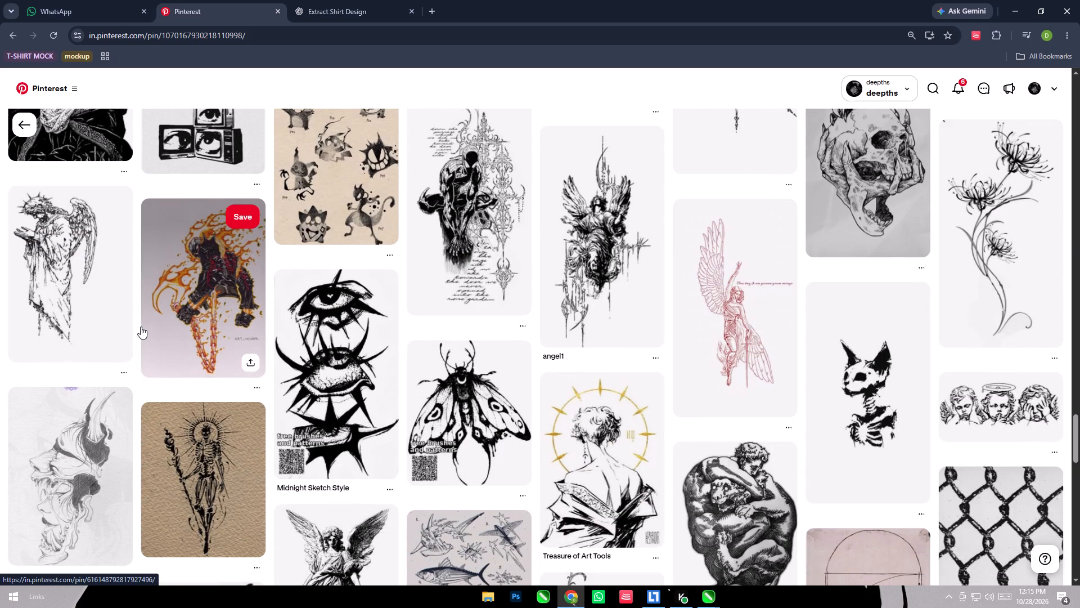
scroll(141, 327, down, 2)
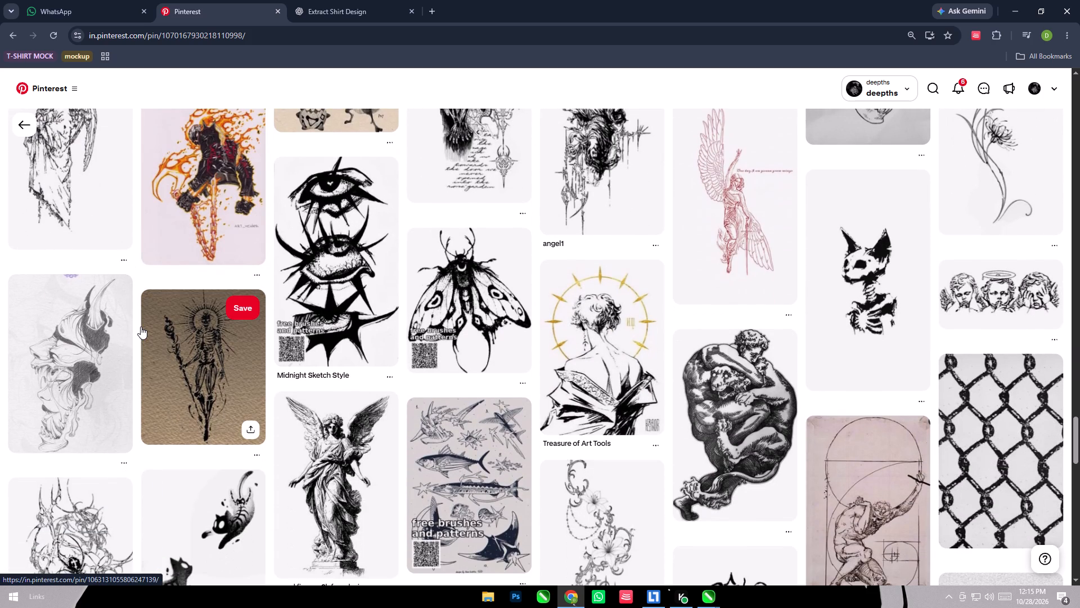
scroll(141, 327, down, 6)
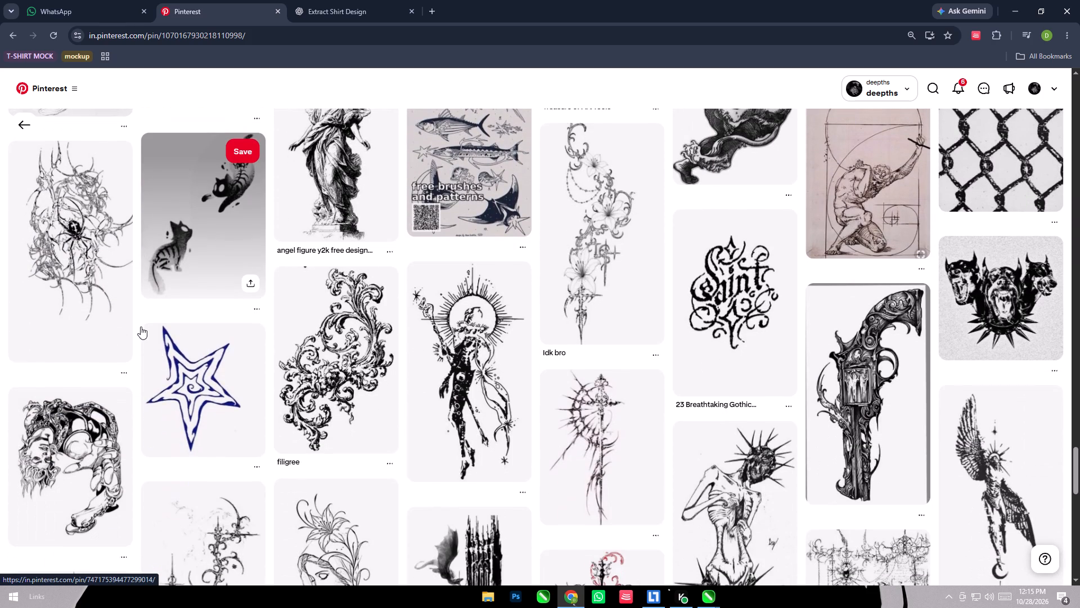
scroll(141, 327, down, 2)
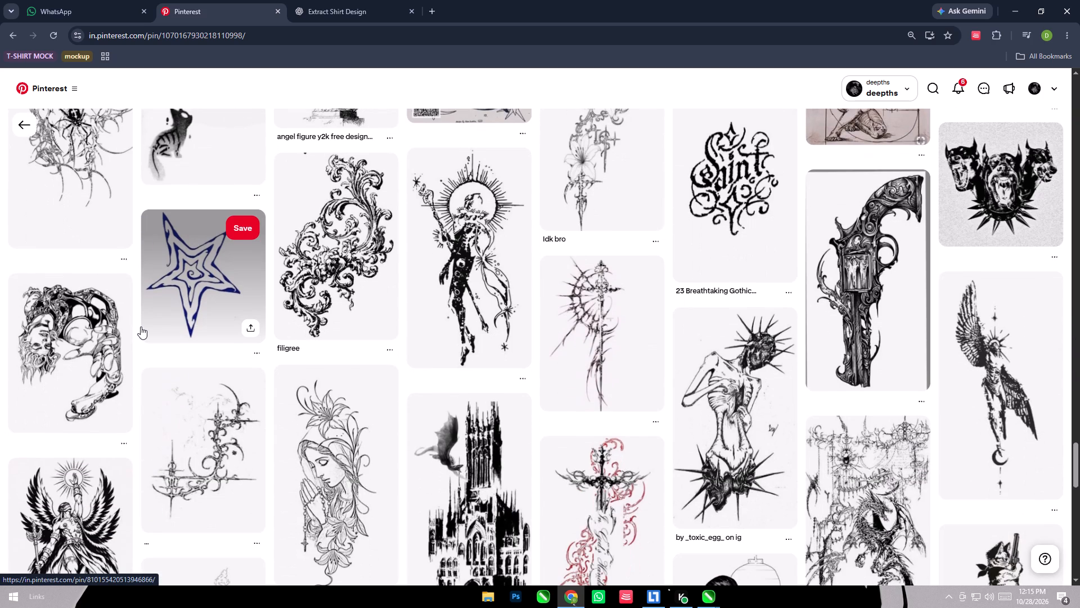
scroll(141, 327, down, 6)
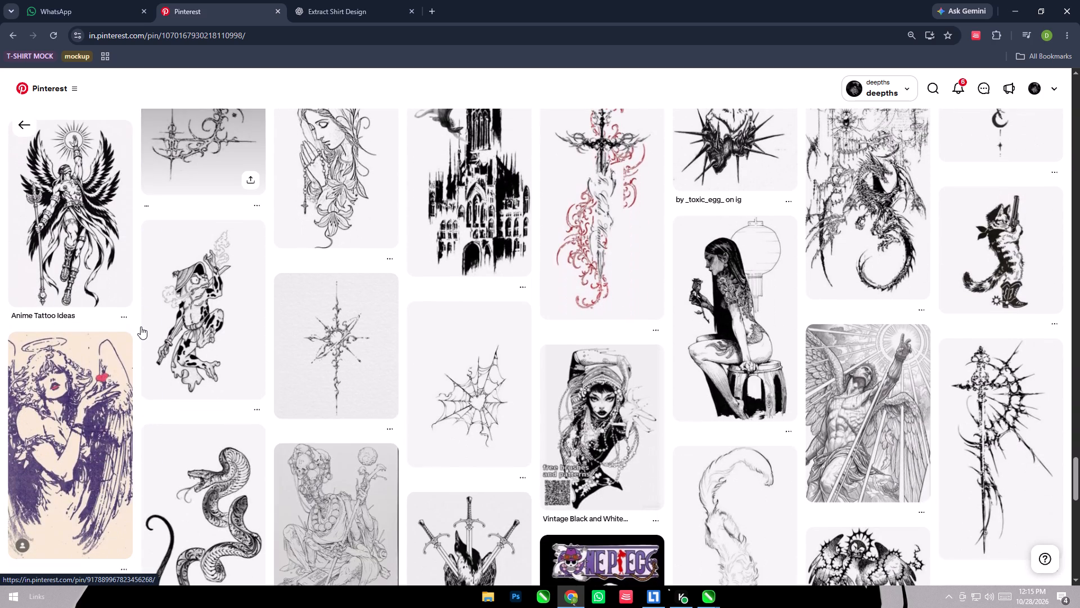
scroll(141, 327, down, 1)
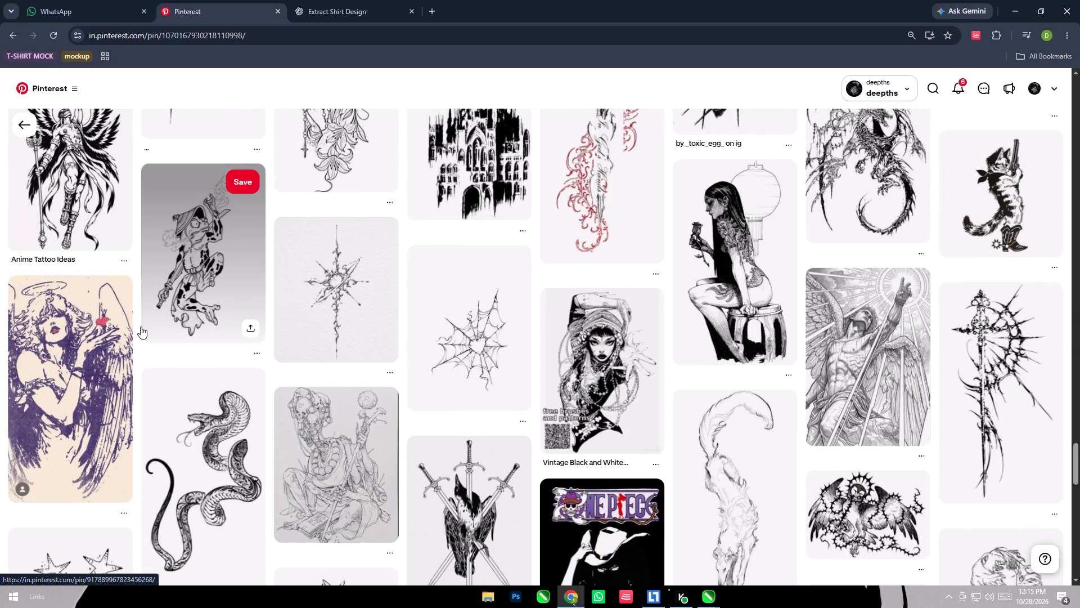
scroll(141, 327, down, 3)
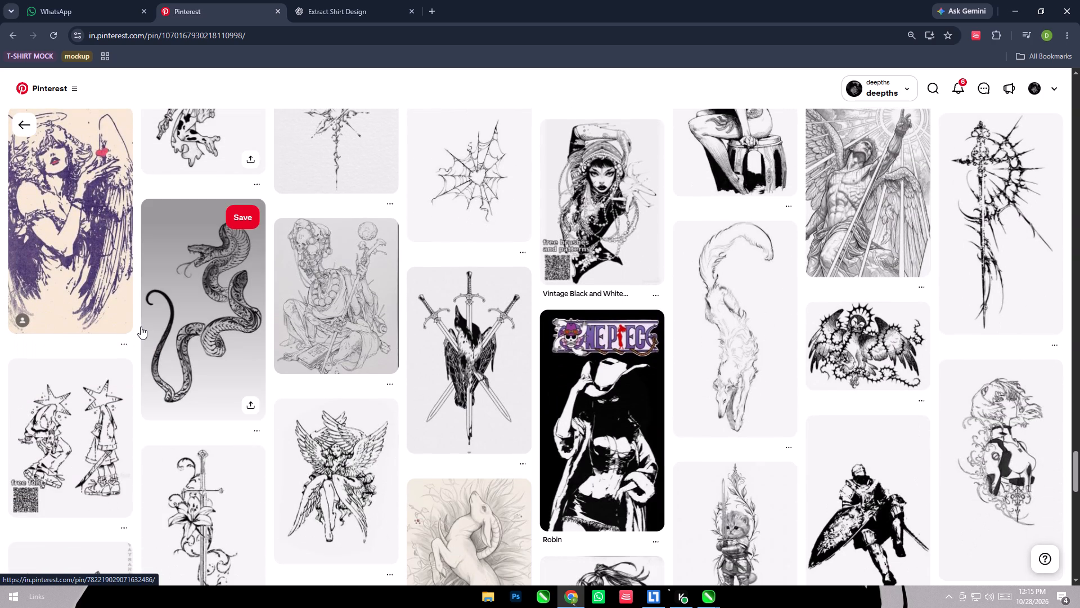
scroll(141, 327, down, 4)
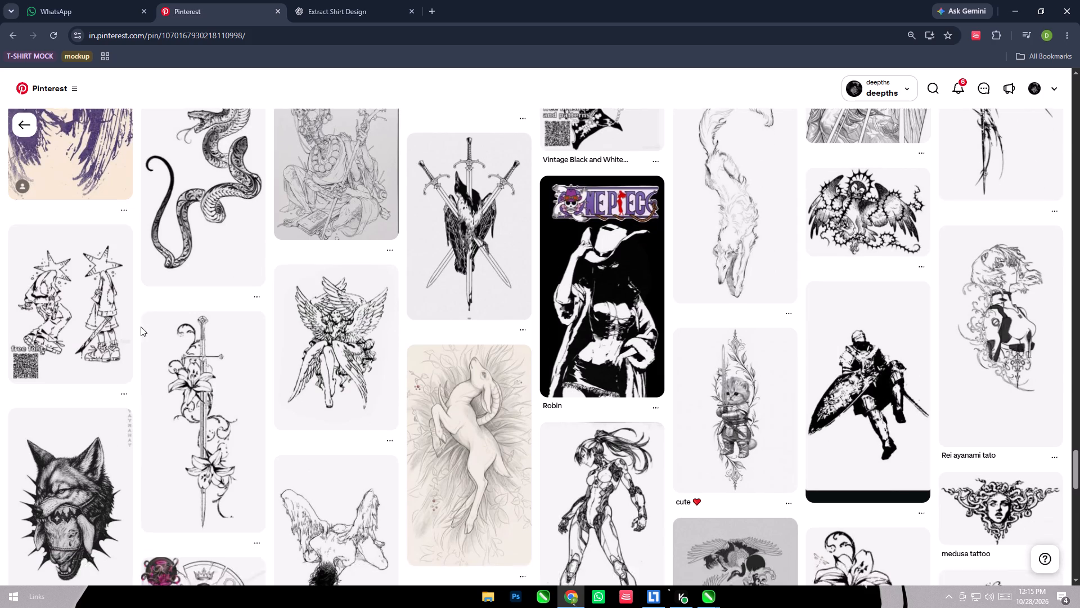
scroll(141, 327, down, 2)
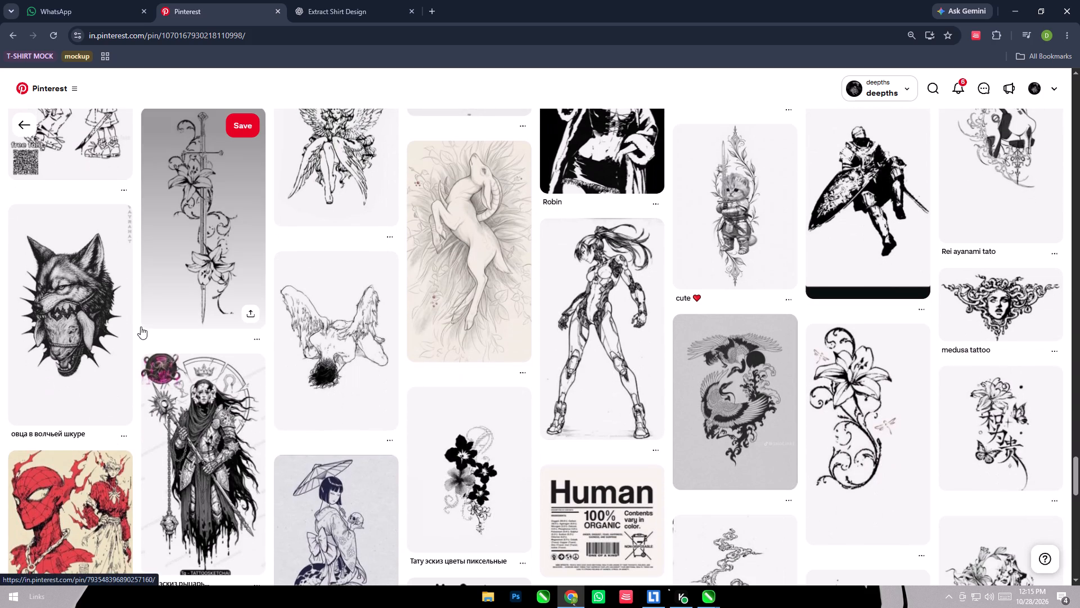
scroll(141, 327, down, 2)
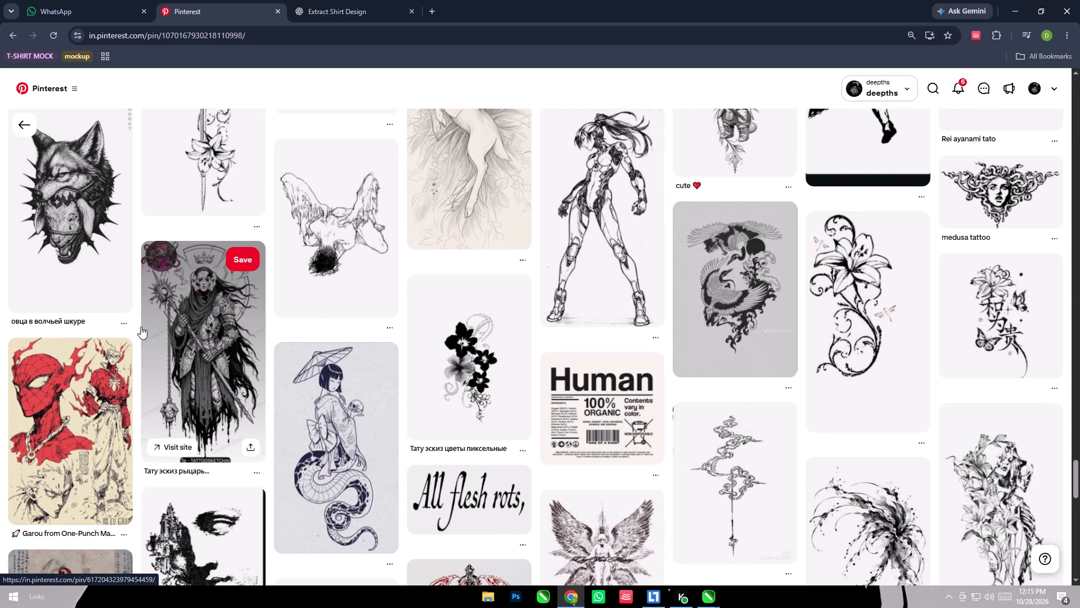
Return to the previous pin, the flying bird with vertical script lettering, and download its image.
click(10, 44)
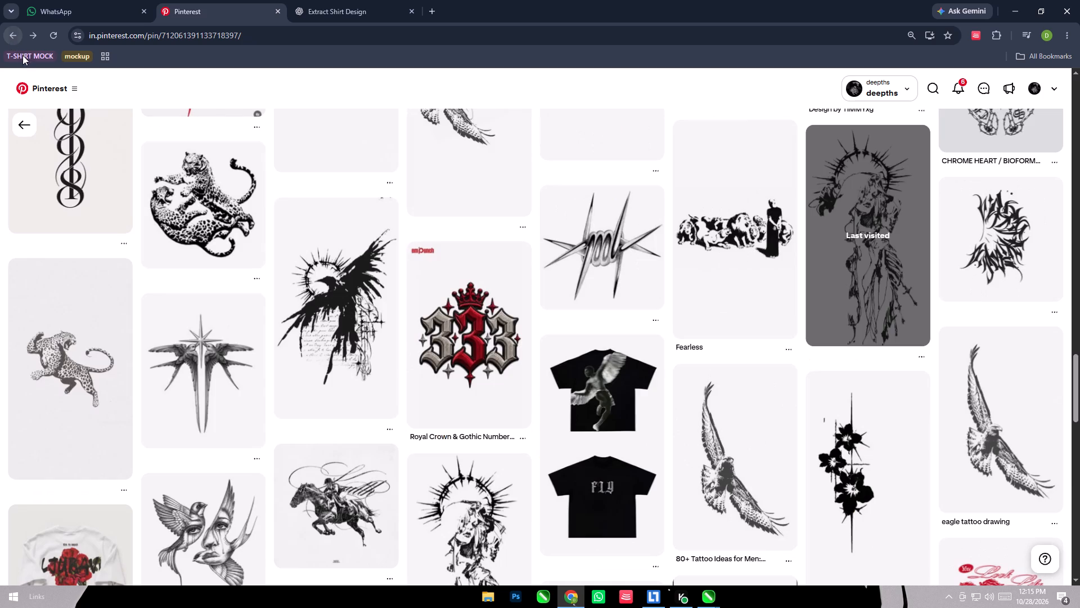
scroll(234, 220, up, 20)
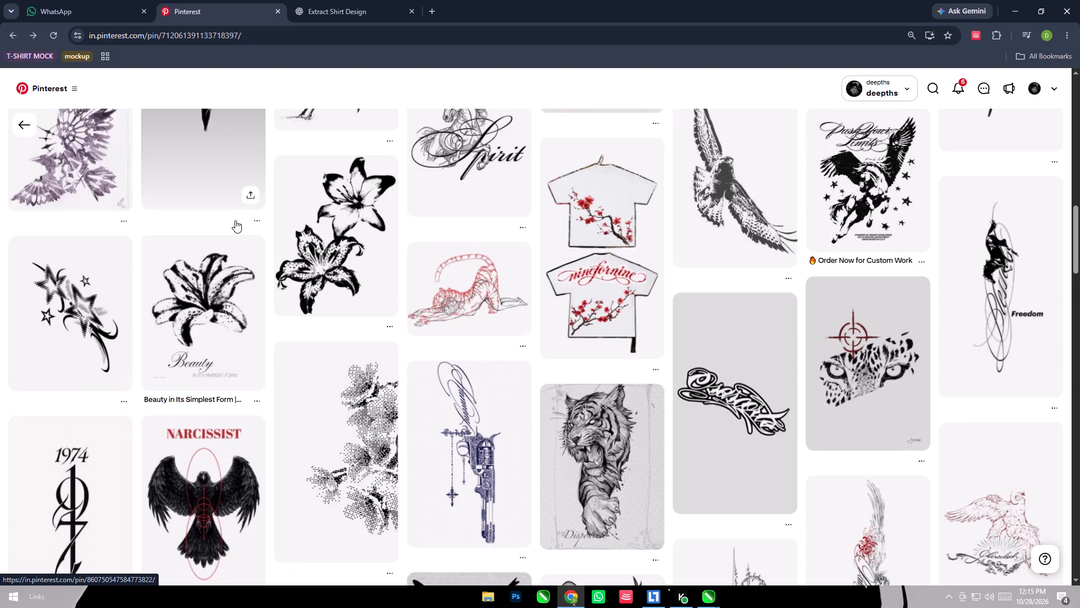
scroll(235, 220, up, 20)
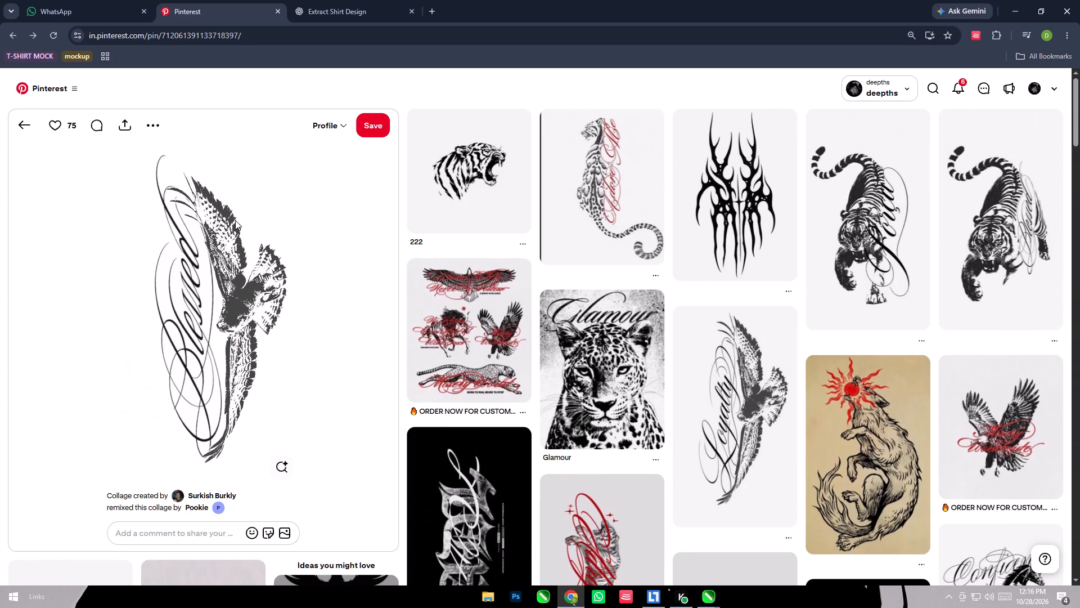
click(151, 127)
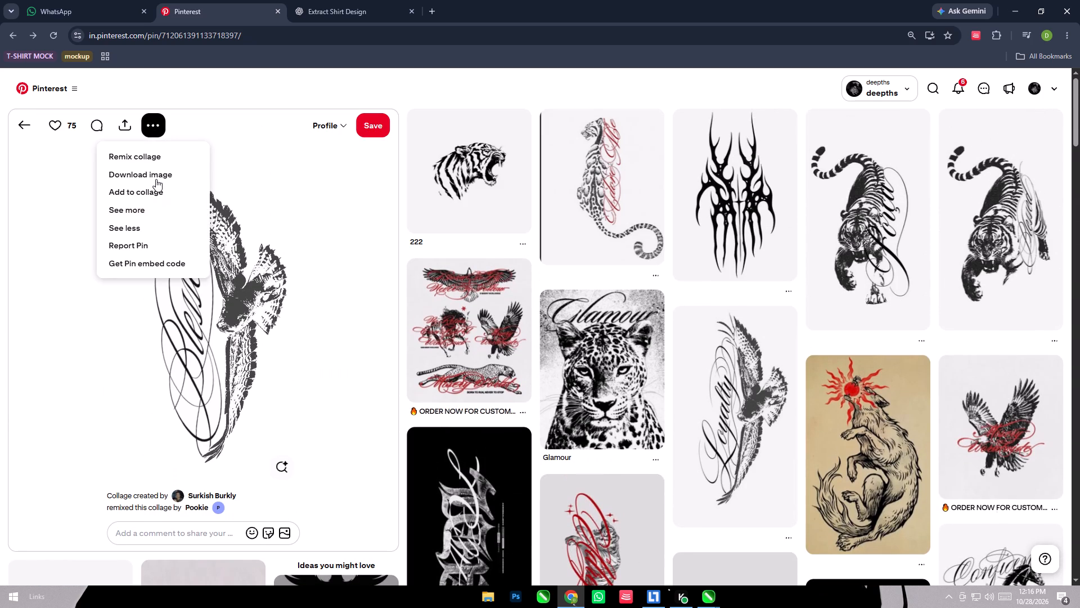
click(156, 176)
Return to the previous black T-shirt pin, browse its related pins and open the "octane 9" T-shirt pin.
click(15, 37)
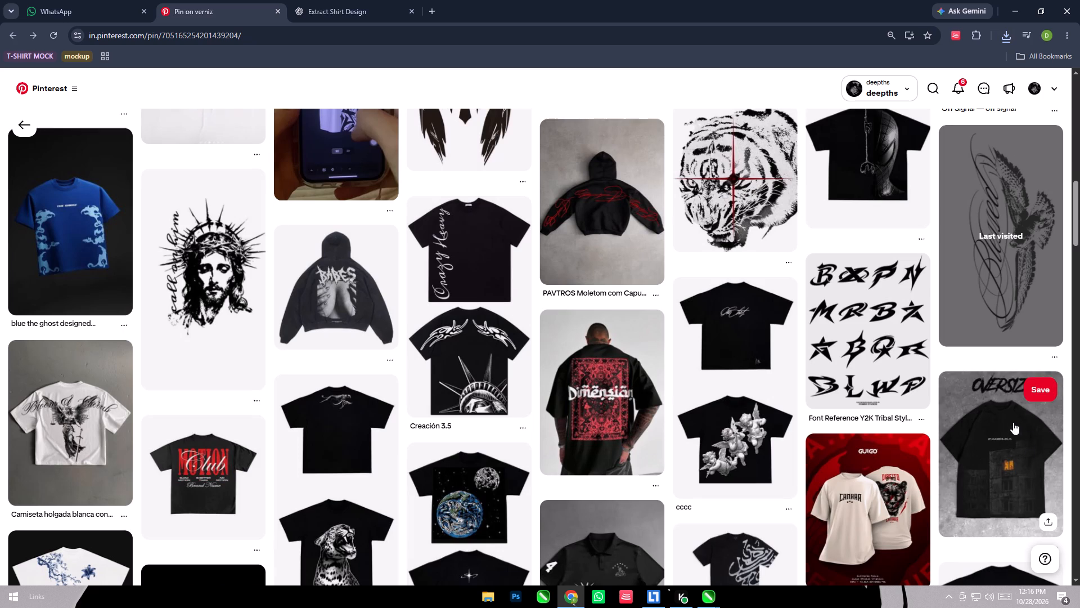
scroll(552, 335, up, 12)
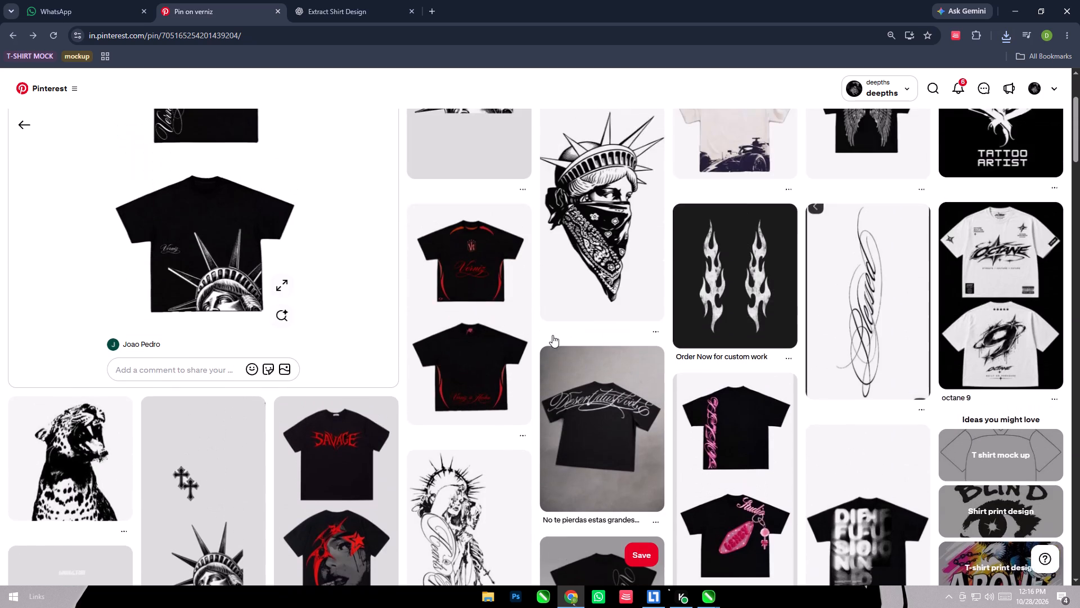
scroll(552, 335, up, 5)
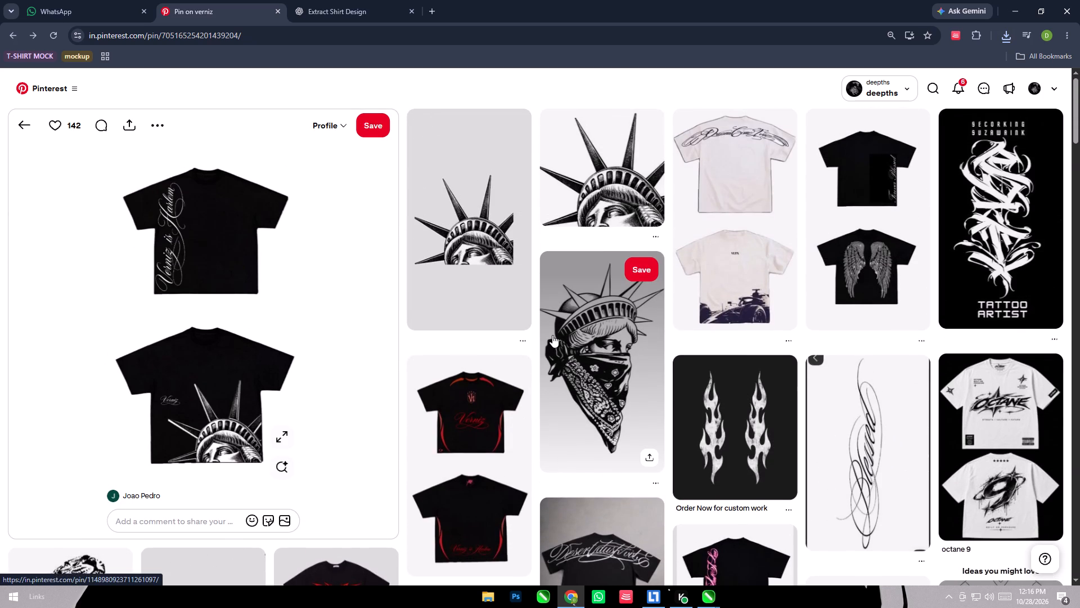
scroll(552, 335, down, 5)
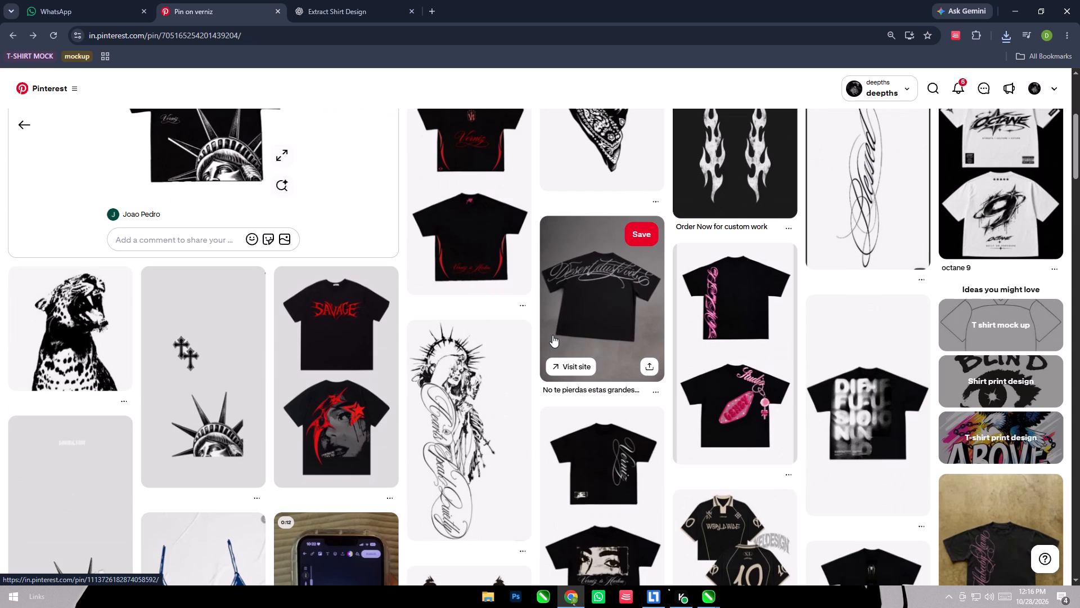
scroll(552, 335, up, 1)
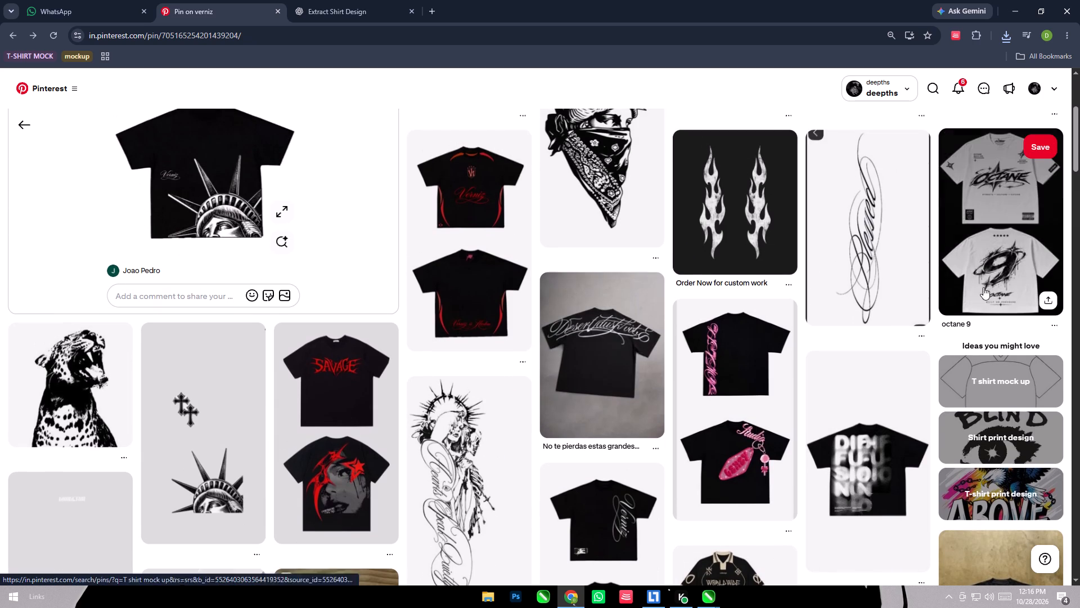
click(1000, 178)
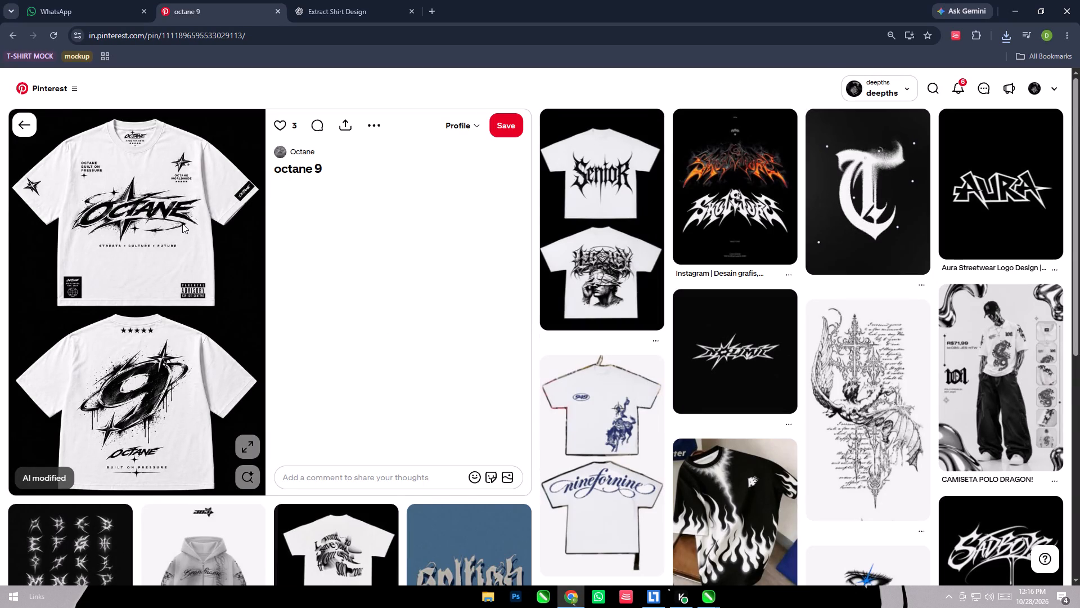
key(shift+super+s)
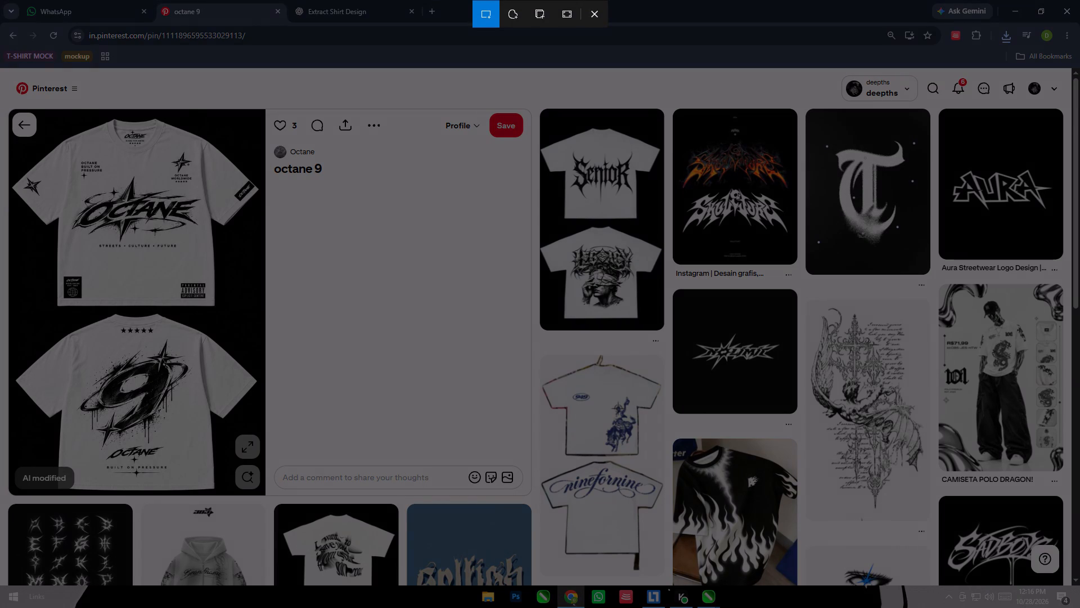
drag(68, 174, 188, 248)
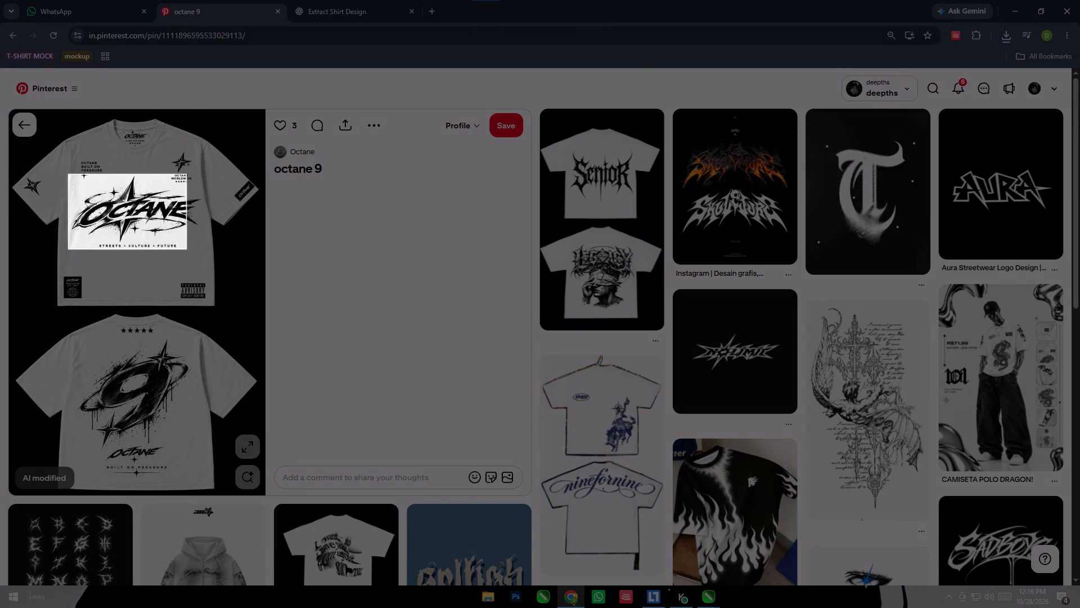
drag(188, 248, 209, 244)
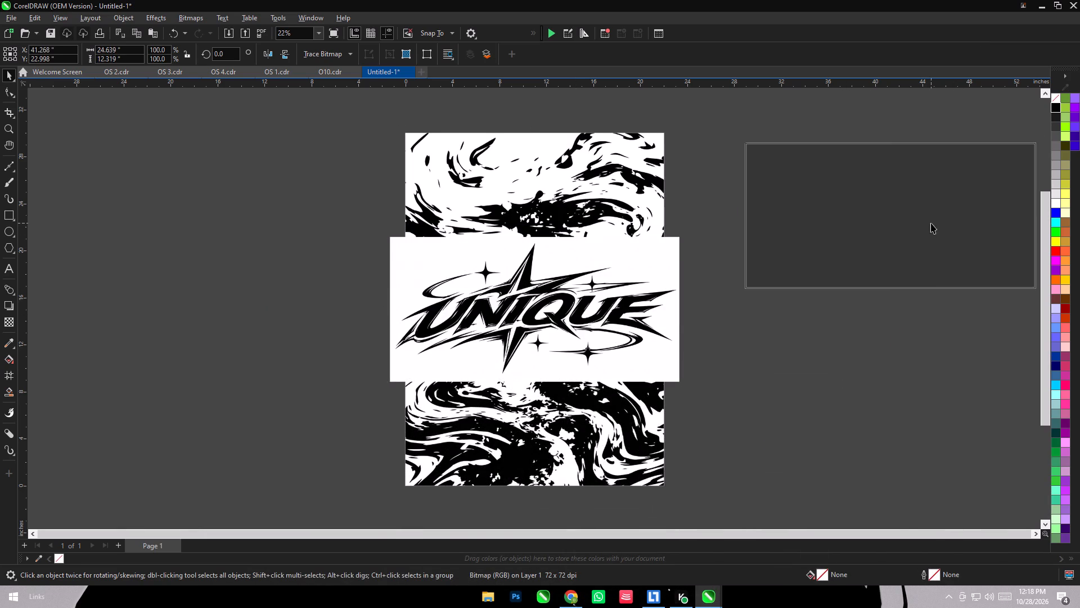
click(775, 404)
Copy the green Statue of Liberty image from ChatGPT into the CorelDRAW texture document and place it beside the UNIQUE logo.
click(564, 607)
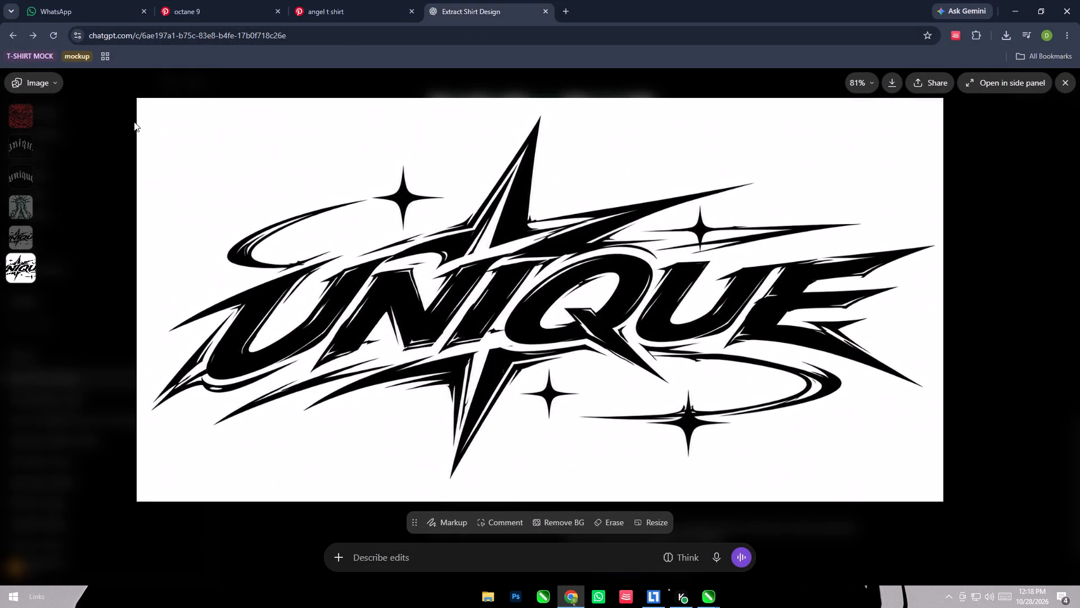
click(110, 119)
scroll(659, 212, up, 4)
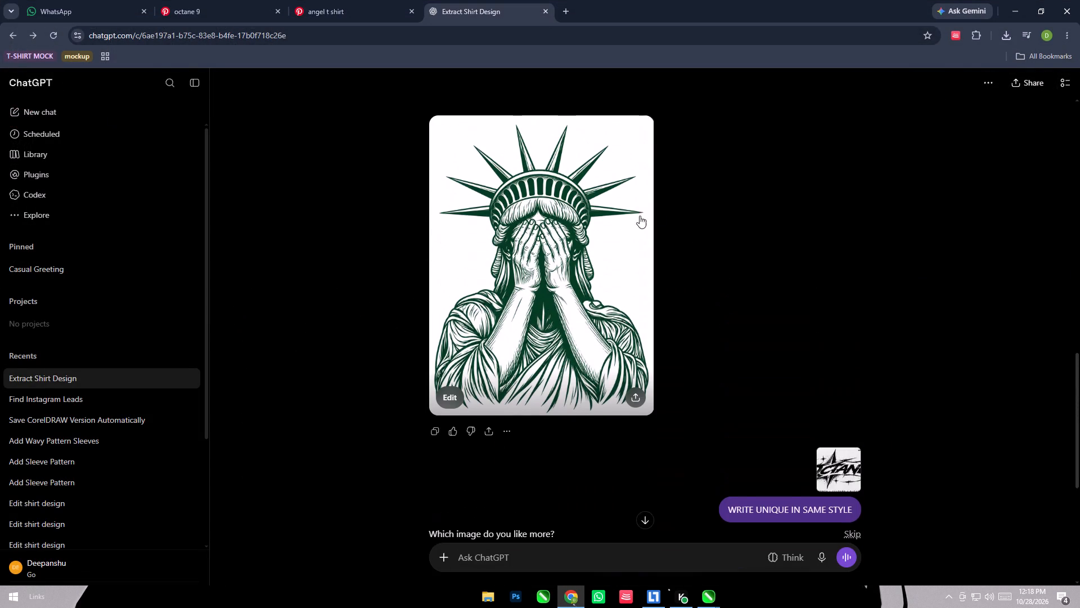
click(561, 223)
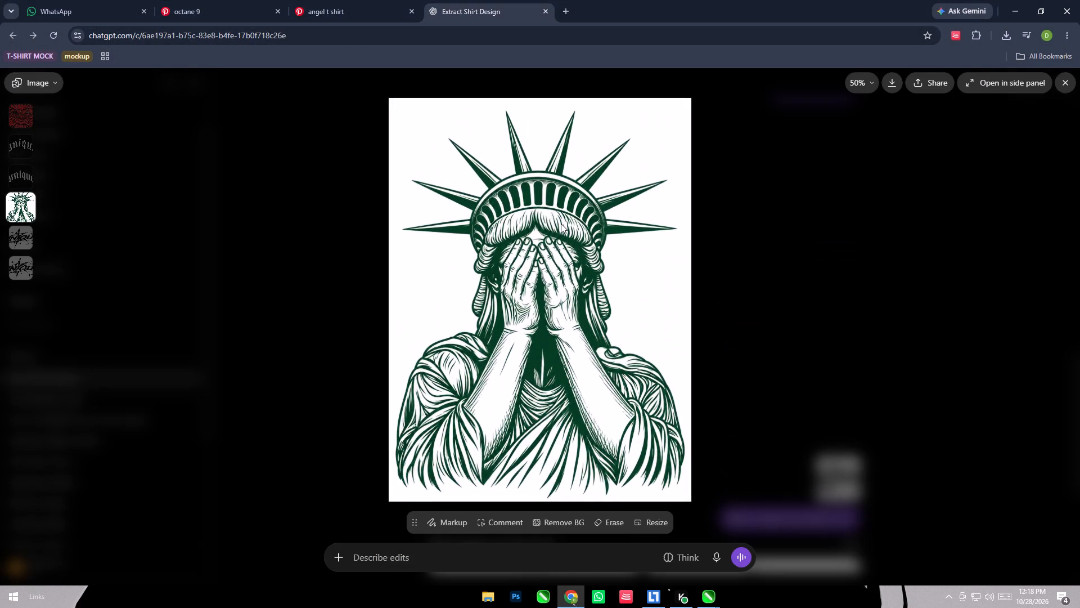
right_click(561, 223)
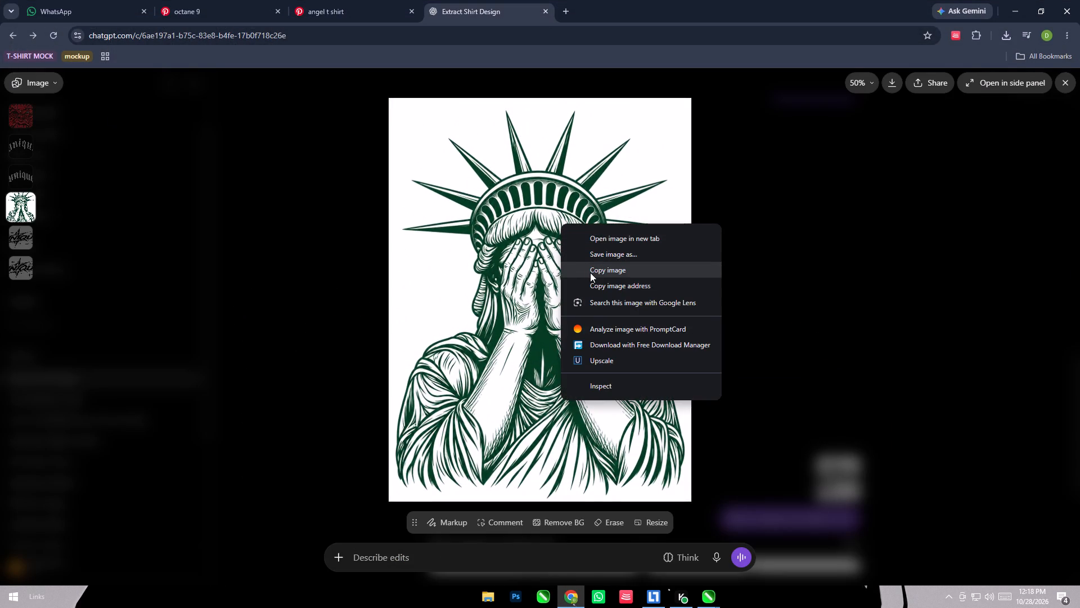
click(590, 272)
click(811, 260)
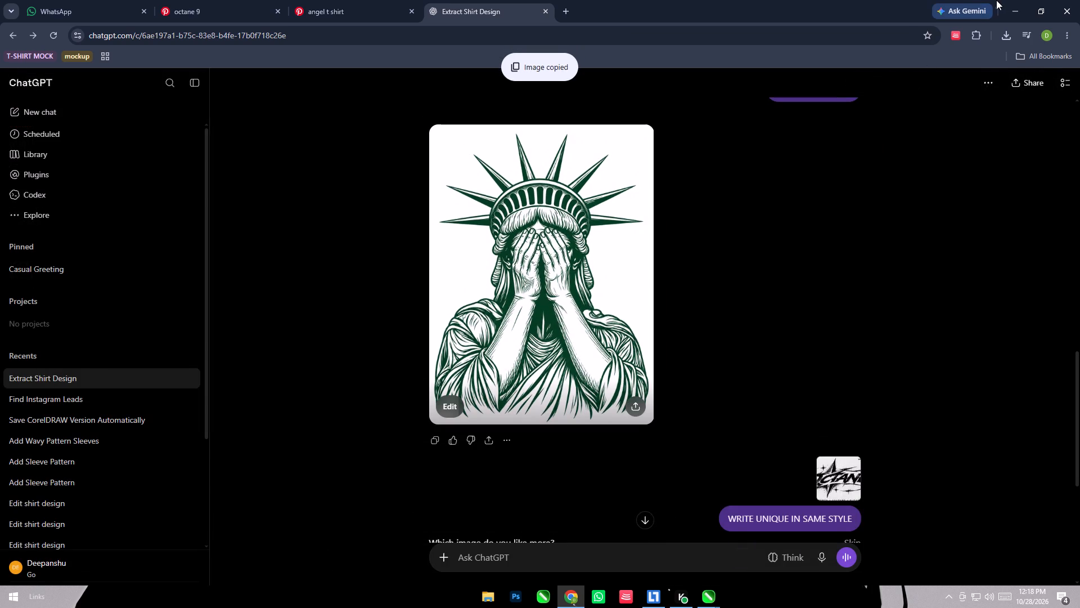
click(1007, 0)
scroll(318, 233, down, 6)
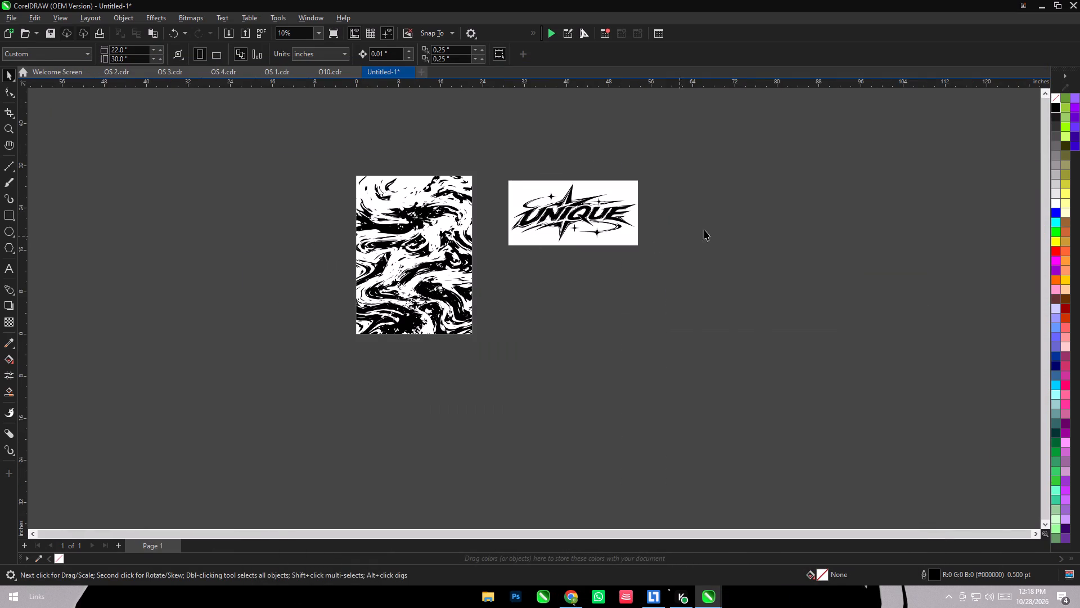
right_click(739, 214)
click(774, 316)
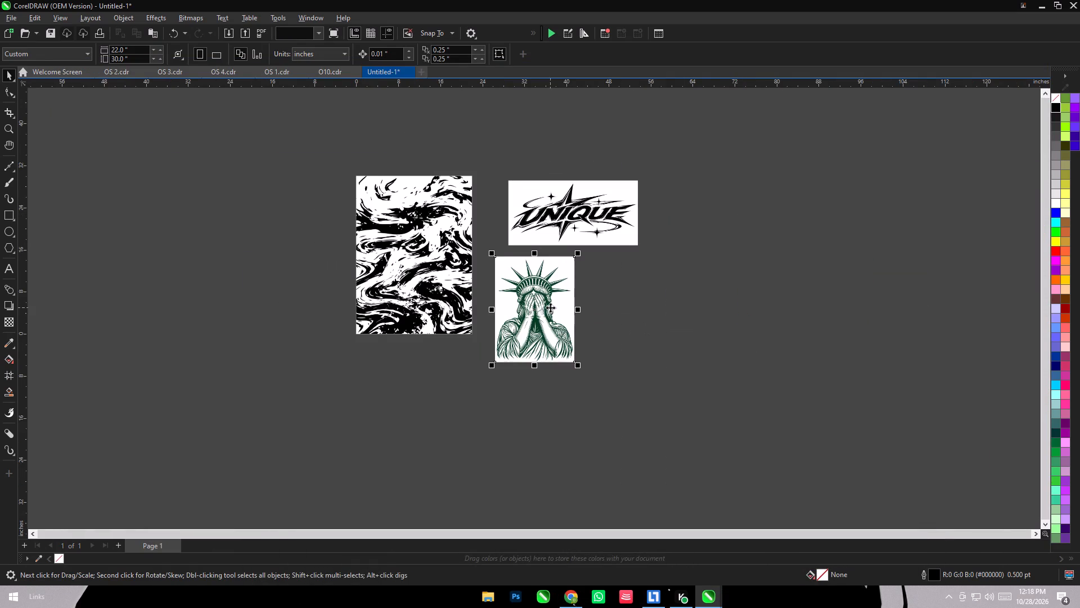
drag(550, 307, 722, 243)
click(652, 396)
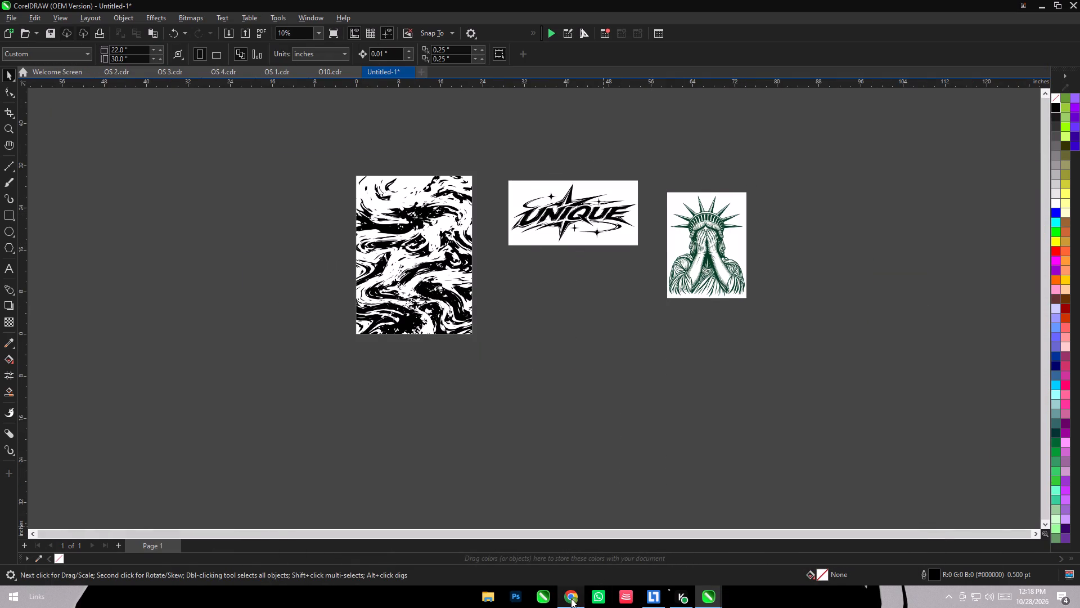
Browse the Pinterest pins related to "angel t shirt" and to the MDFK CLOTHING castle-and-horseman T-shirt pin for more graphics.
click(571, 598)
click(341, 16)
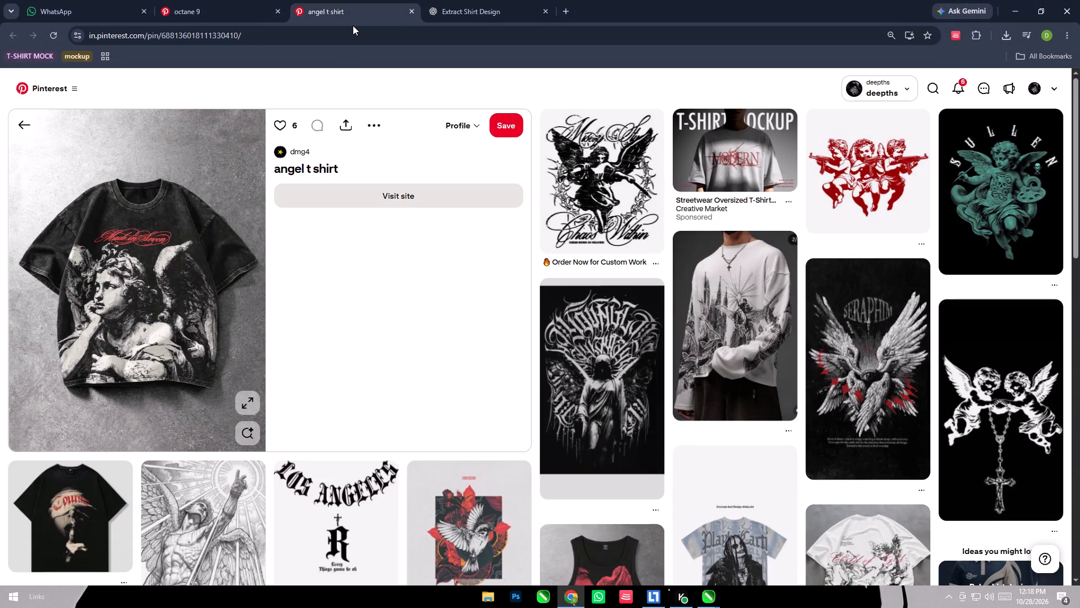
scroll(416, 179, down, 4)
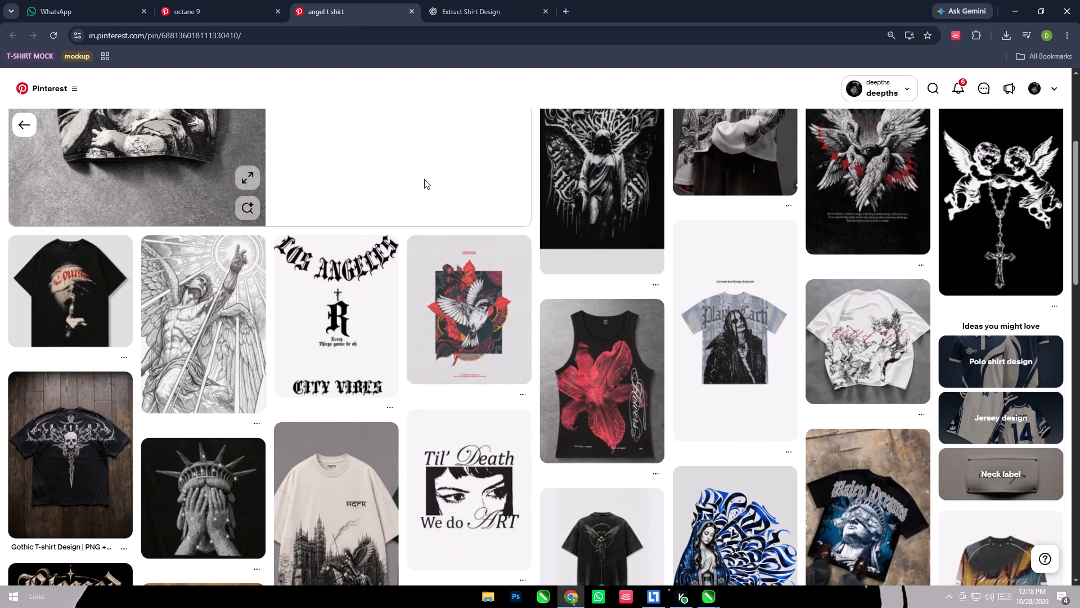
scroll(424, 179, down, 3)
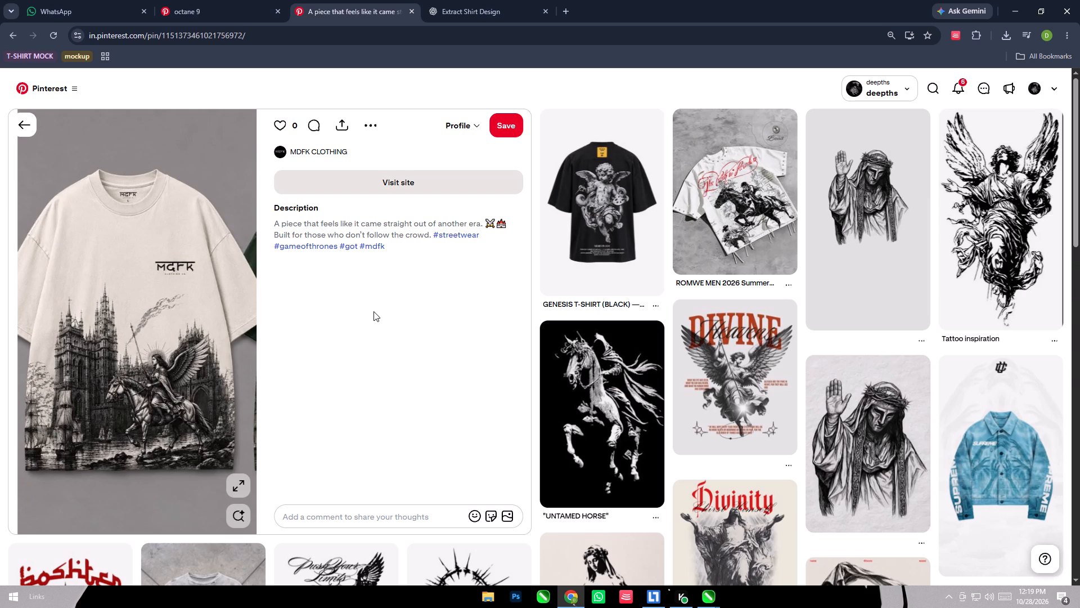
scroll(373, 311, down, 5)
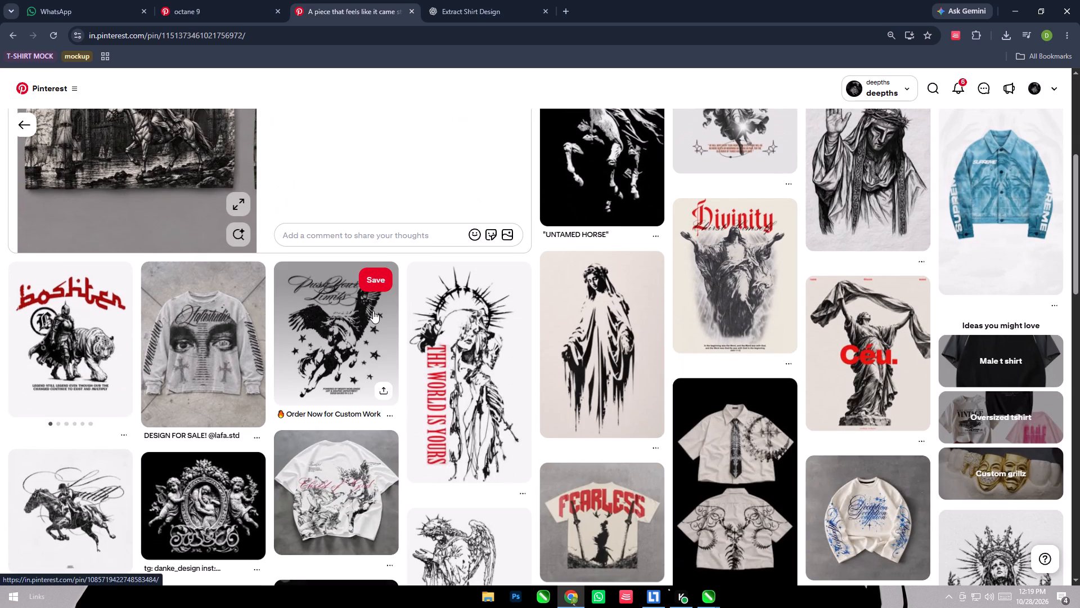
scroll(372, 311, down, 3)
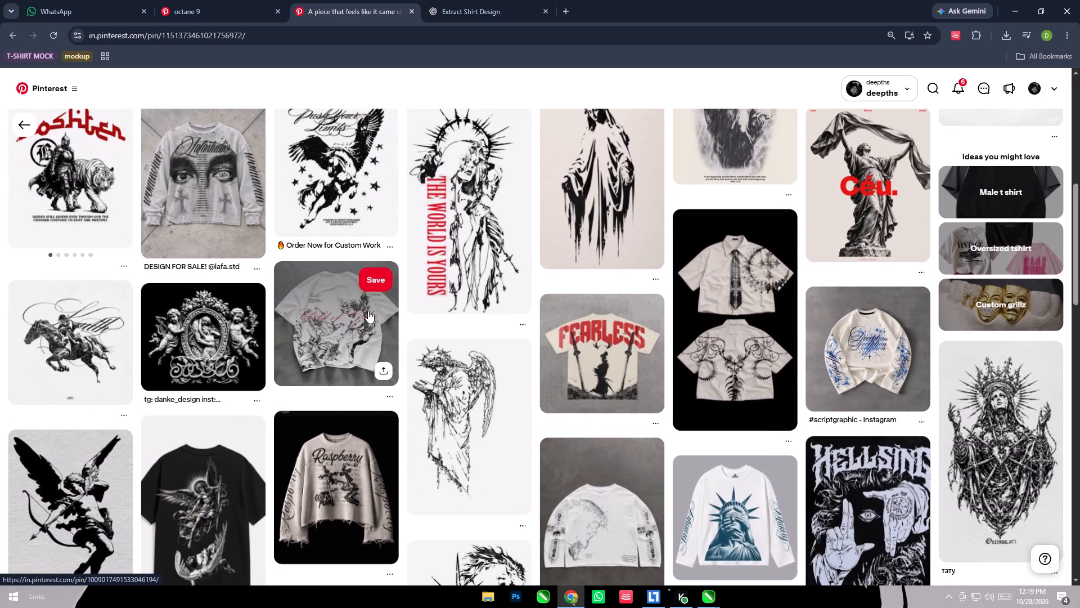
scroll(368, 311, down, 3)
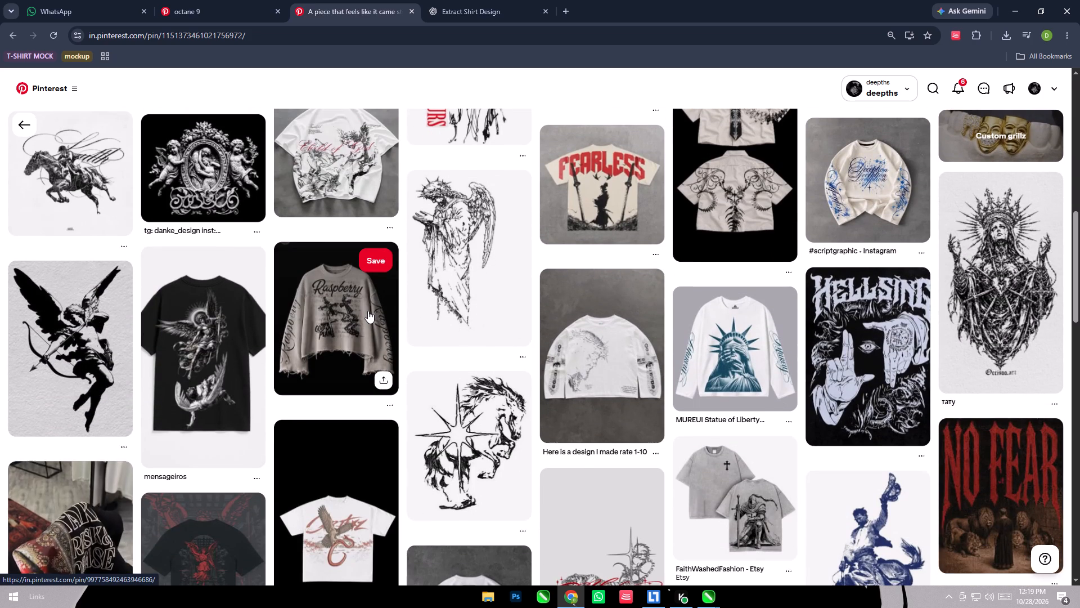
scroll(368, 311, down, 4)
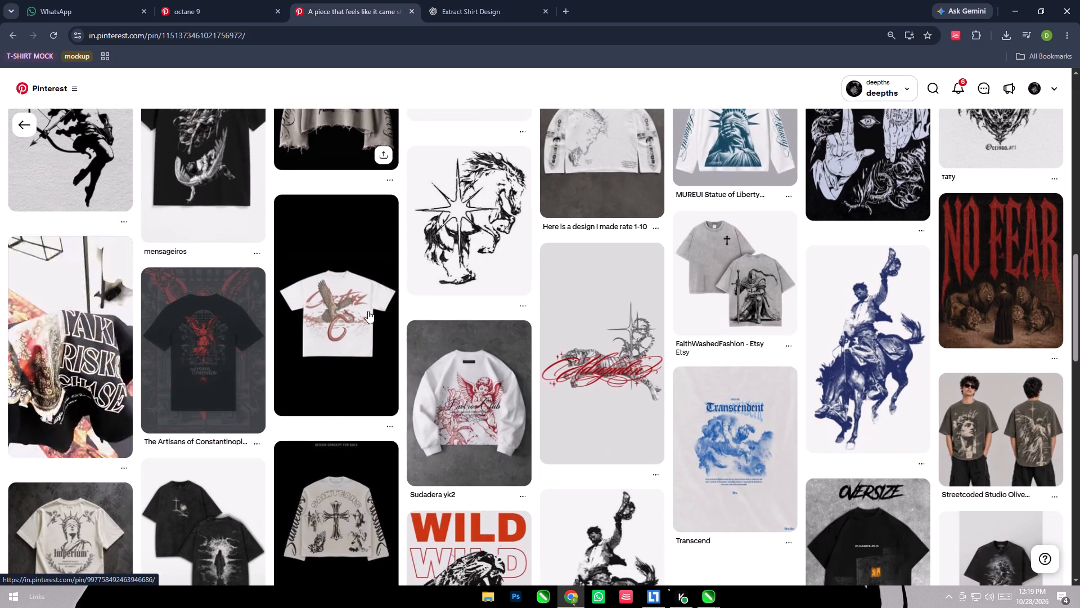
scroll(368, 311, down, 3)
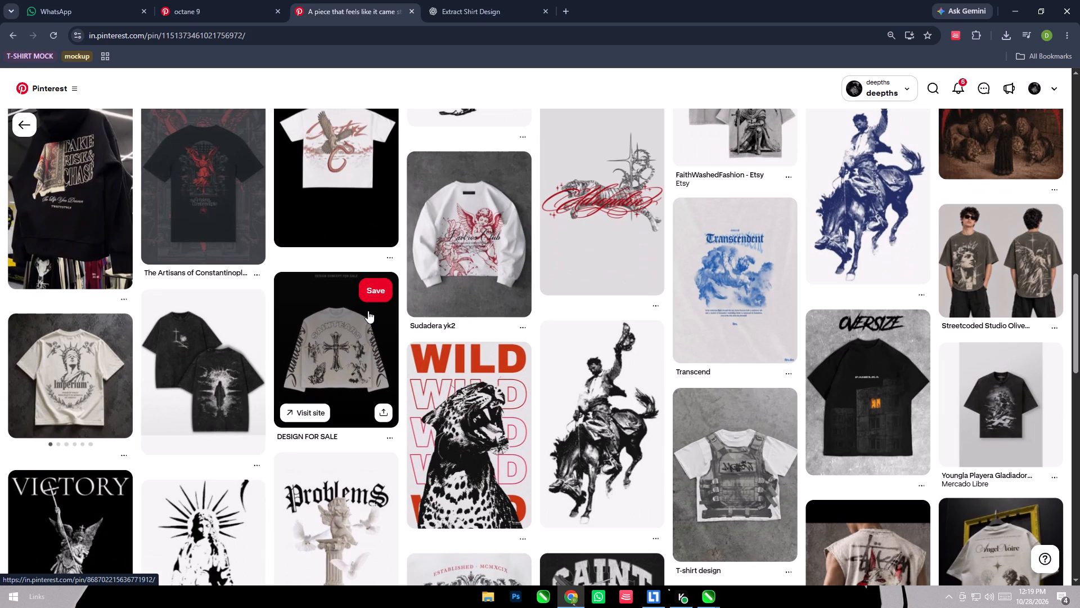
scroll(640, 320, down, 6)
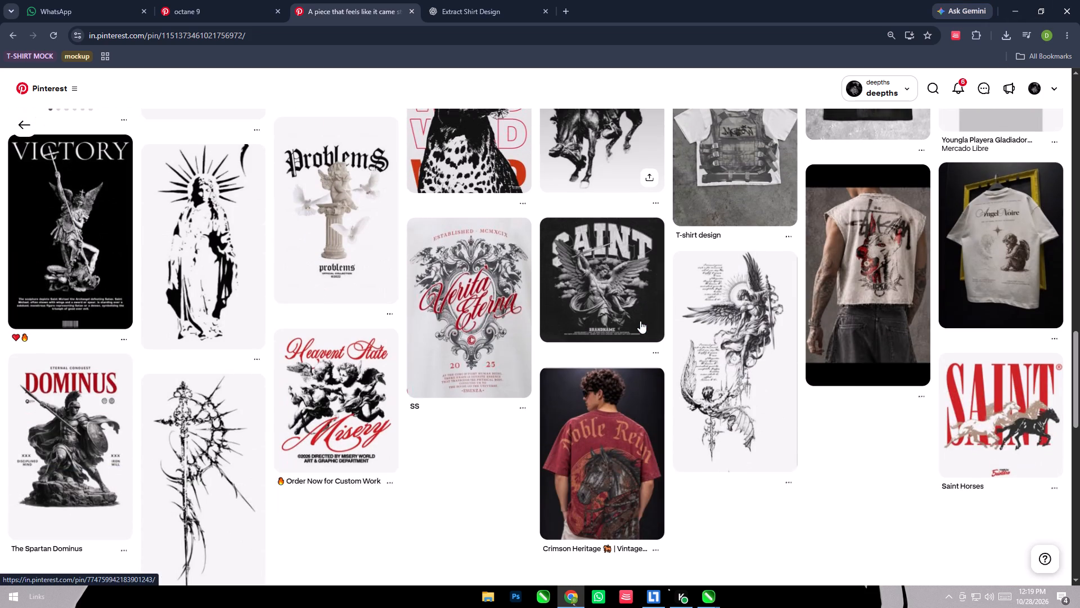
scroll(637, 321, down, 2)
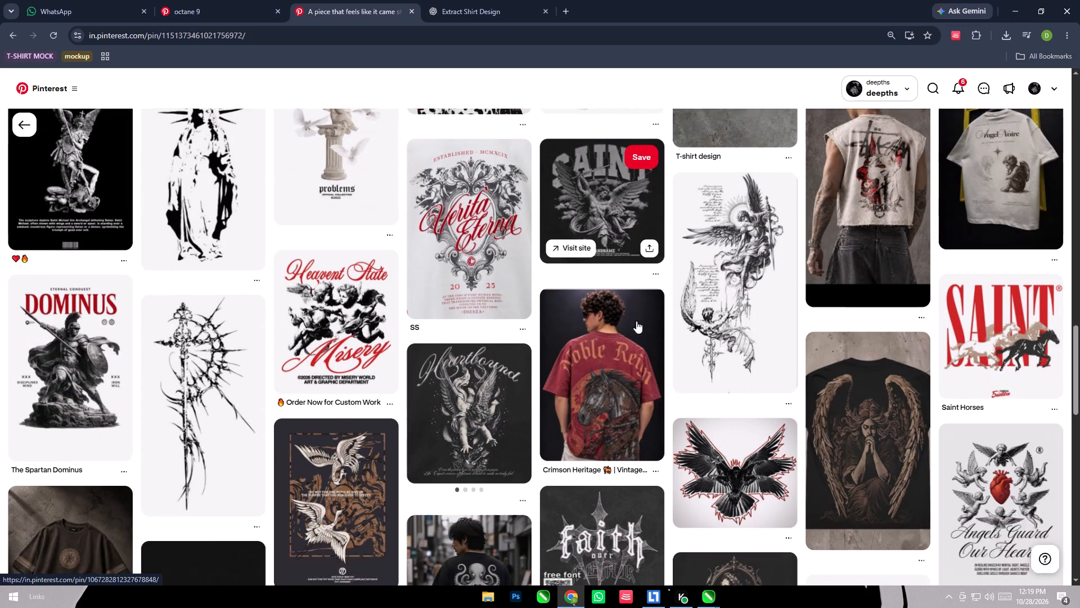
scroll(636, 321, down, 4)
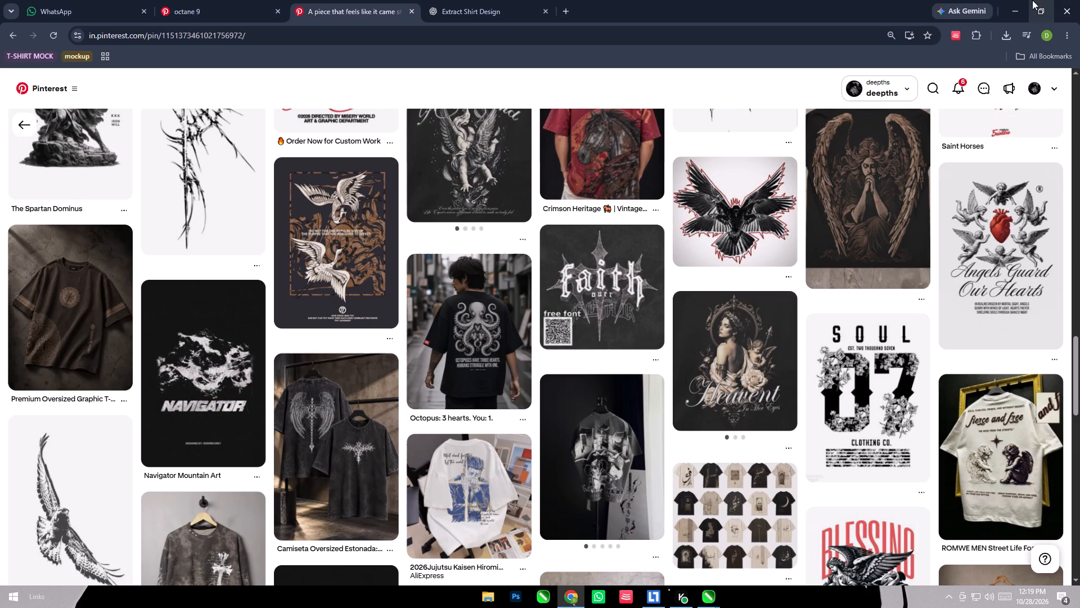
Back in CorelDRAW, add a 22 x 30 inch page-sized rectangle, move the texture off the page beside it, and fill the rectangle black.
click(1013, 0)
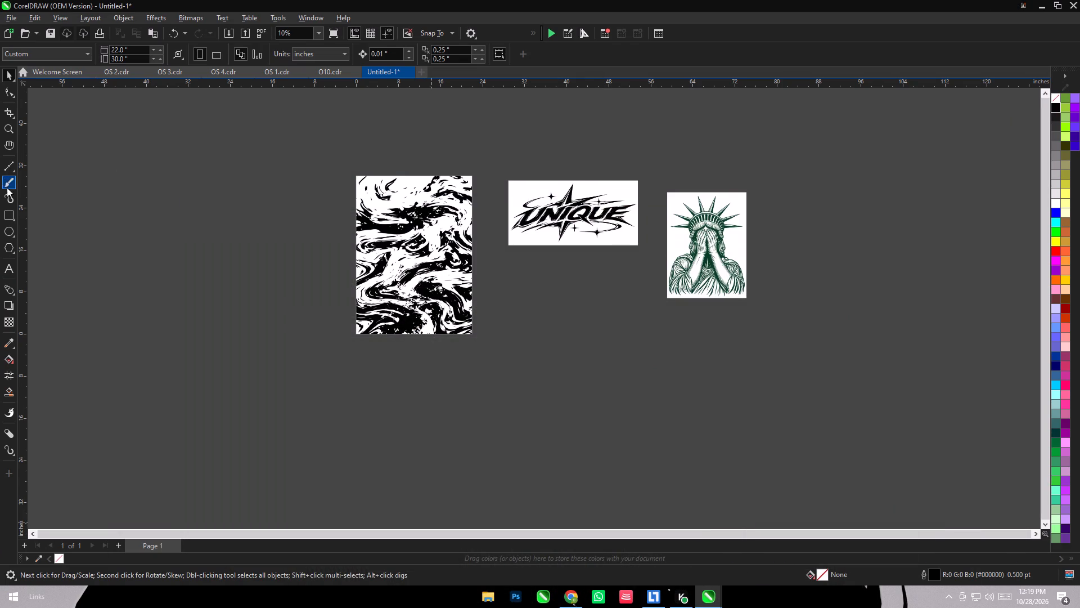
double_click(12, 208)
click(4, 71)
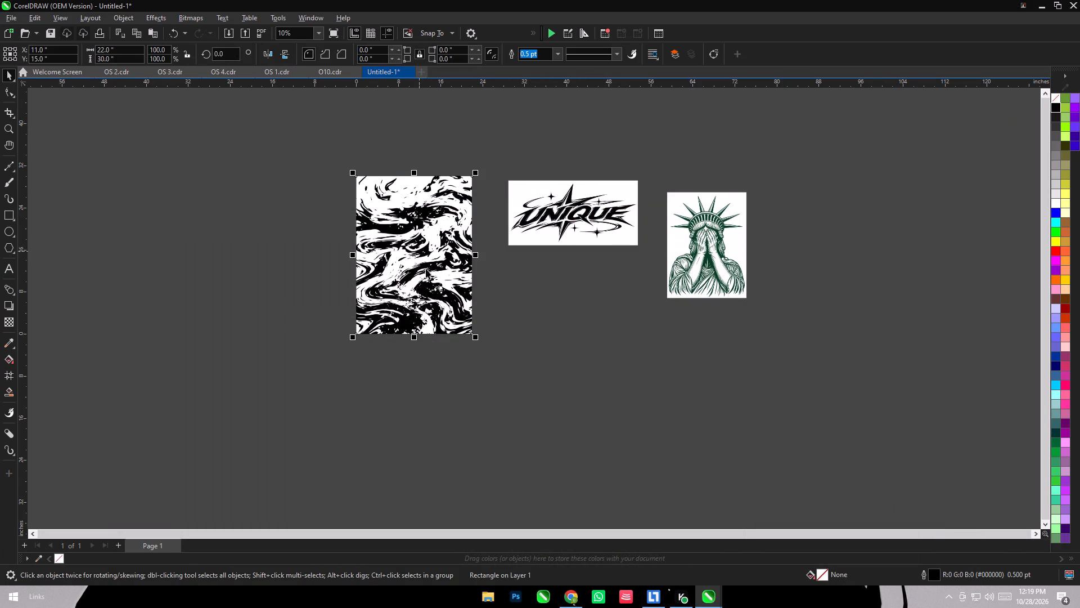
click(618, 376)
drag(423, 278, 295, 276)
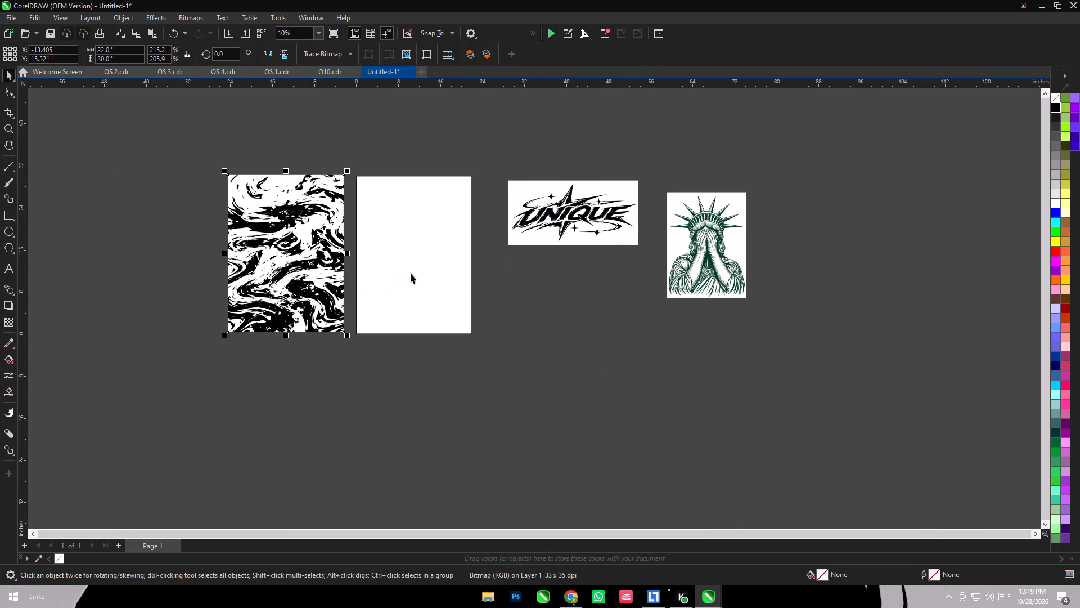
click(411, 273)
click(1052, 106)
click(709, 393)
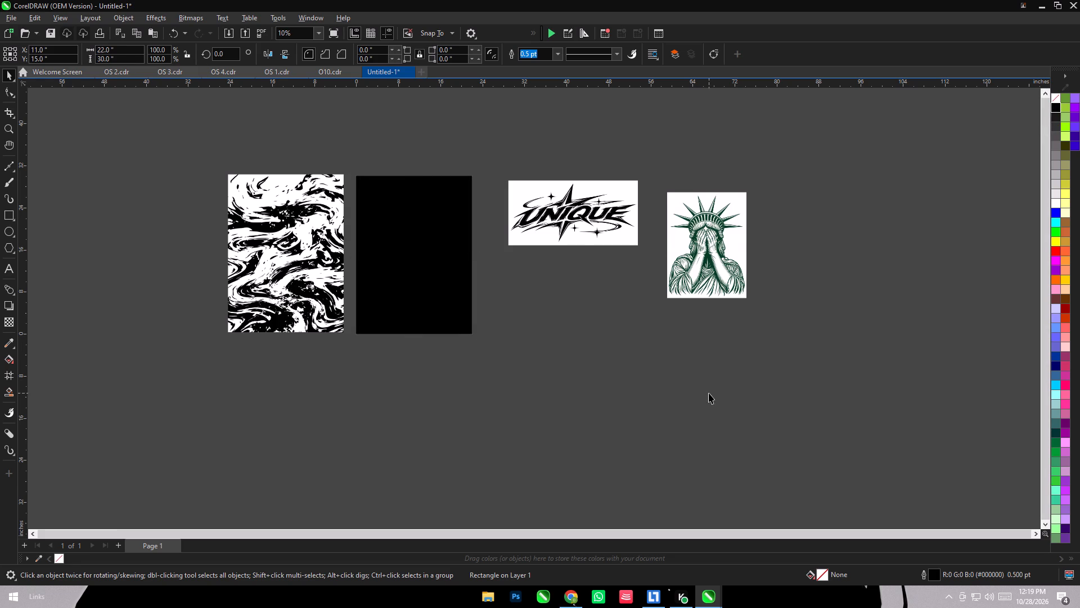
Start a bitmap trace of the green Statue of Liberty image.
click(684, 248)
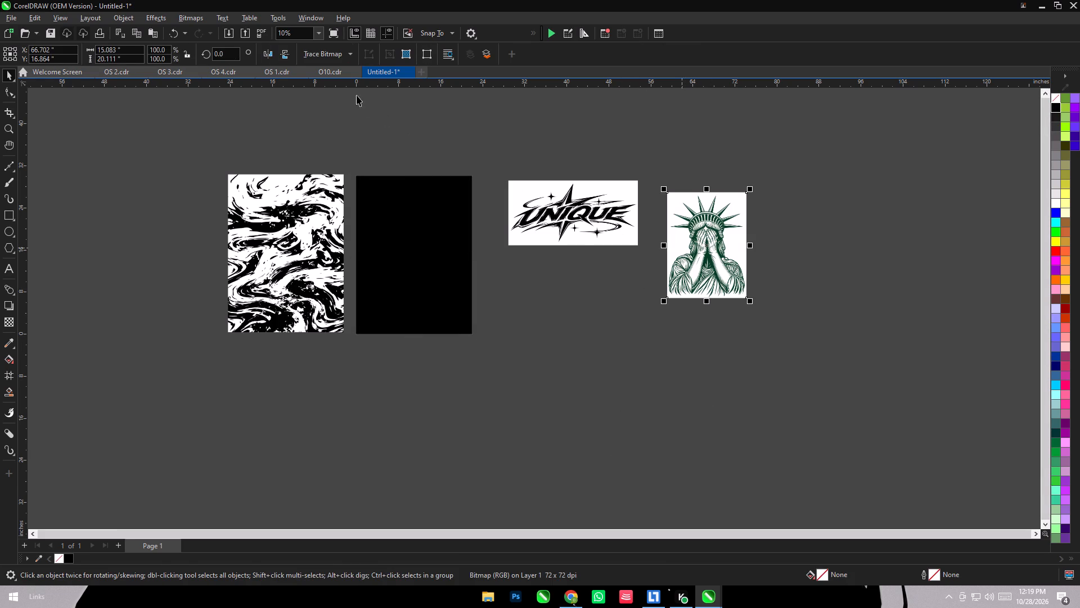
click(340, 53)
click(346, 94)
click(438, 130)
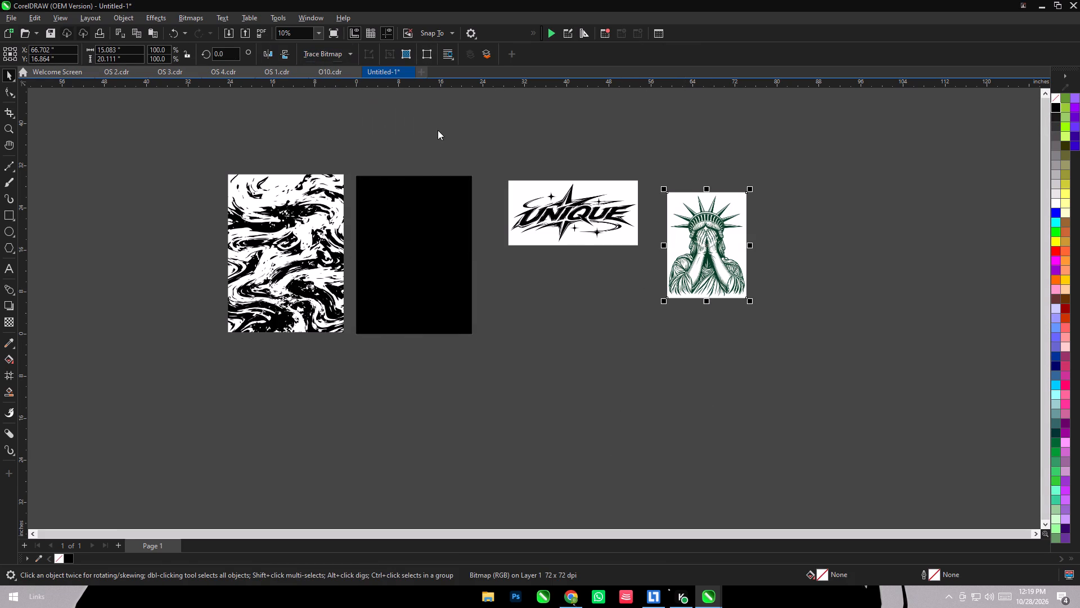
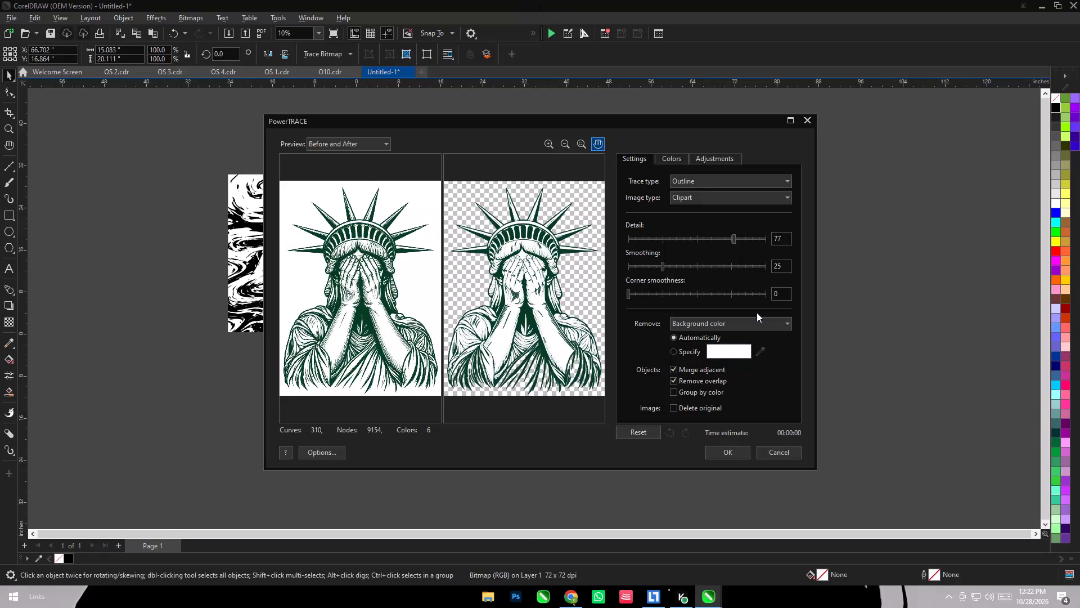
Finish the Clipart trace of the Statue of Liberty with objects grouped by color and place the vector result below the UNIQUE logo.
click(700, 391)
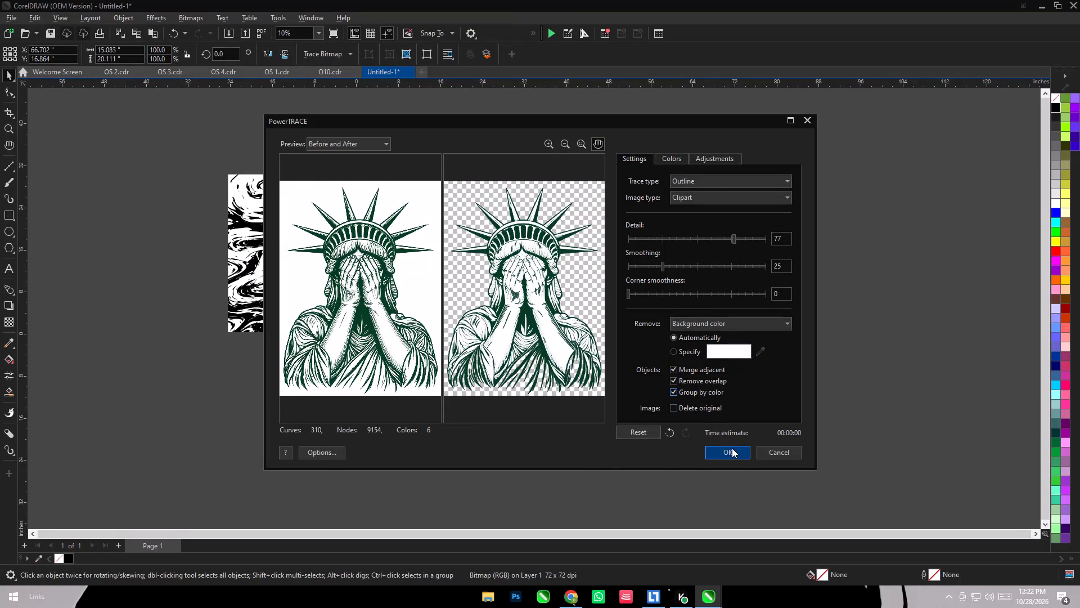
click(732, 448)
drag(708, 269, 574, 346)
Delete the original statue bitmap and ungroup the traced statue.
scroll(600, 319, up, 3)
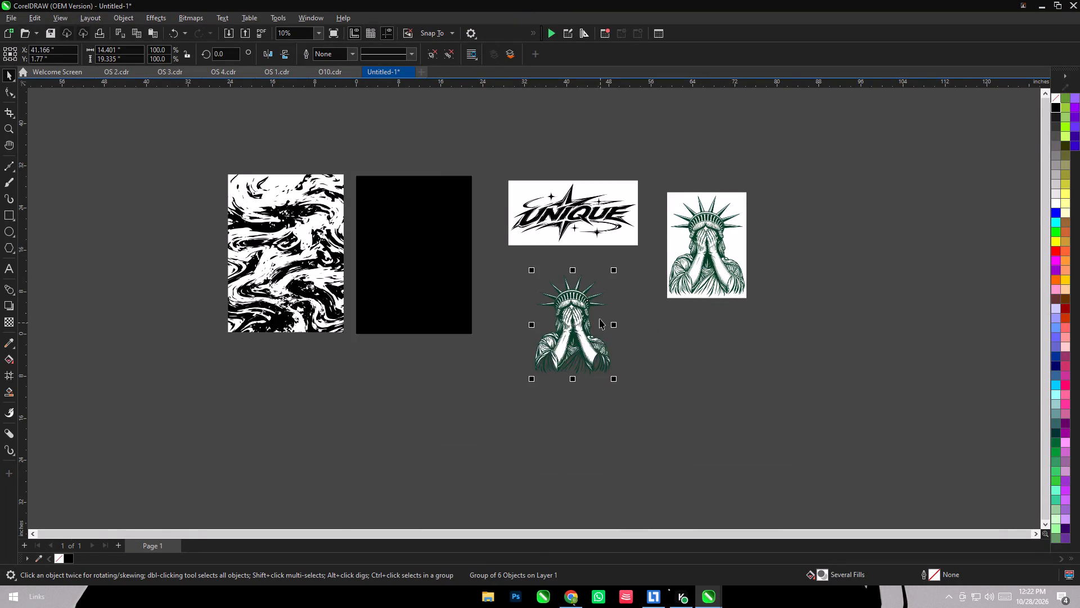
scroll(600, 319, up, 5)
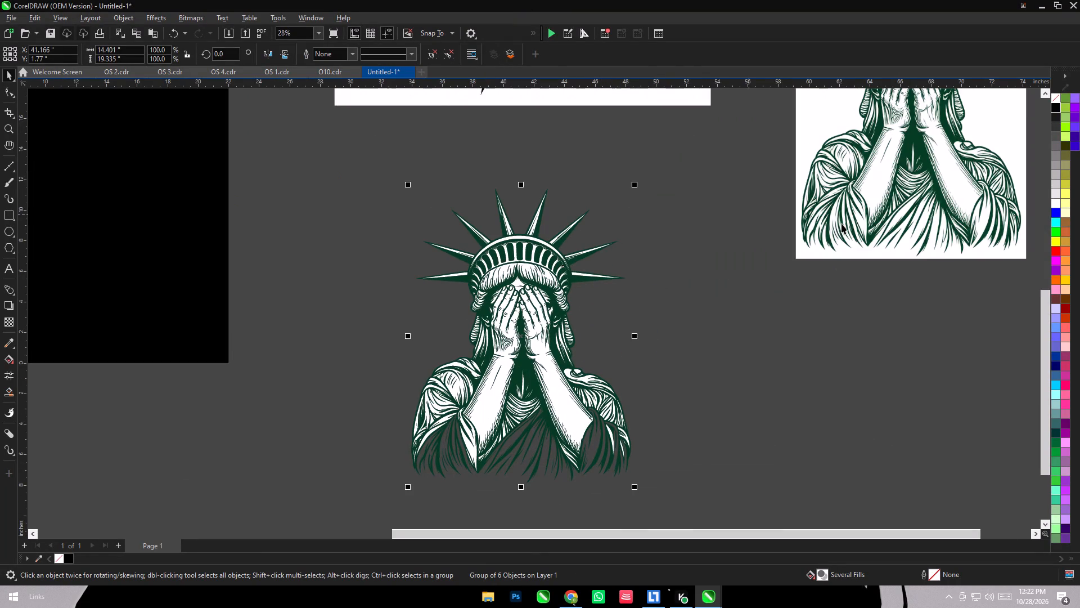
click(866, 218)
key(Delete)
click(532, 323)
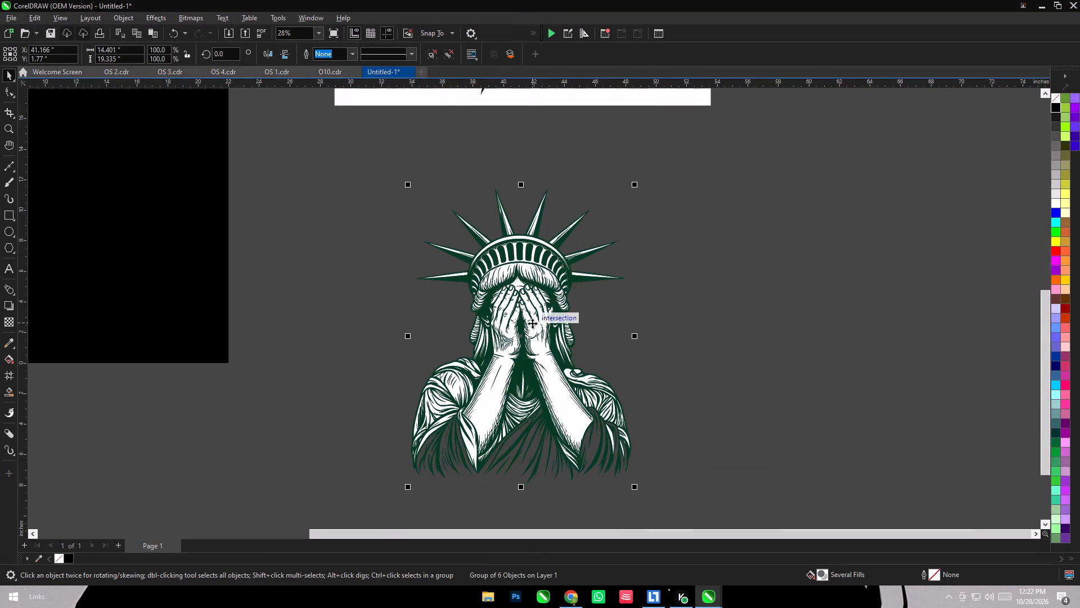
key(ctrl+u)
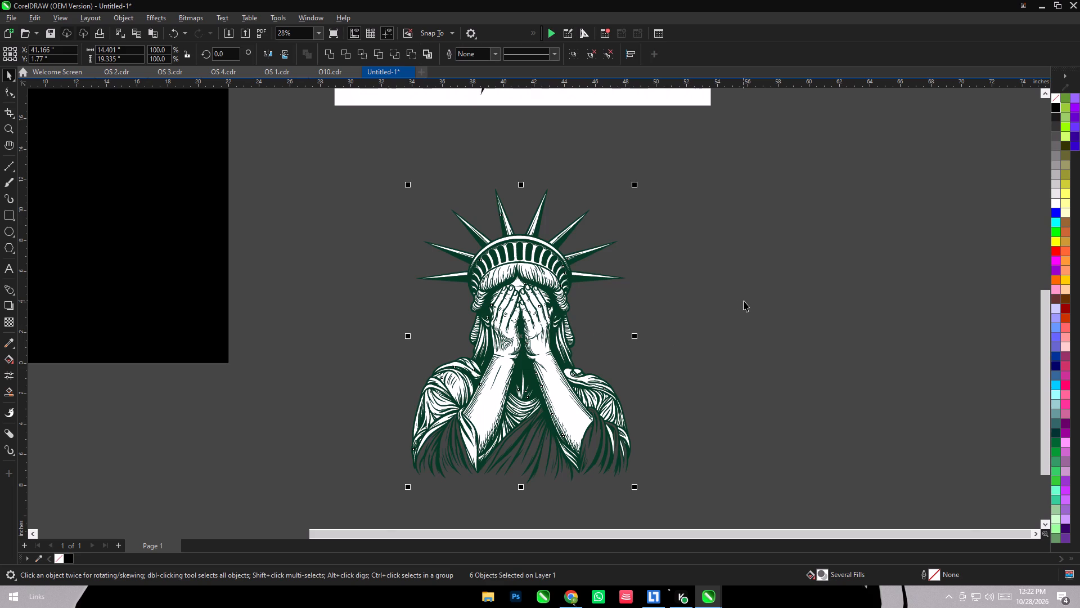
Trace the black-and-white marble texture as a Clipart outline trace with objects grouped by color.
scroll(731, 279, down, 6)
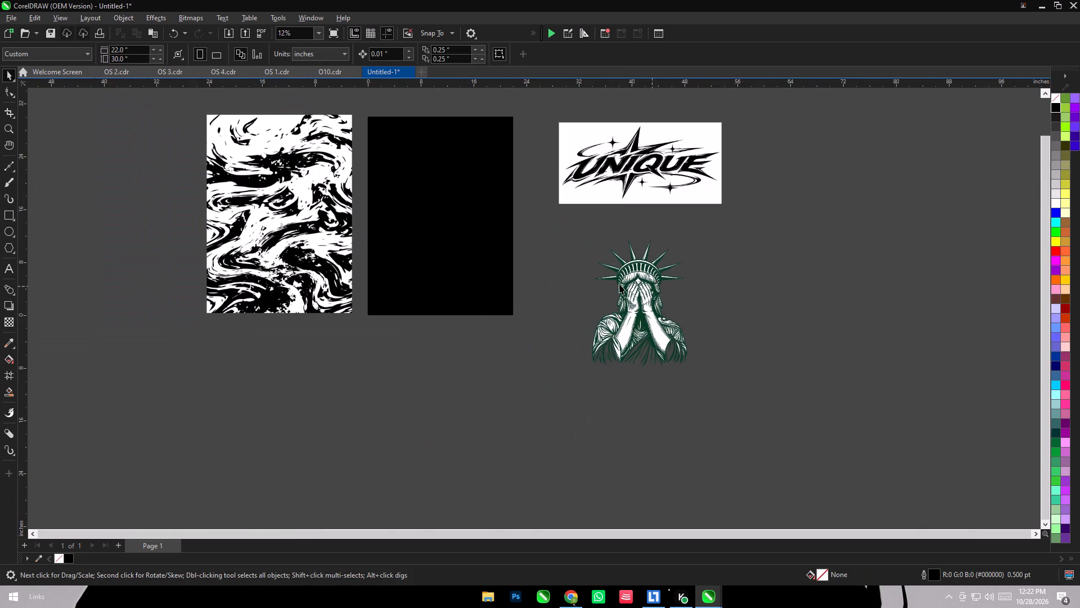
click(327, 244)
click(335, 59)
click(339, 97)
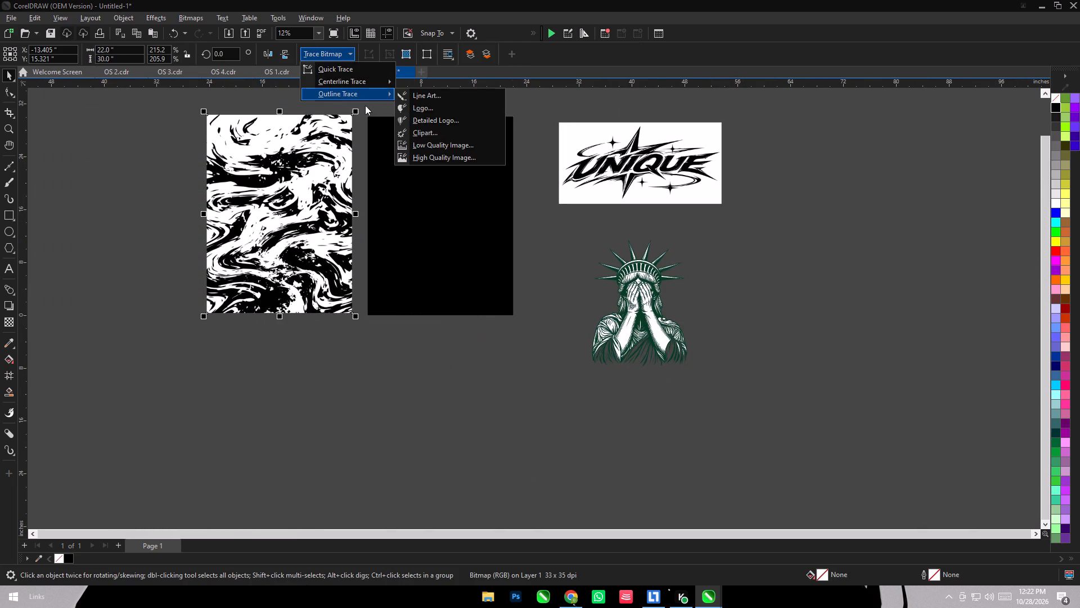
click(420, 131)
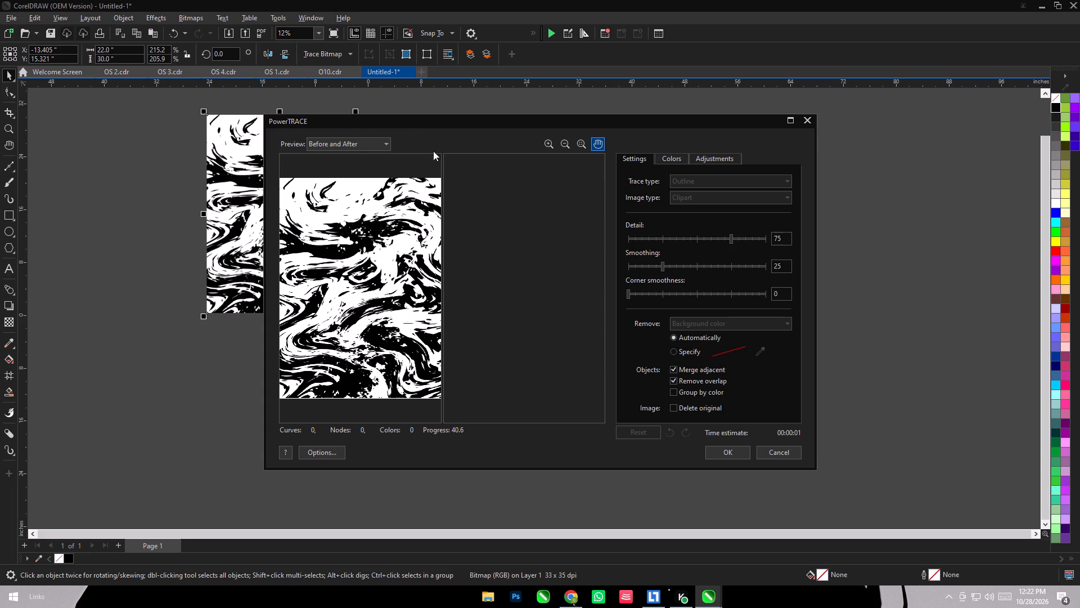
click(711, 392)
click(741, 448)
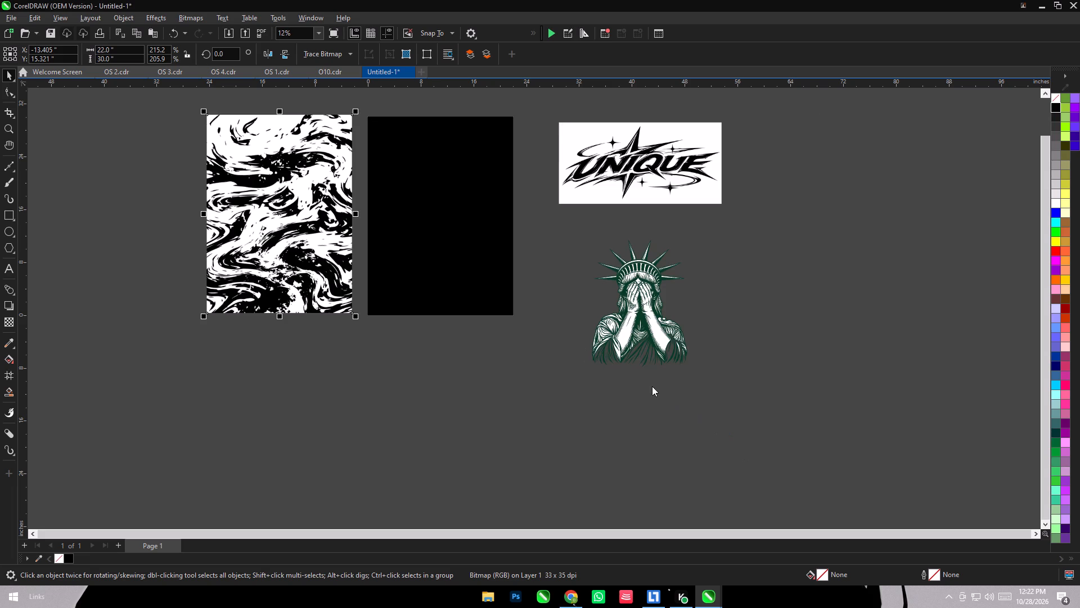
Move the traced texture down off its source and delete the original texture bitmap.
drag(309, 260, 290, 391)
double_click(286, 214)
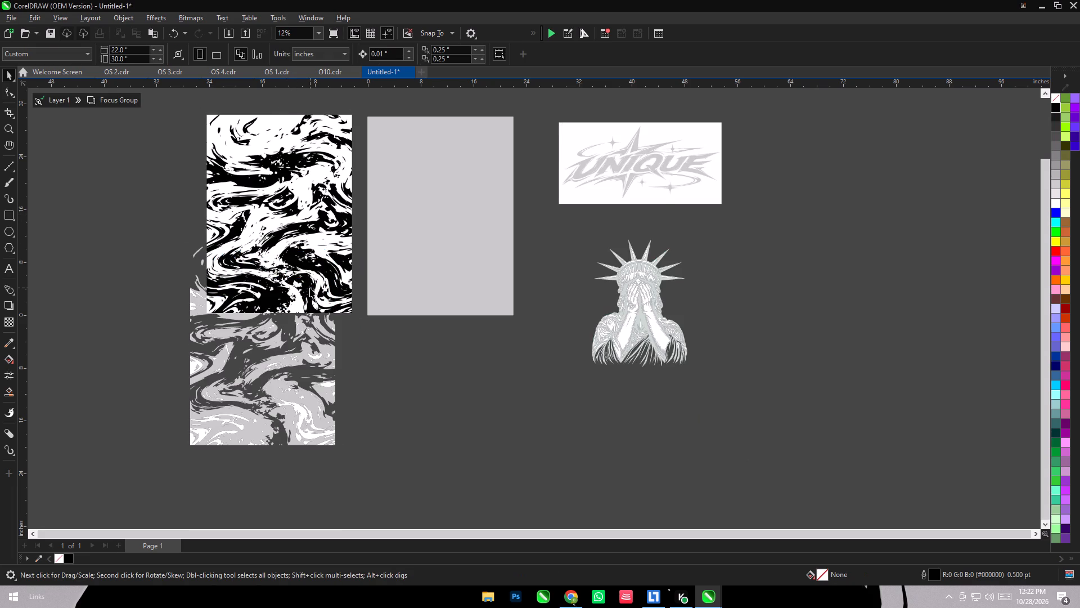
click(46, 103)
key(Delete)
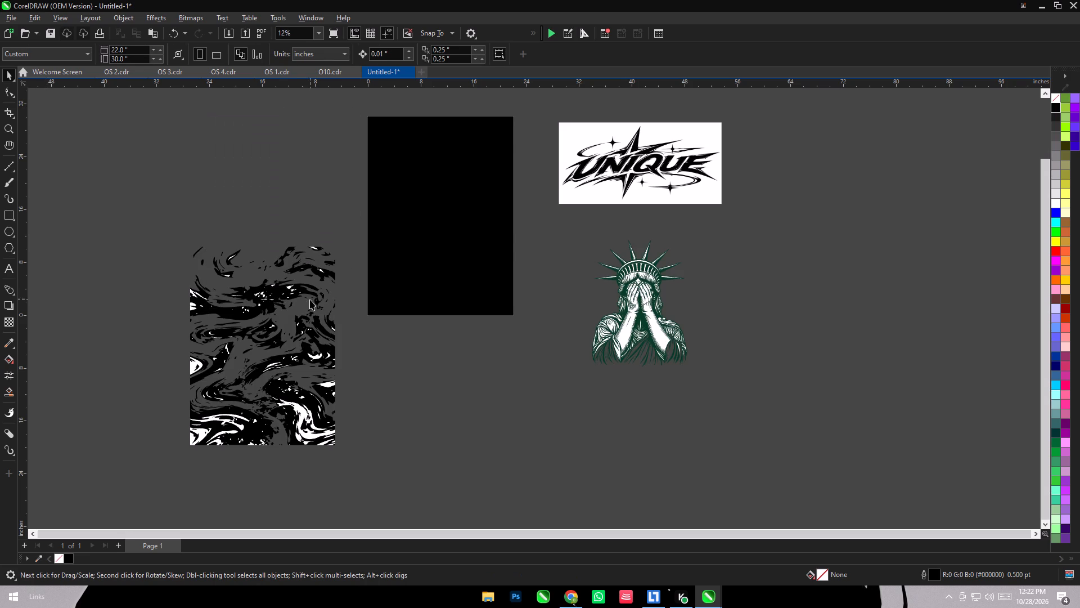
Ungroup the traced texture and delete its white shapes.
click(310, 299)
click(305, 289)
key(ctrl+u)
click(477, 370)
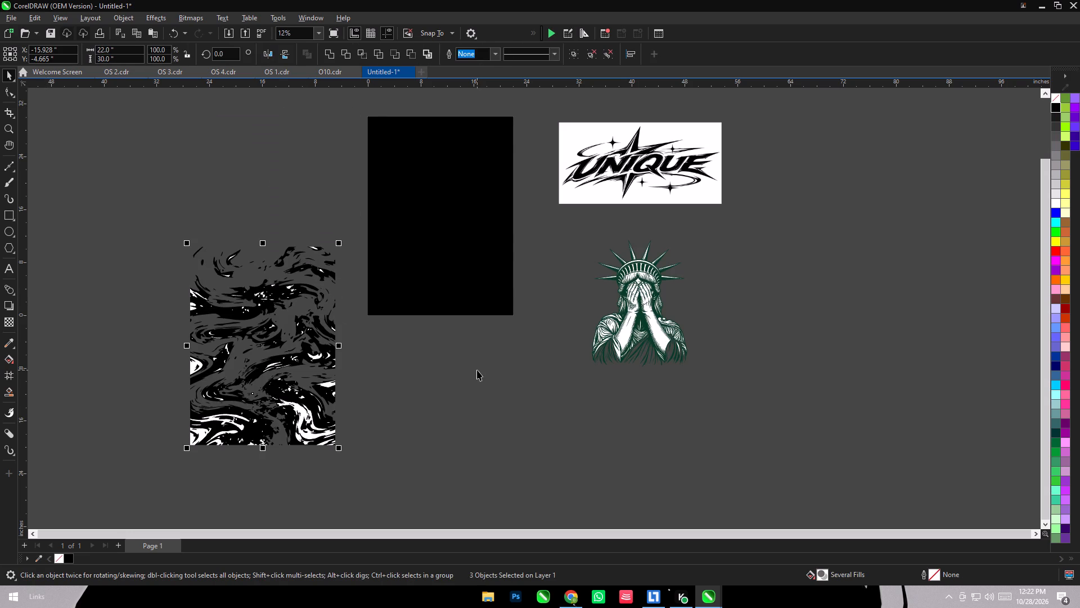
click(309, 432)
key(Delete)
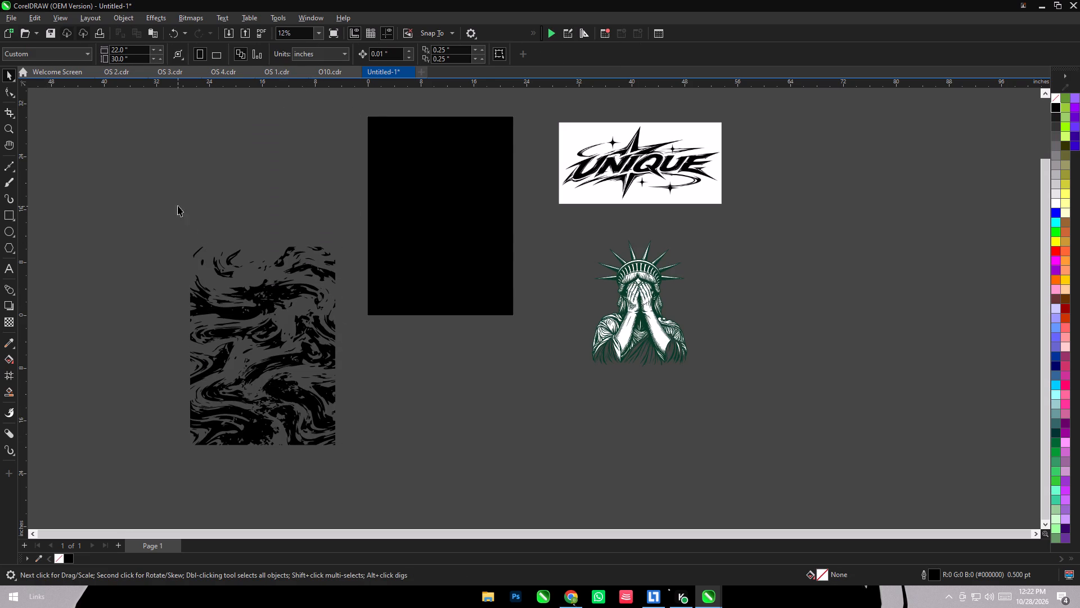
Group the remaining black texture shapes and move the group up level with the black rectangle, off the page.
drag(178, 205, 354, 476)
key(ctrl+g)
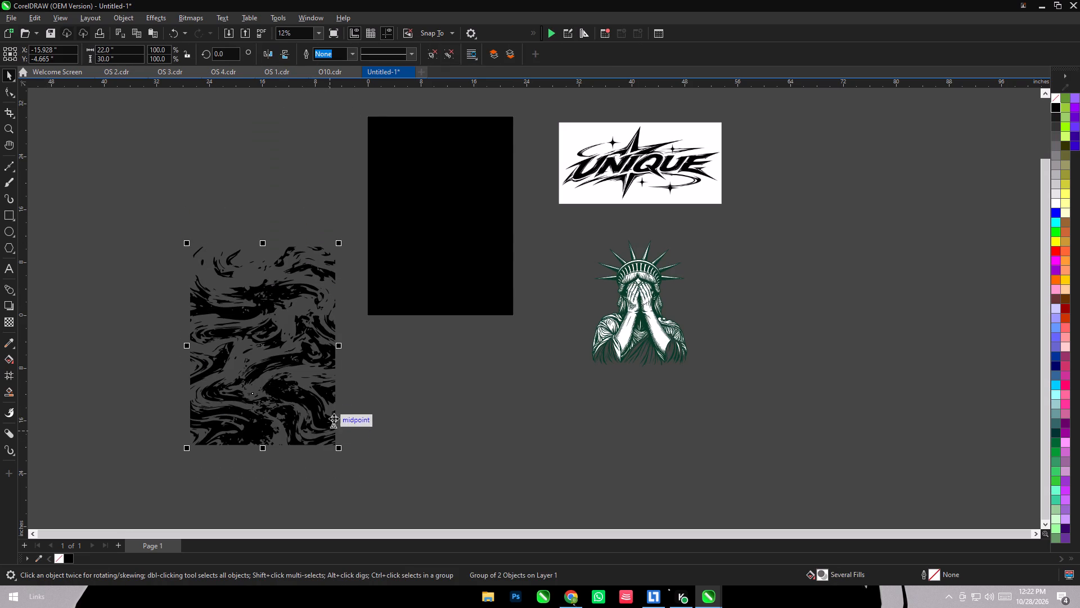
drag(335, 417, 299, 279)
click(453, 383)
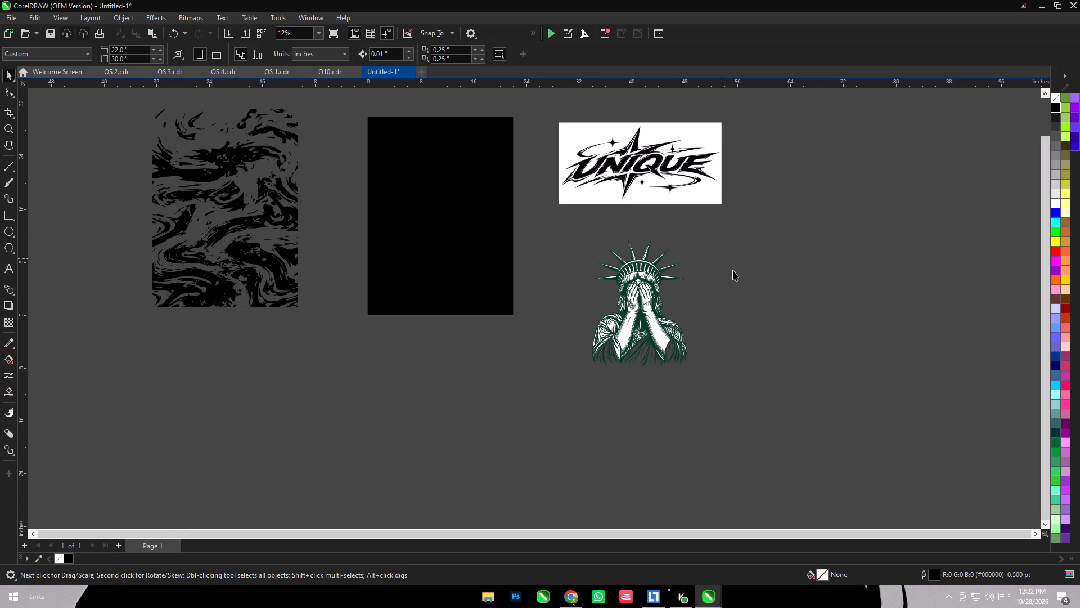
With the Pen tool, outline the statue's lower robe from the arm down the outer sleeve and in a curve along the bottom hem.
scroll(667, 361, up, 13)
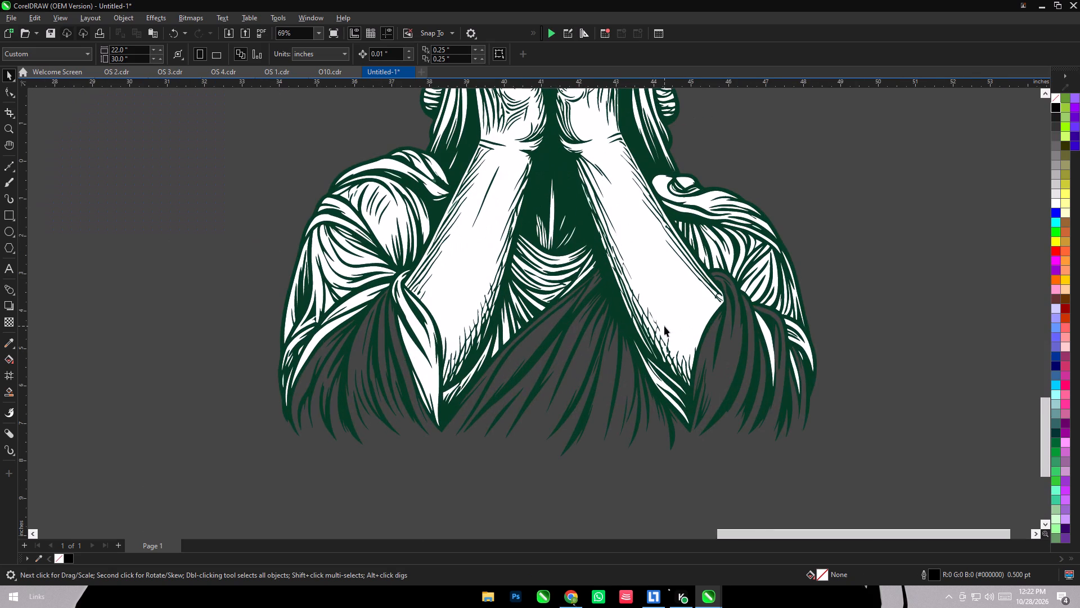
drag(7, 166, 20, 168)
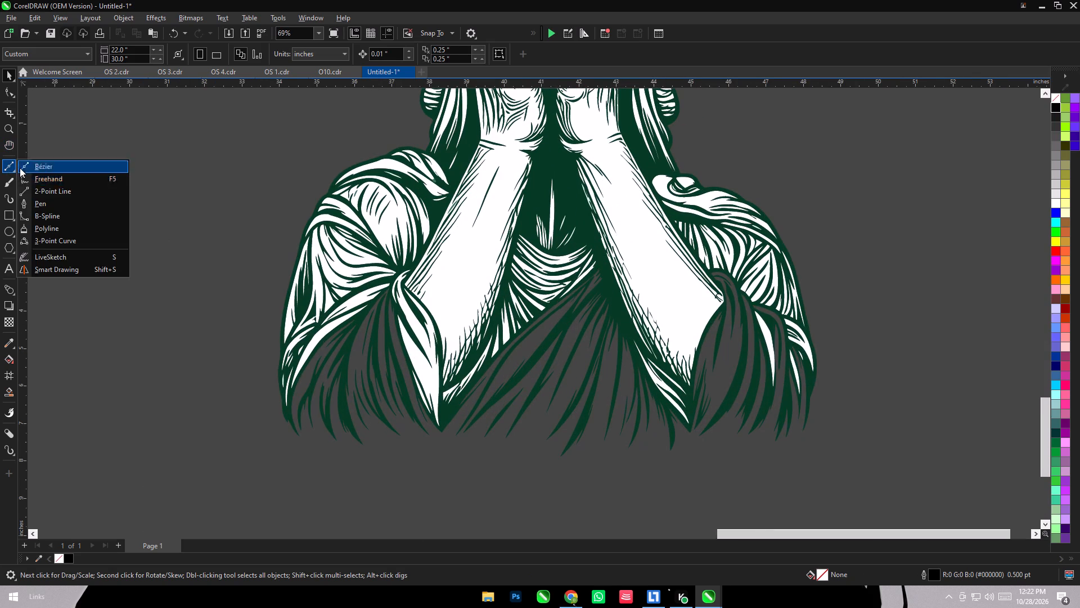
drag(20, 168, 23, 208)
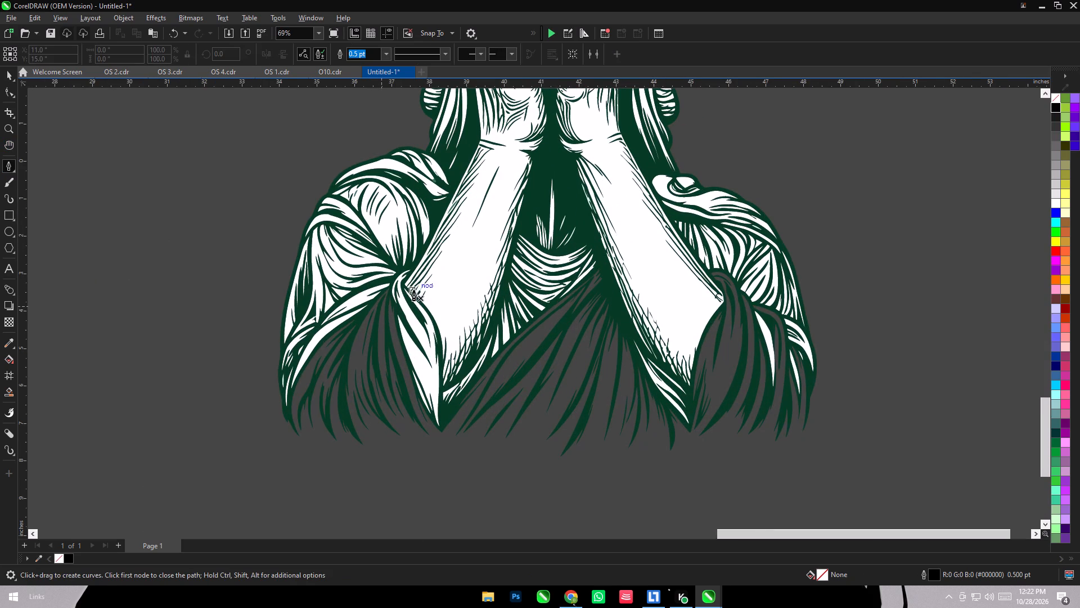
click(417, 271)
click(352, 285)
click(321, 310)
drag(306, 329, 302, 335)
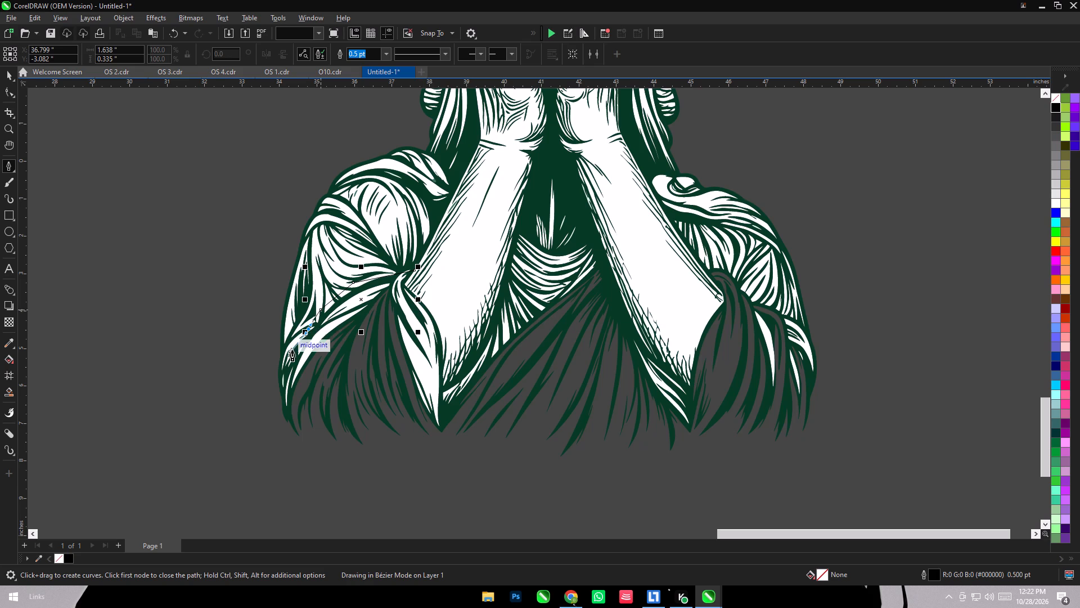
drag(292, 352, 291, 357)
drag(287, 377, 283, 394)
scroll(296, 424, up, 6)
click(281, 409)
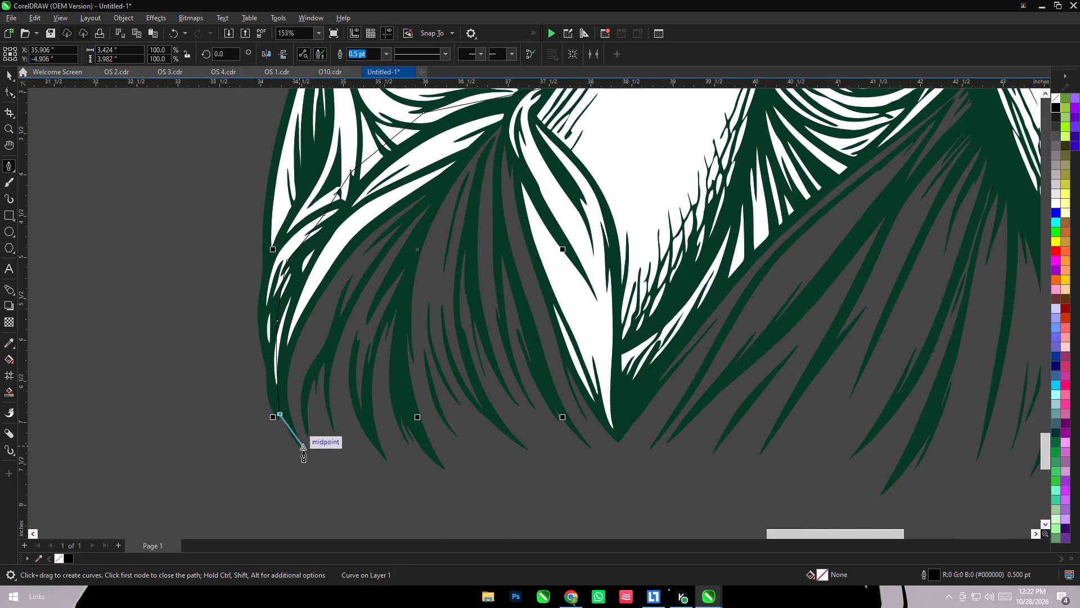
click(304, 451)
scroll(295, 422, down, 6)
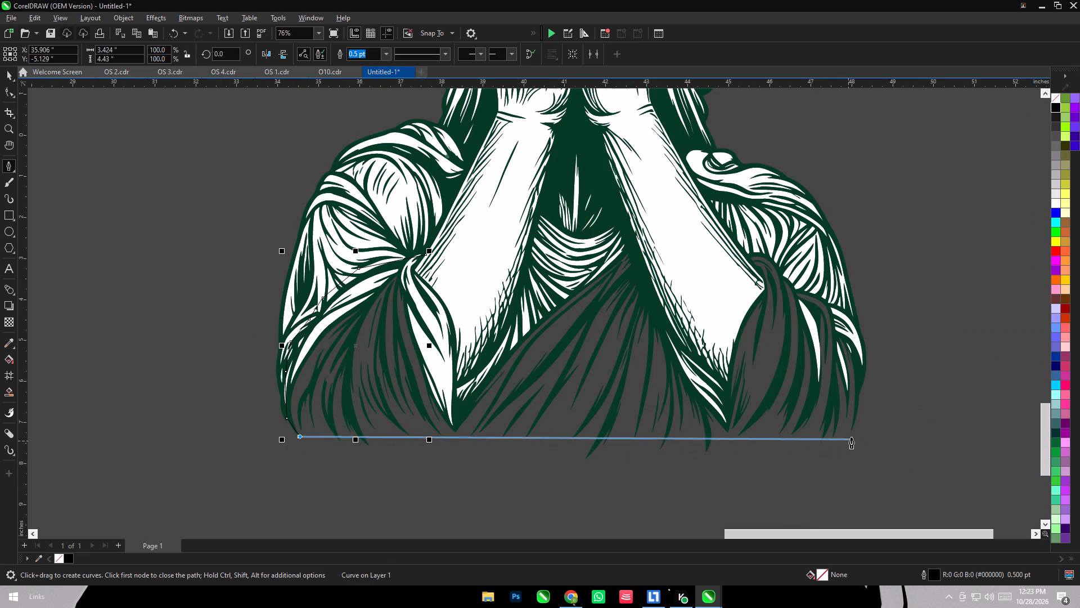
drag(849, 433, 1005, 381)
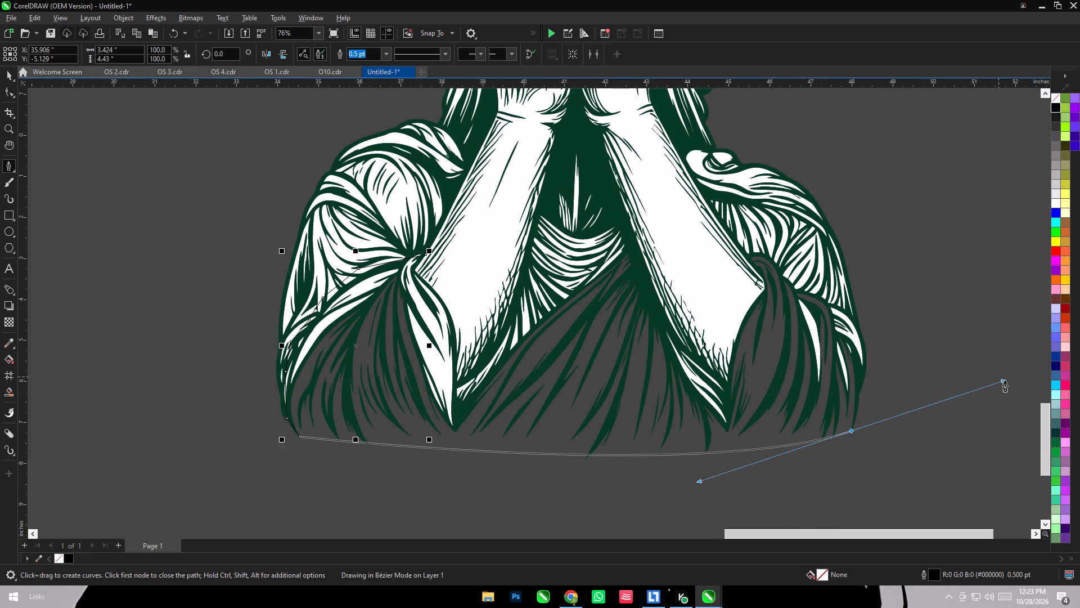
drag(1005, 381, 1005, 382)
alt+click(850, 430)
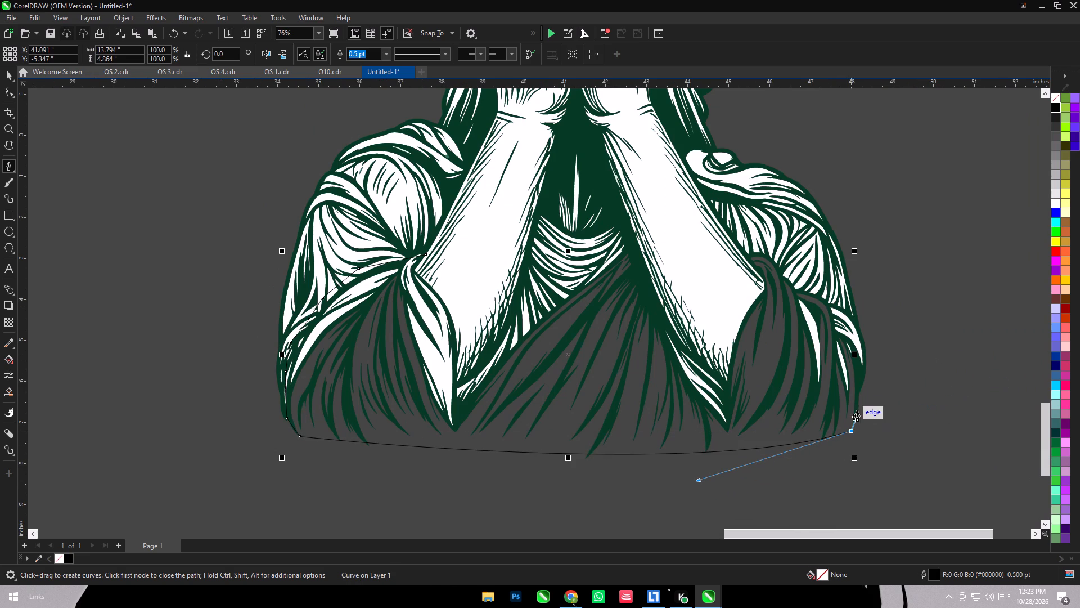
Continue the outline up the opposite sleeve and back across the arms, then close it into a shape about 14 x 5.5 inches.
click(858, 383)
click(856, 352)
click(840, 306)
click(803, 263)
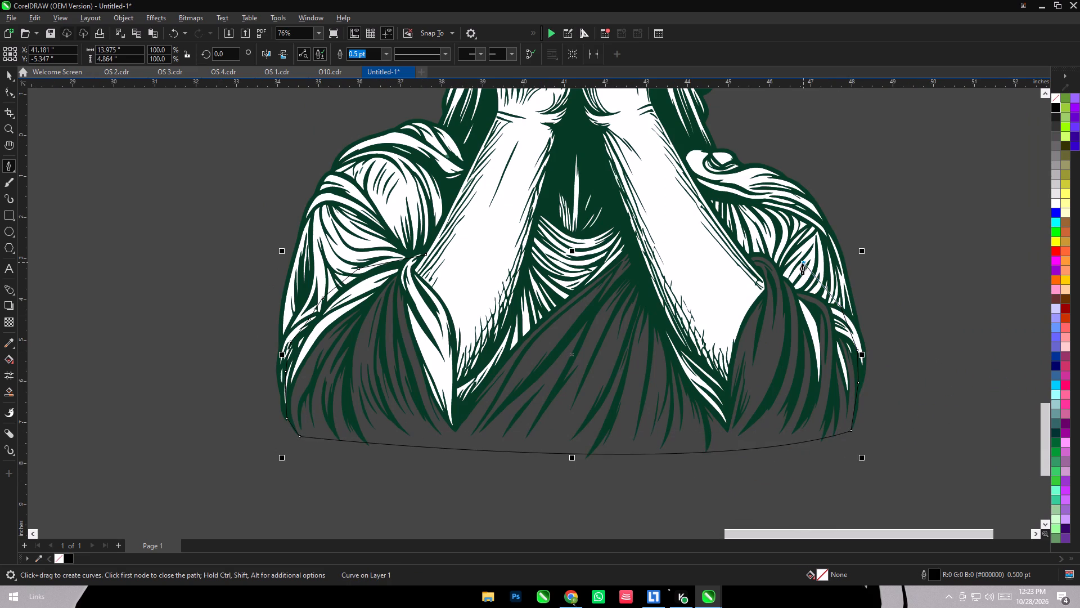
click(778, 248)
drag(751, 241, 738, 238)
drag(696, 230, 684, 230)
drag(616, 237, 589, 238)
drag(507, 245, 465, 252)
click(413, 256)
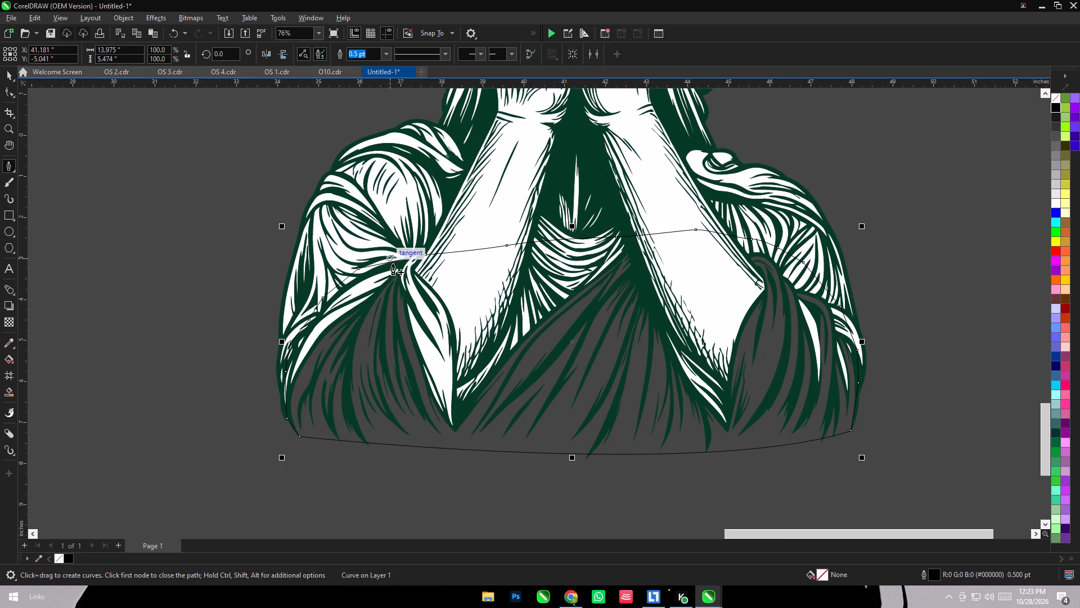
click(10, 71)
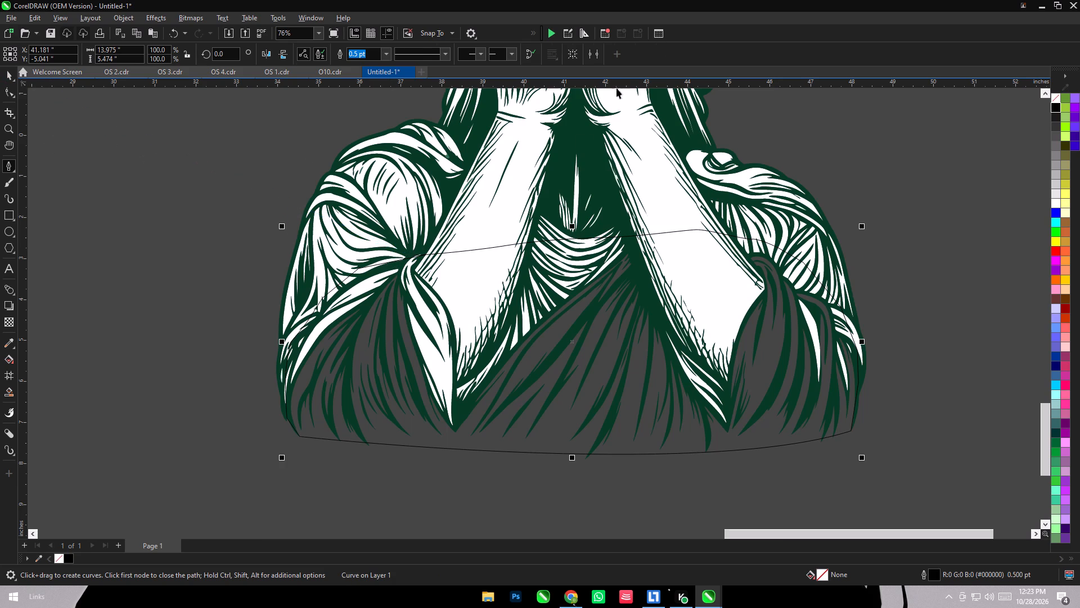
click(559, 56)
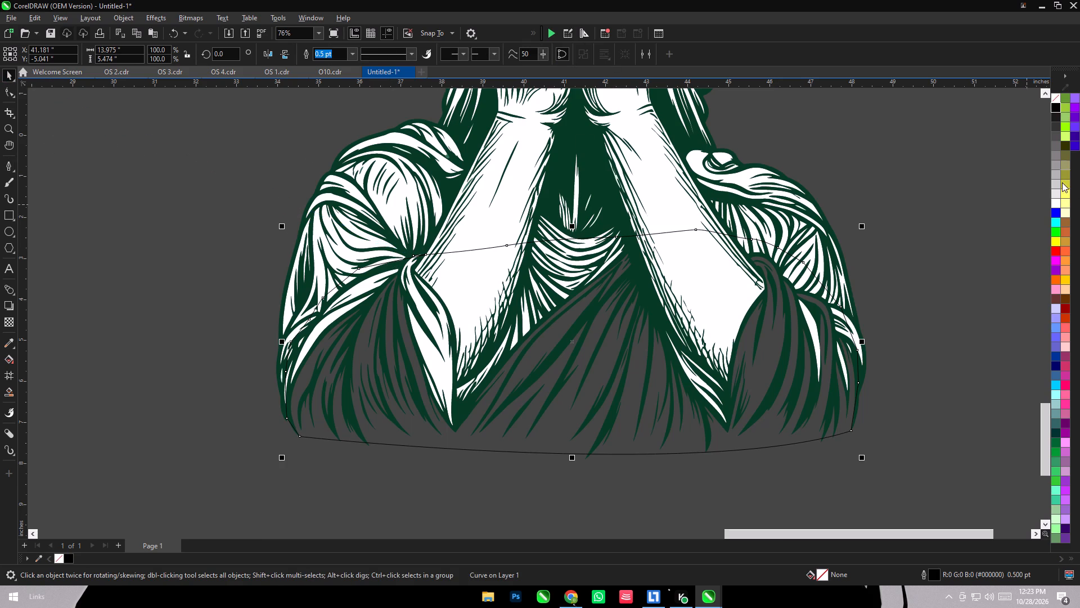
Fill the robe shape white, remove its outline and send it behind the traced statue.
click(1054, 203)
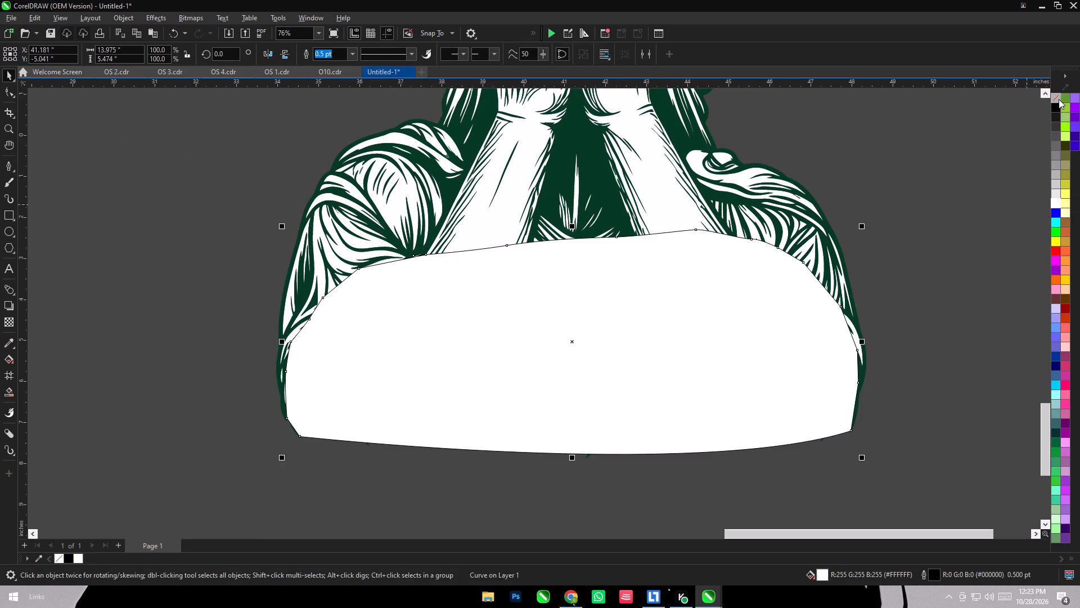
right_click(1059, 99)
key(shift+Page_Down)
click(945, 285)
Examine the white-backed statue as a whole and up close around the arms and robe, including its green linework group.
scroll(698, 394, down, 8)
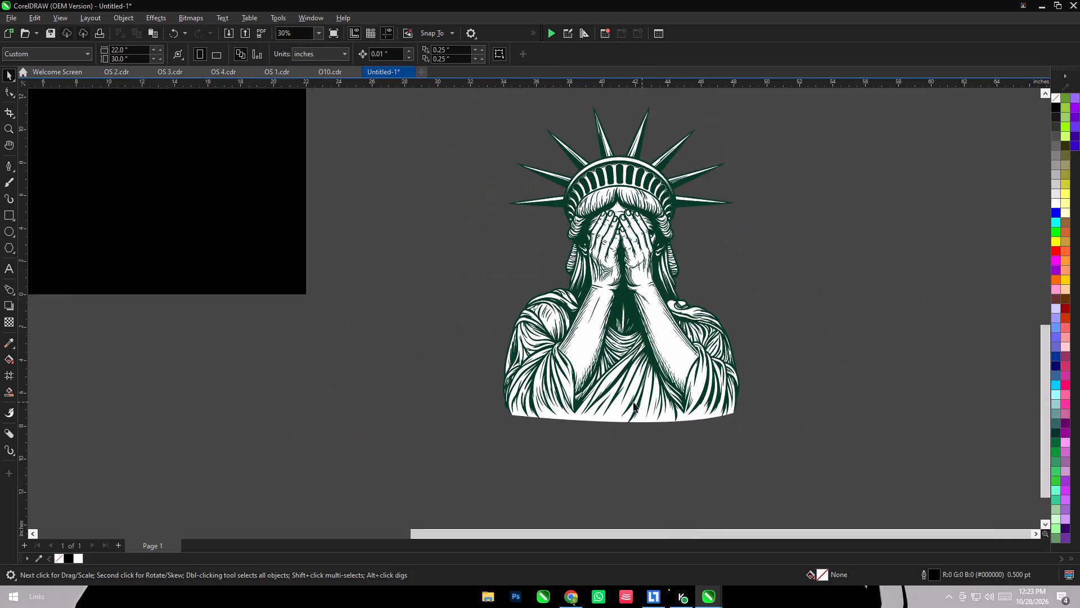
scroll(633, 402, down, 4)
click(752, 317)
drag(719, 229, 524, 428)
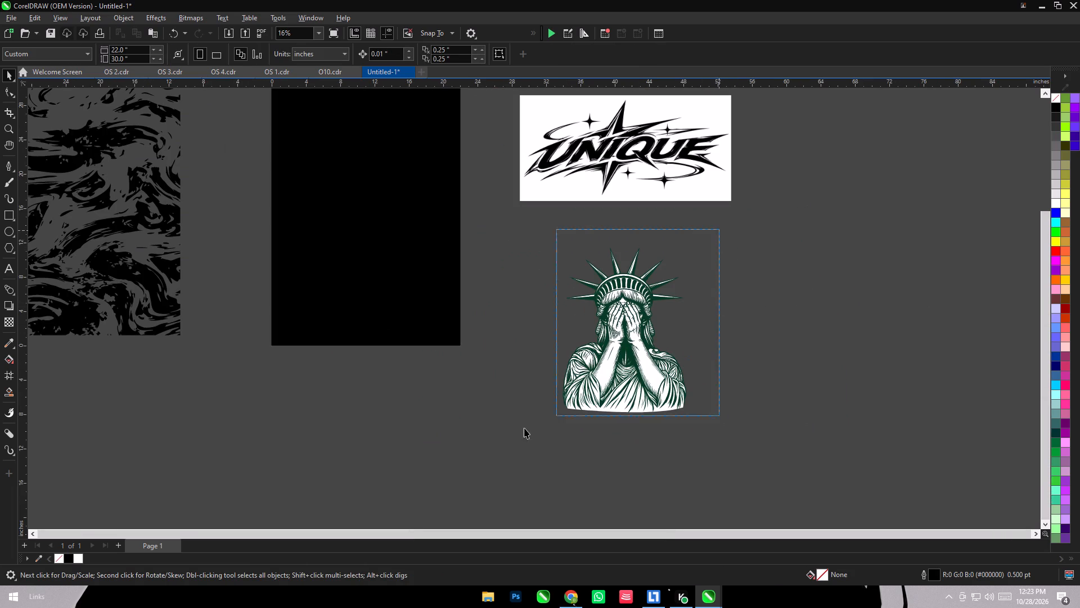
drag(524, 428, 874, 297)
scroll(698, 372, up, 14)
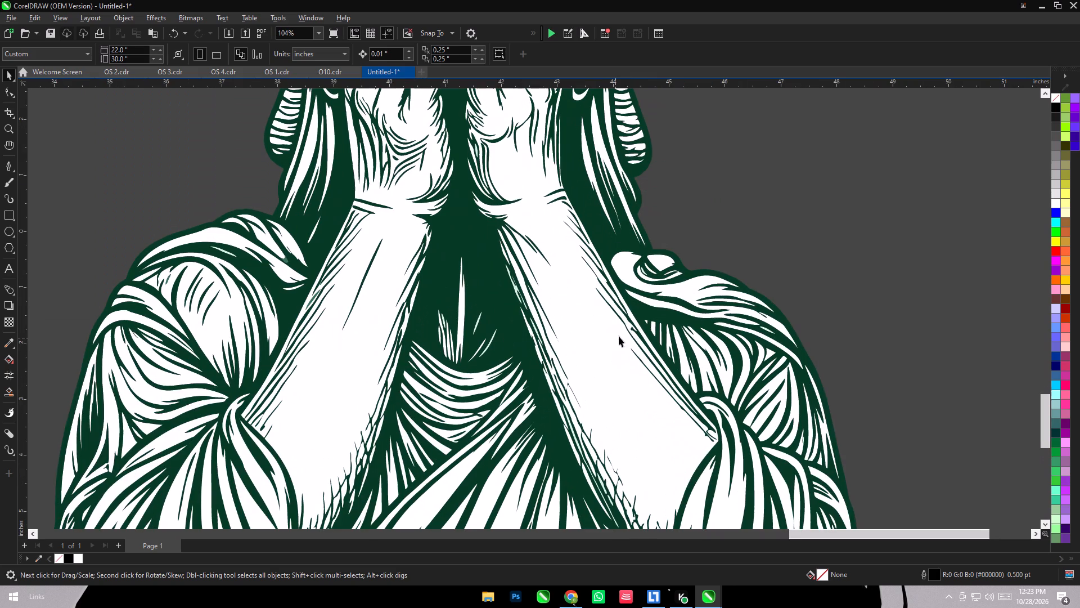
click(645, 309)
scroll(645, 309, down, 9)
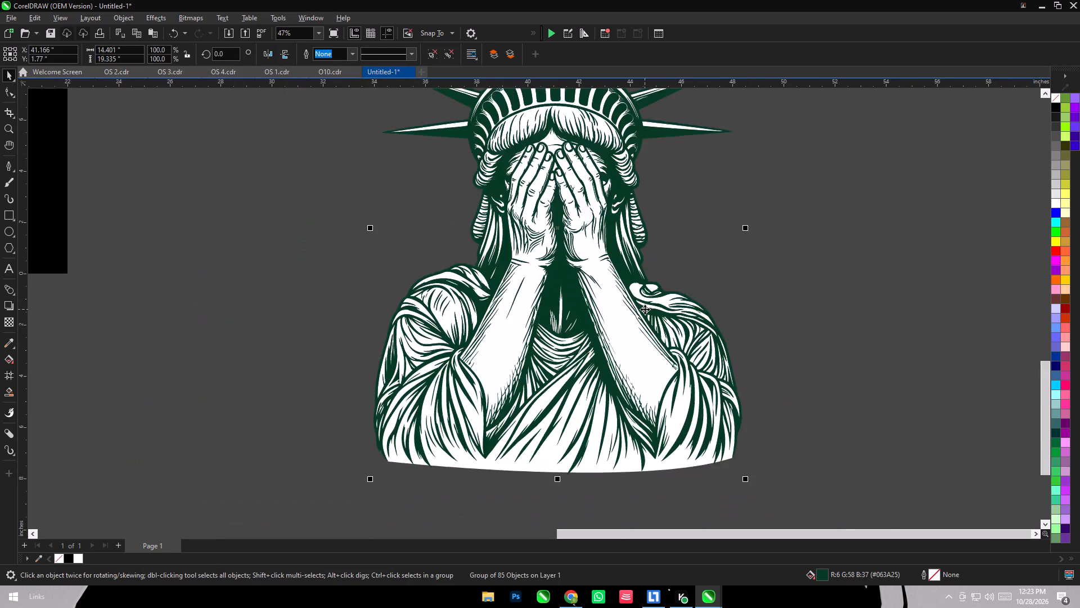
scroll(645, 309, down, 13)
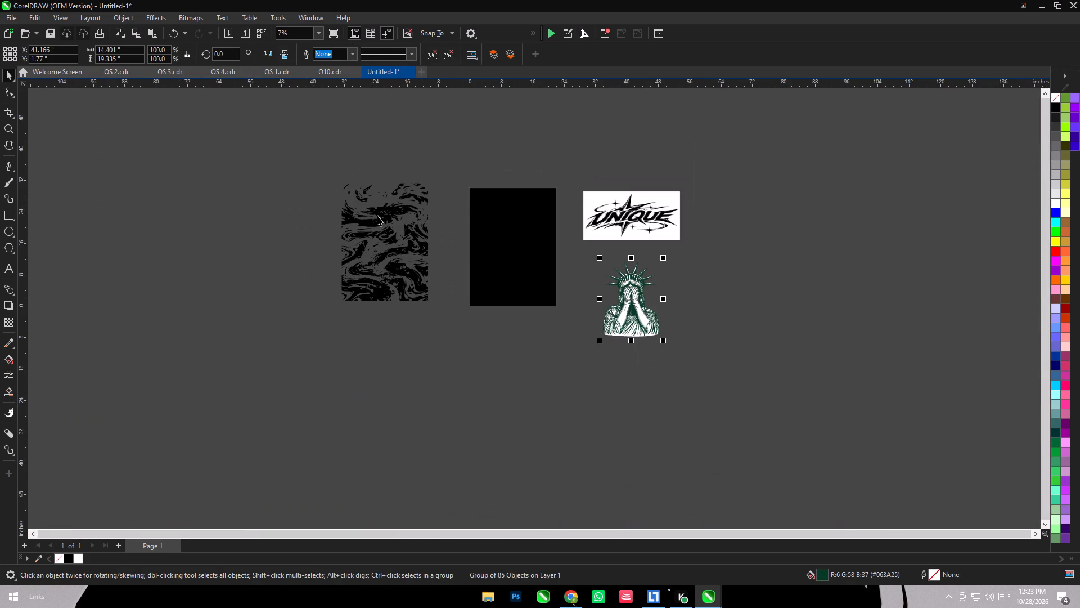
Recolor the marble texture group with the dark gray fill #1A1A1A.
click(377, 216)
scroll(377, 216, up, 6)
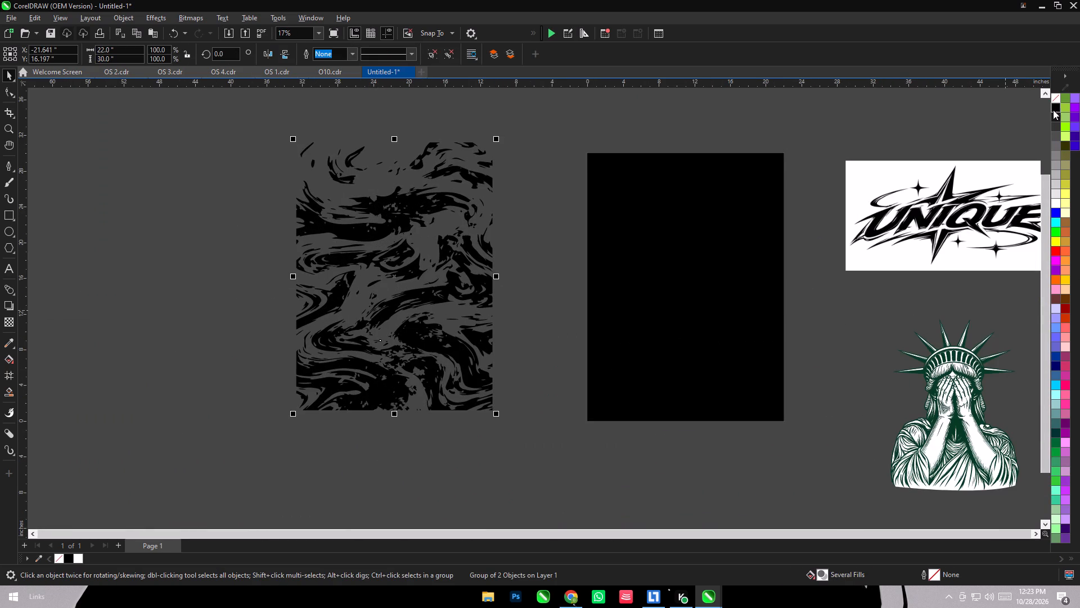
click(1053, 118)
PowerClip the dark gray marble texture group inside the black page-sized rectangle.
right_click(443, 198)
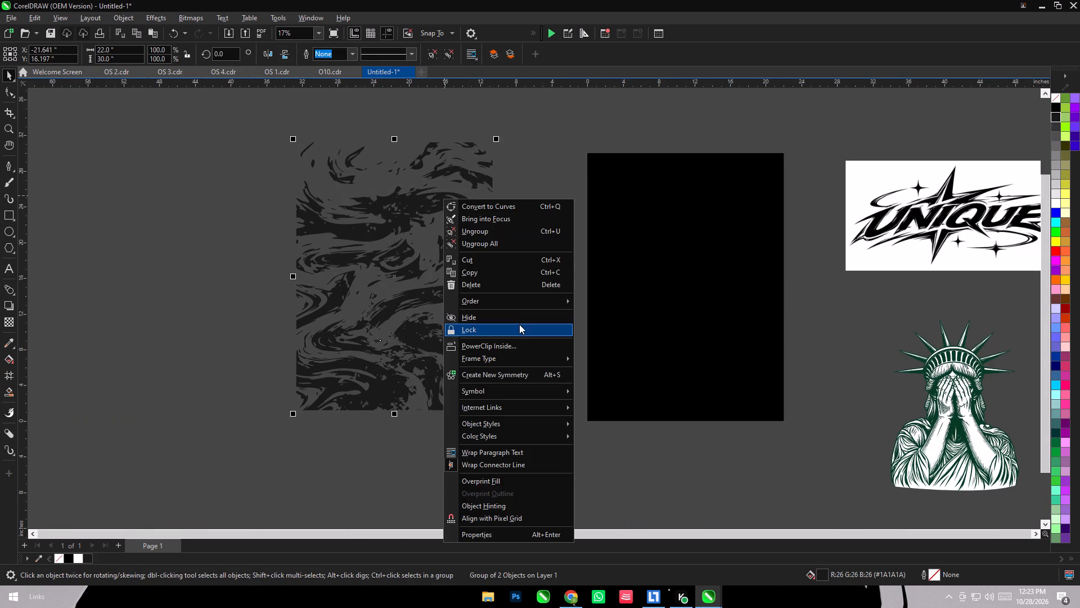
click(523, 345)
click(682, 346)
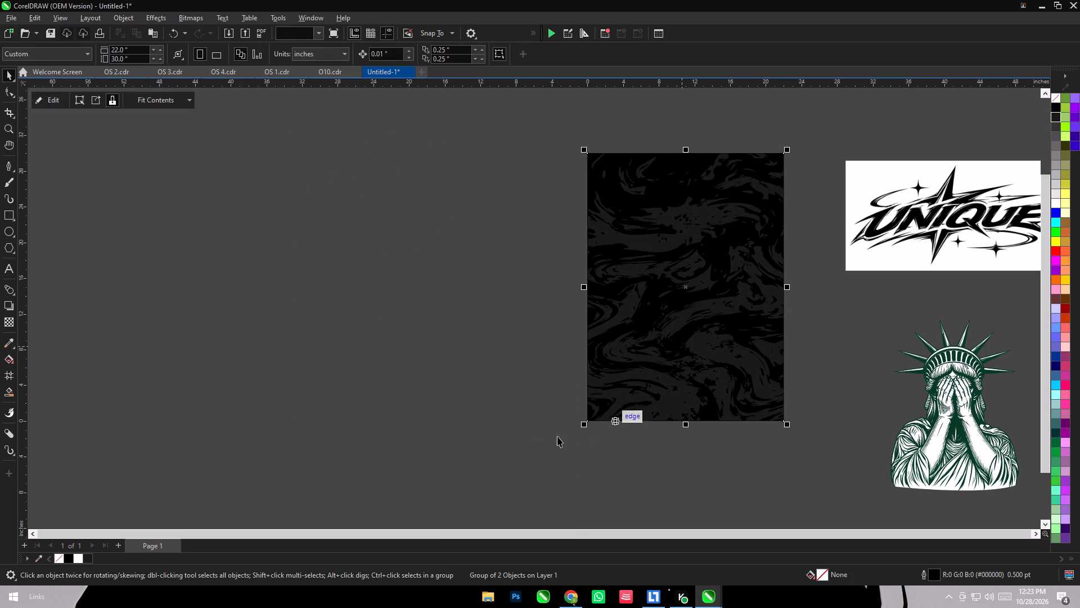
click(529, 445)
Fill the statue's white detail group and the white robe backing shape with black.
scroll(271, 218, down, 4)
scroll(622, 320, up, 4)
drag(590, 239, 861, 510)
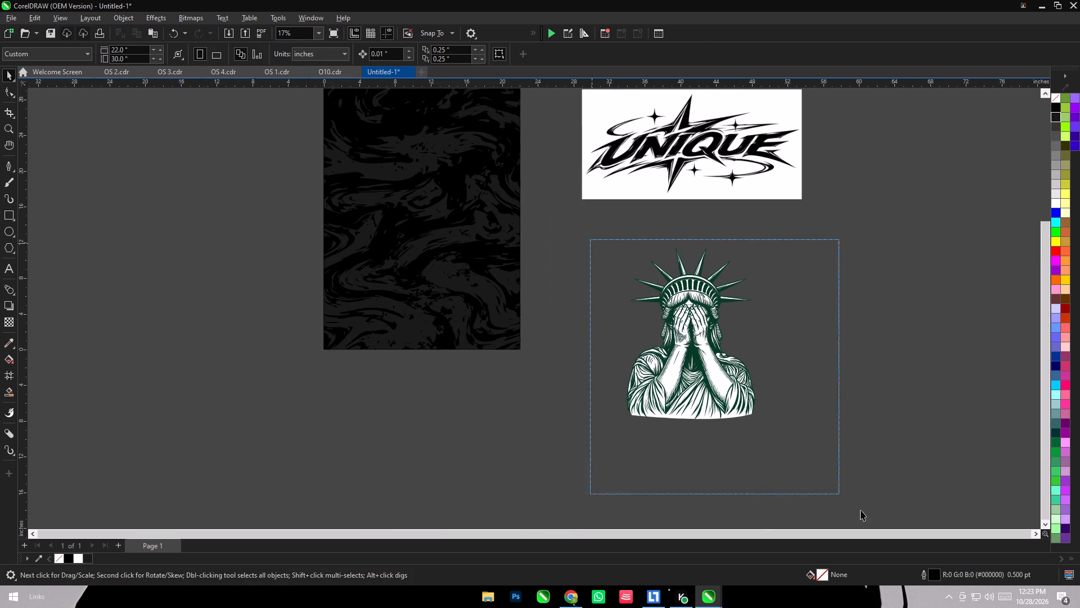
drag(861, 510, 868, 513)
click(820, 391)
scroll(729, 360, up, 3)
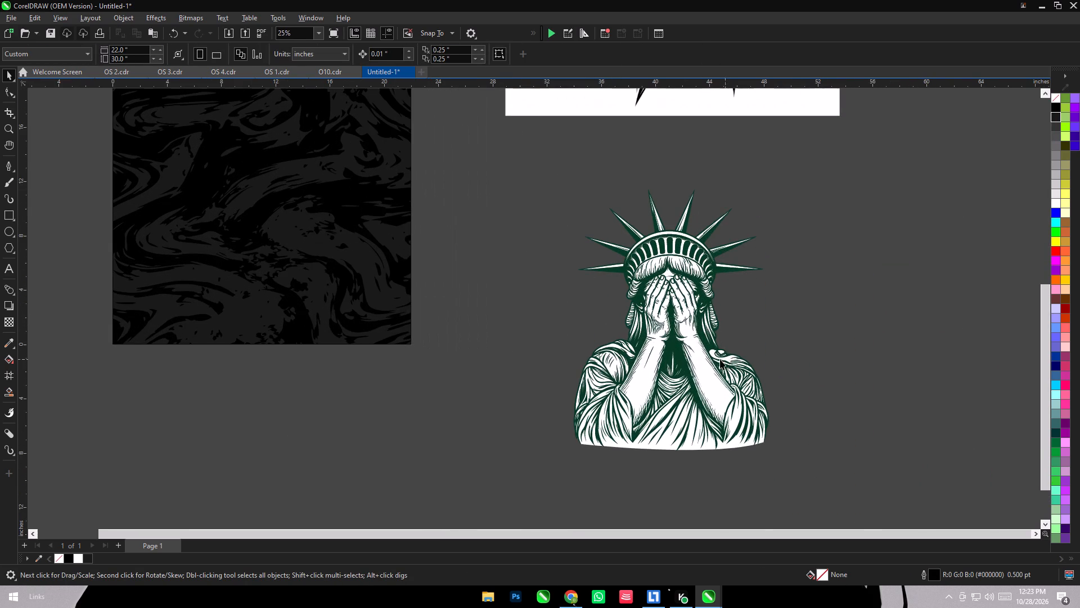
click(706, 365)
click(1053, 108)
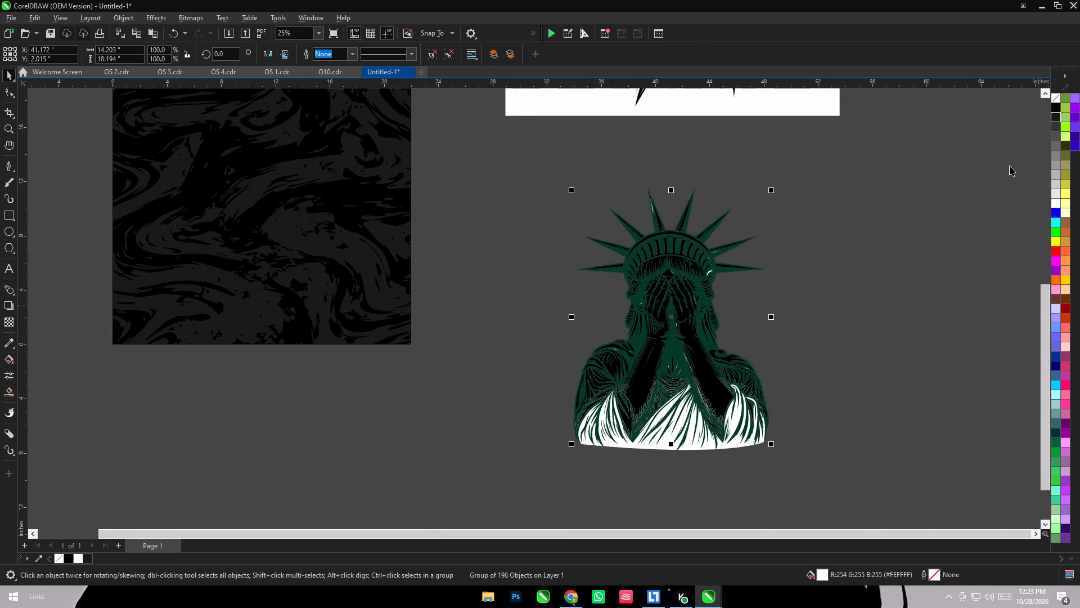
click(880, 279)
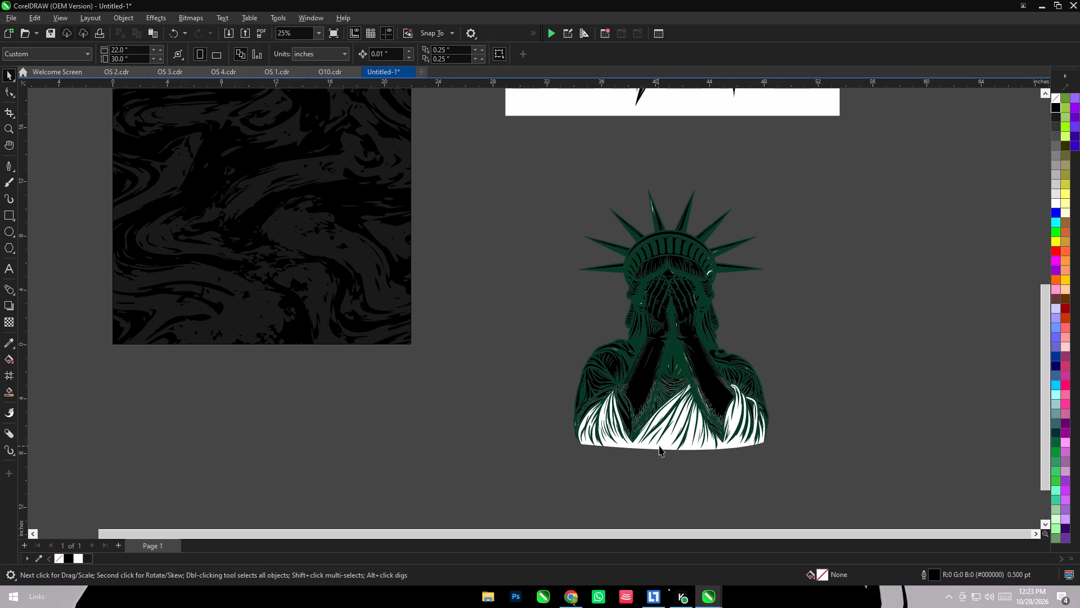
click(659, 446)
key(ctrl+r)
Weld the statue's black detail group and the black robe backing into a single curve.
scroll(689, 351, up, 11)
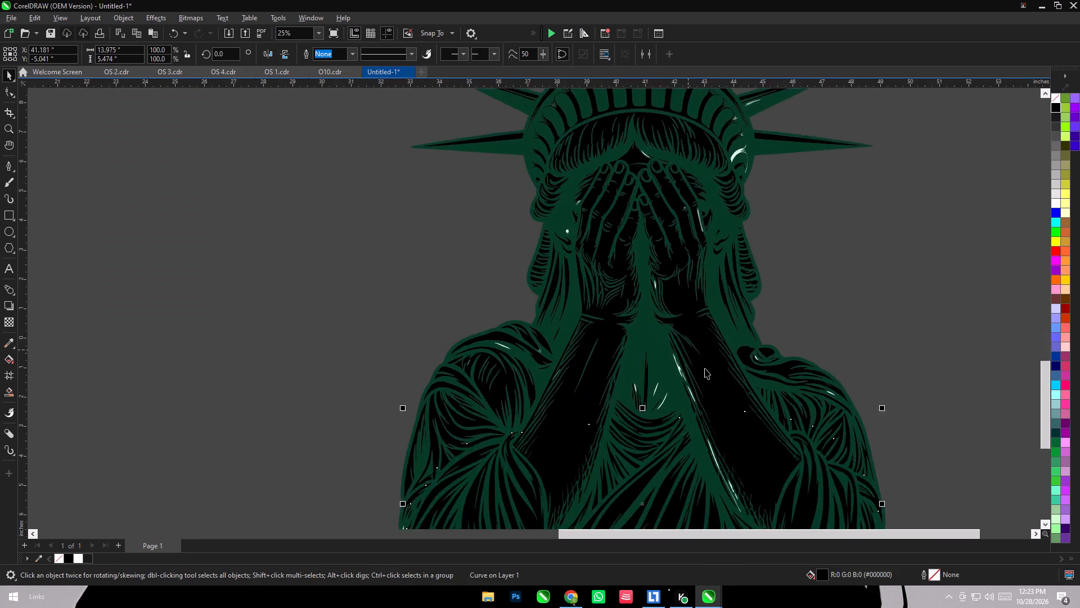
shift+click(712, 369)
click(326, 55)
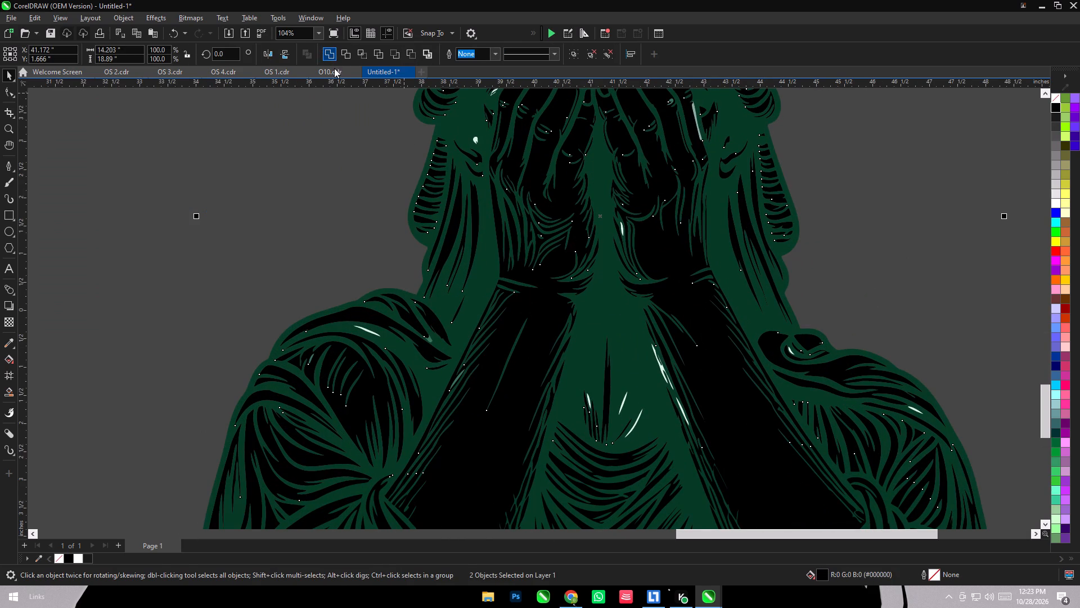
click(321, 152)
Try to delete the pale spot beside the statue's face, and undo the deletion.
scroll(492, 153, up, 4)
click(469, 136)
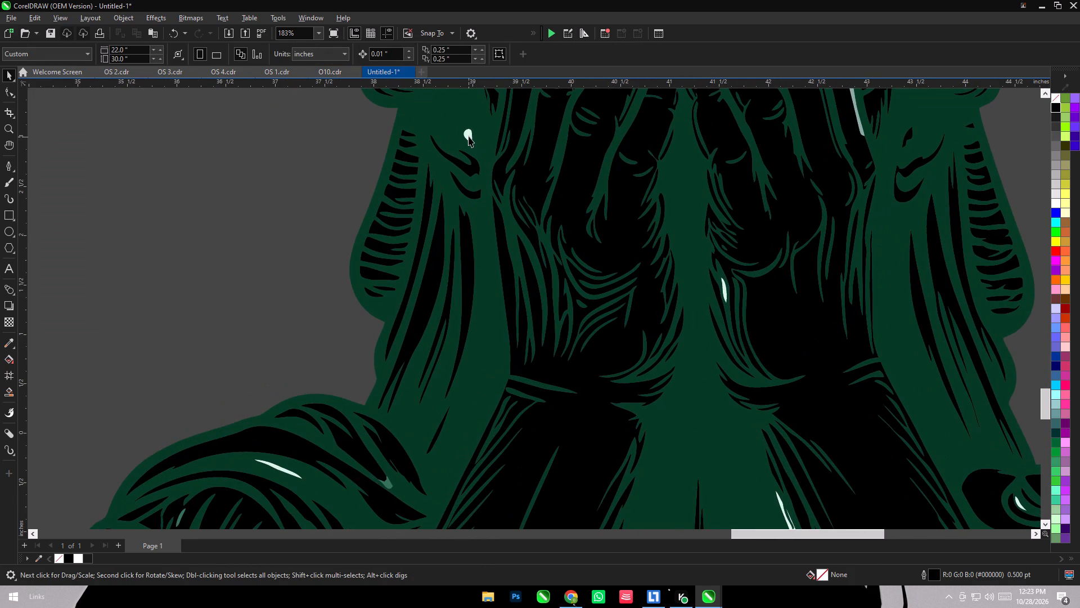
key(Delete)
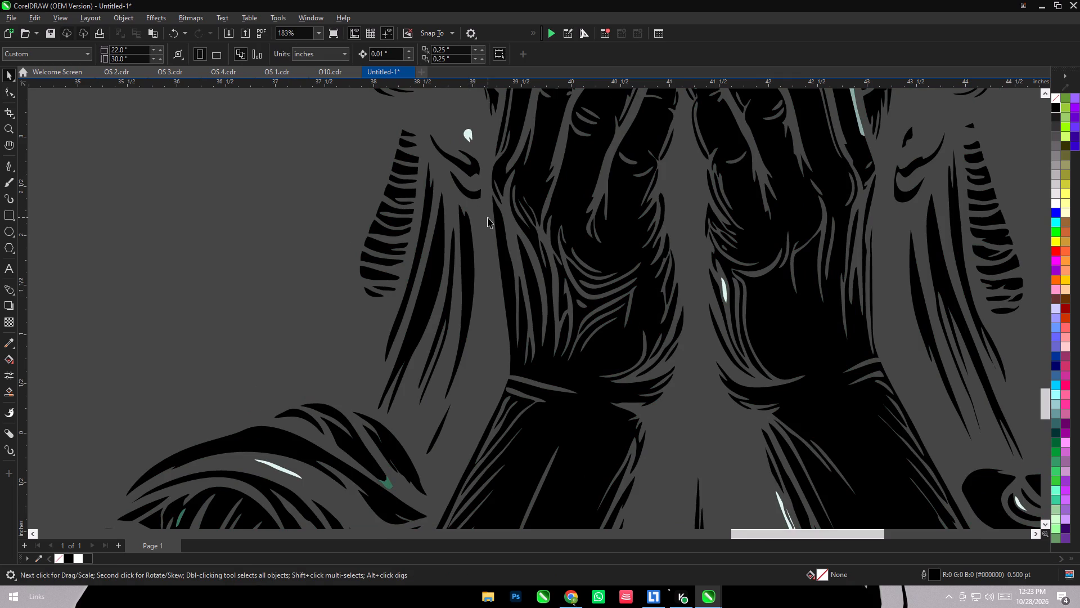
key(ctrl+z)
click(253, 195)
Delete the leftover pale highlights on the statue, including those by the wrist, on a crown ray and beside the crown band.
scroll(706, 292, up, 11)
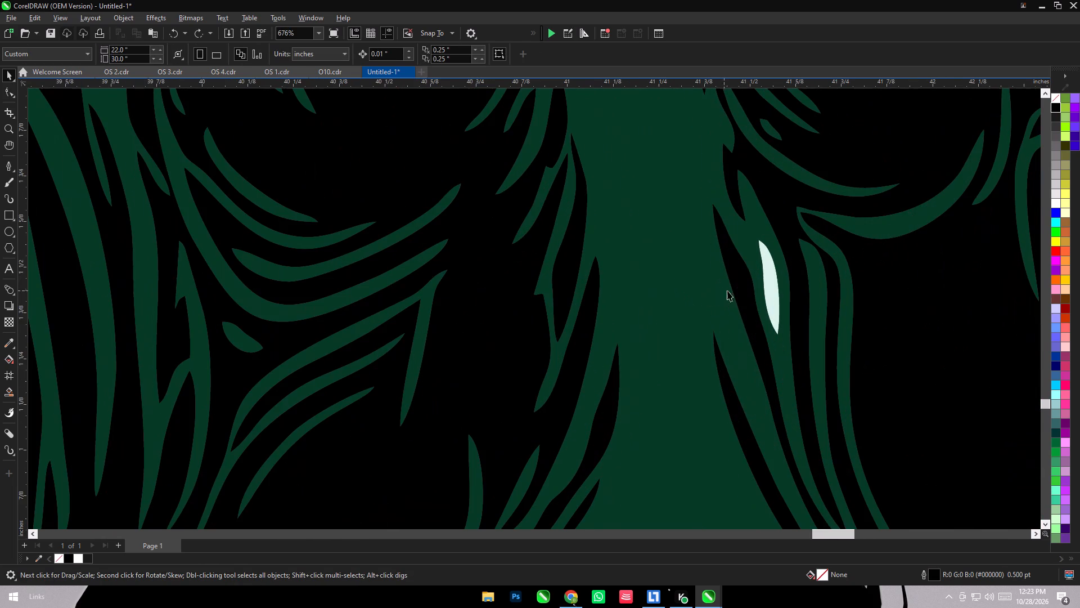
click(772, 279)
key(Delete)
scroll(608, 304, down, 13)
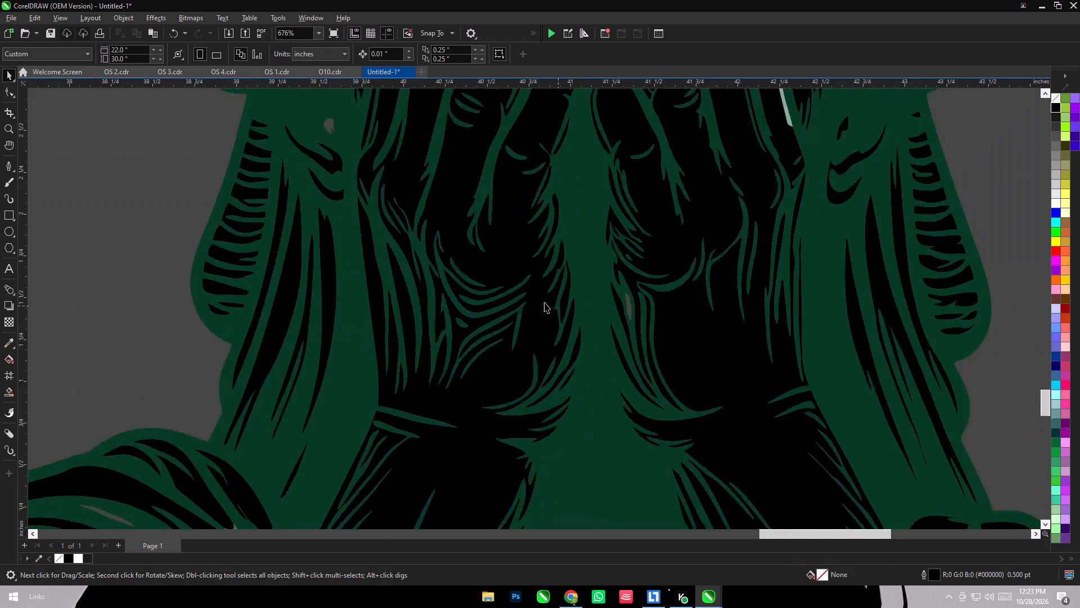
scroll(544, 302, down, 12)
scroll(614, 189, up, 18)
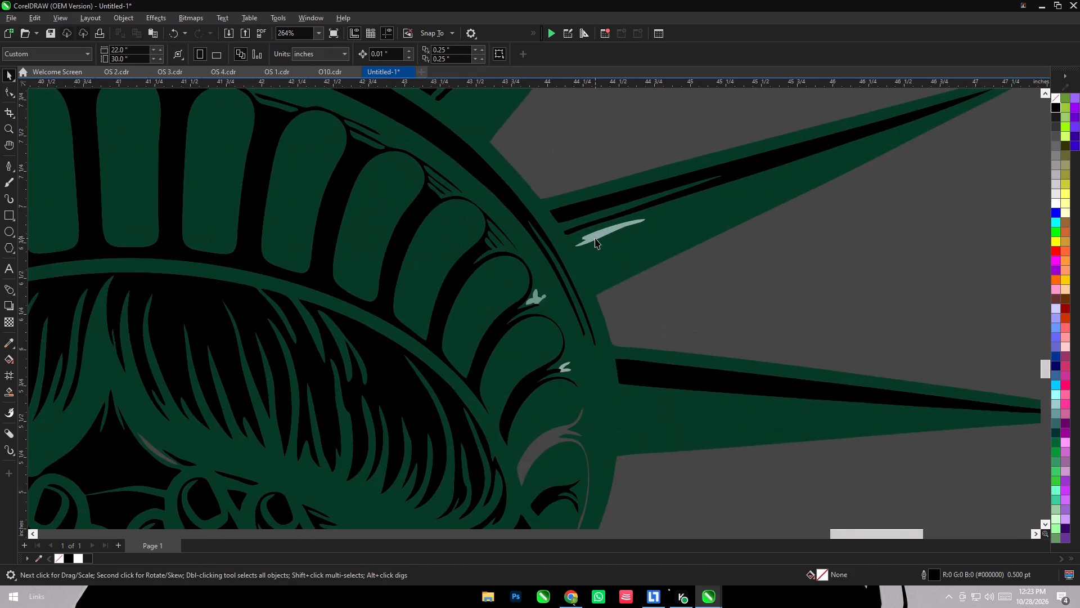
scroll(595, 238, up, 1)
click(595, 238)
key(Delete)
scroll(595, 236, down, 7)
scroll(547, 288, up, 10)
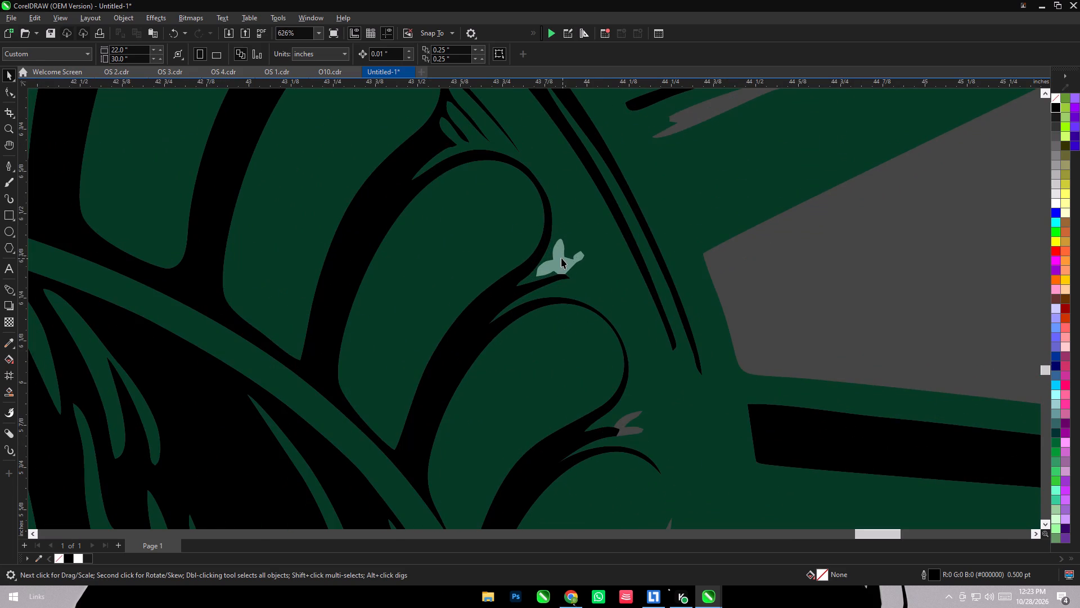
click(561, 258)
key(Delete)
scroll(559, 255, down, 20)
scroll(559, 255, down, 9)
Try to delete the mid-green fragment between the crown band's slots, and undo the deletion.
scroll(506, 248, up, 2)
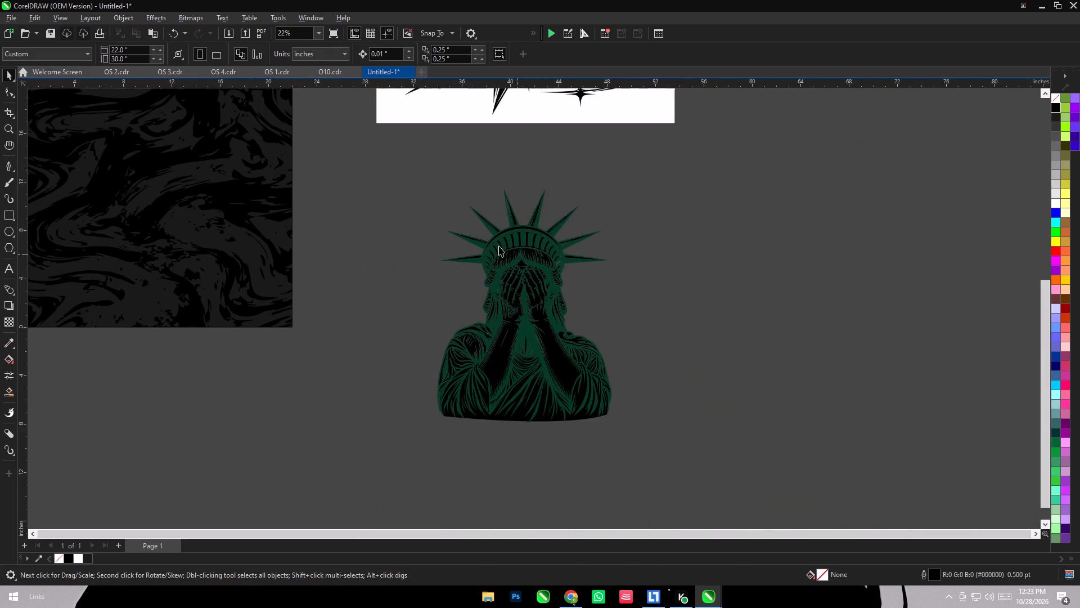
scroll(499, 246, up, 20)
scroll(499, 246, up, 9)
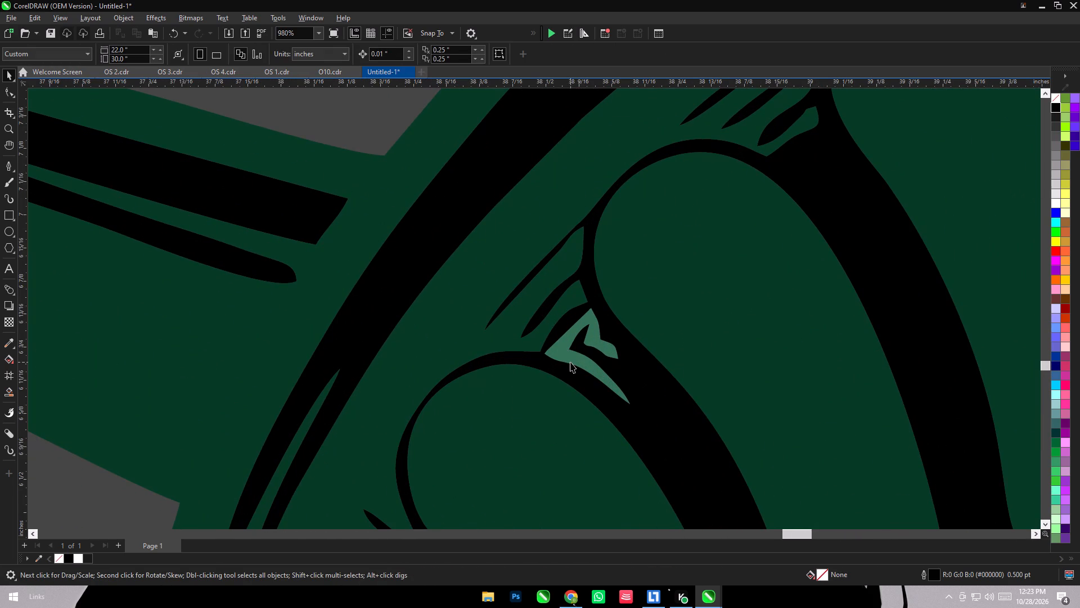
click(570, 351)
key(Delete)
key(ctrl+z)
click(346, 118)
Delete the mid-green fragment between the crown band's slots.
click(563, 348)
key(Delete)
scroll(561, 307, down, 20)
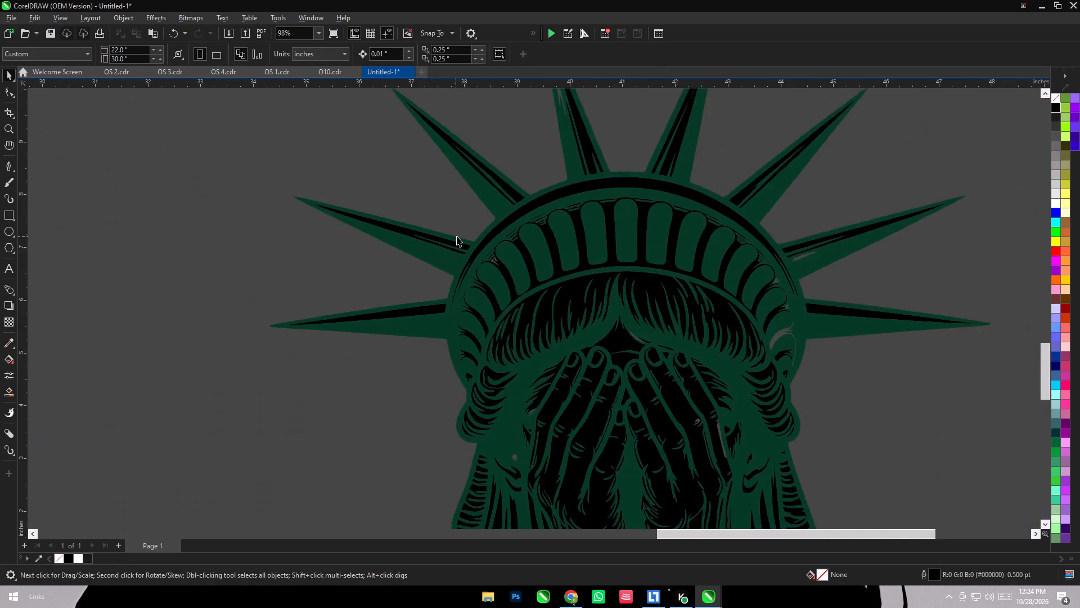
Recolor the statue's dark green linework group with gray #999999.
scroll(457, 236, down, 12)
drag(389, 177, 667, 442)
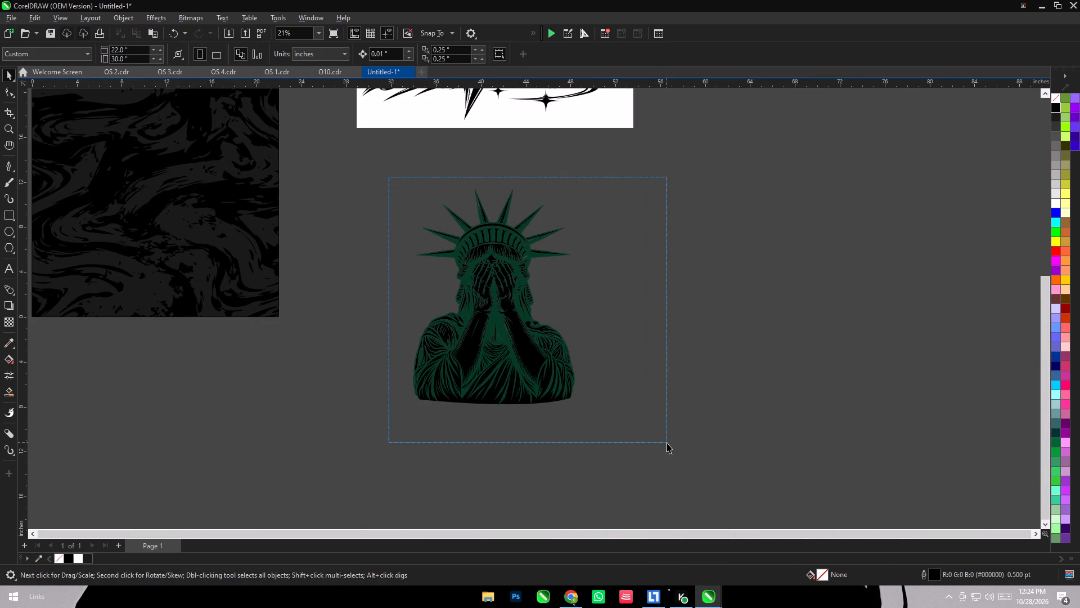
drag(667, 442, 463, 196)
scroll(493, 225, up, 10)
click(505, 256)
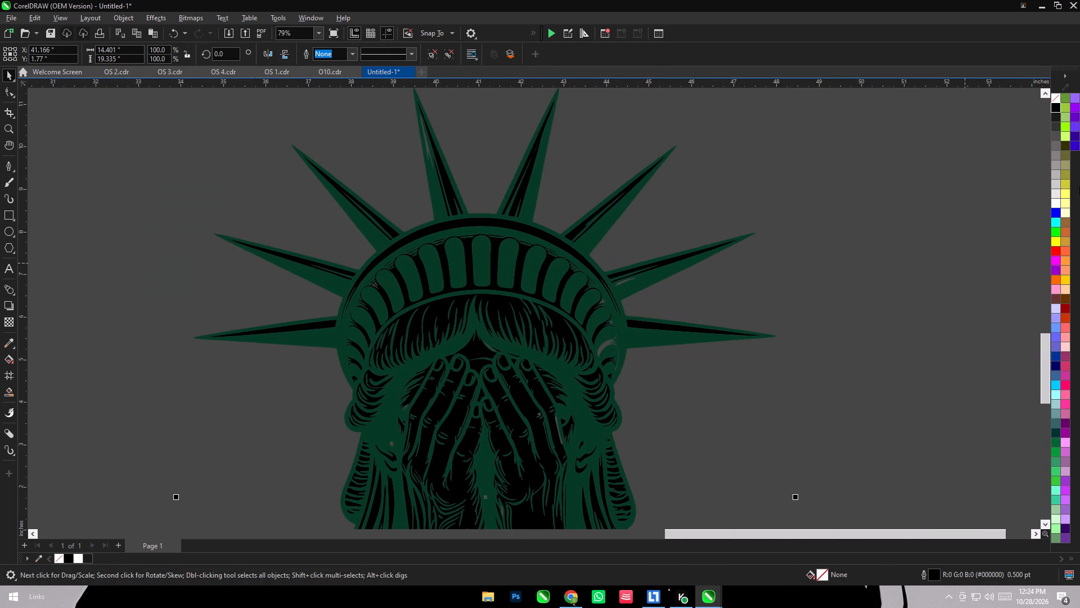
click(1052, 164)
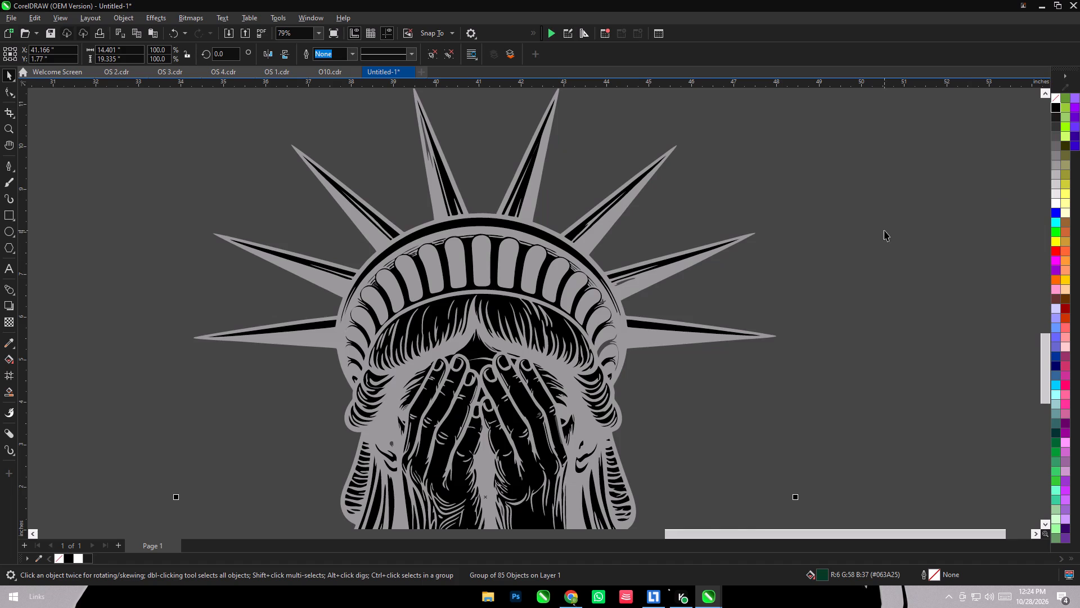
click(884, 230)
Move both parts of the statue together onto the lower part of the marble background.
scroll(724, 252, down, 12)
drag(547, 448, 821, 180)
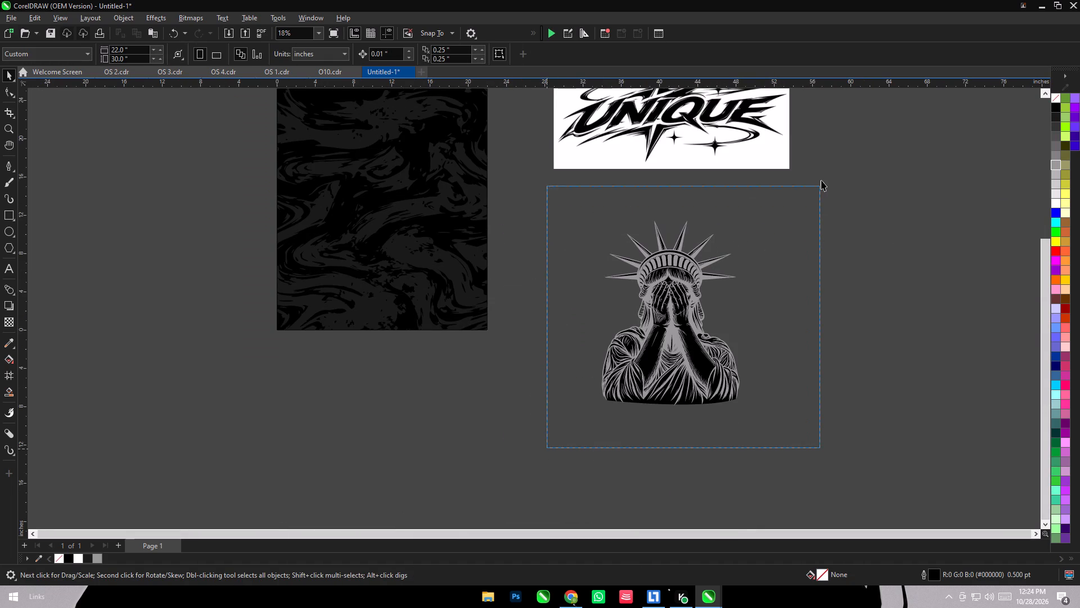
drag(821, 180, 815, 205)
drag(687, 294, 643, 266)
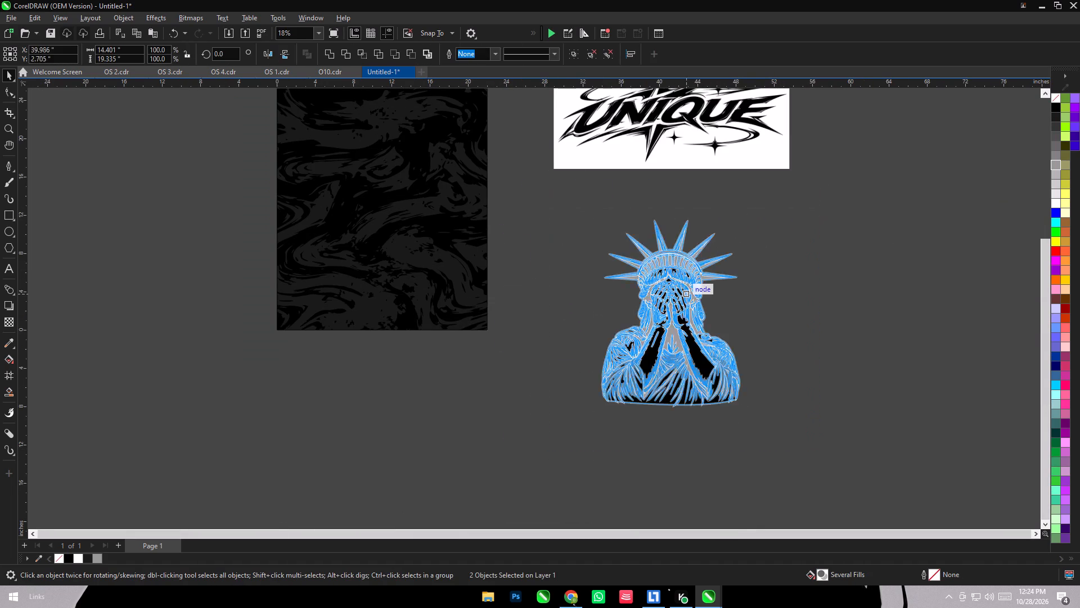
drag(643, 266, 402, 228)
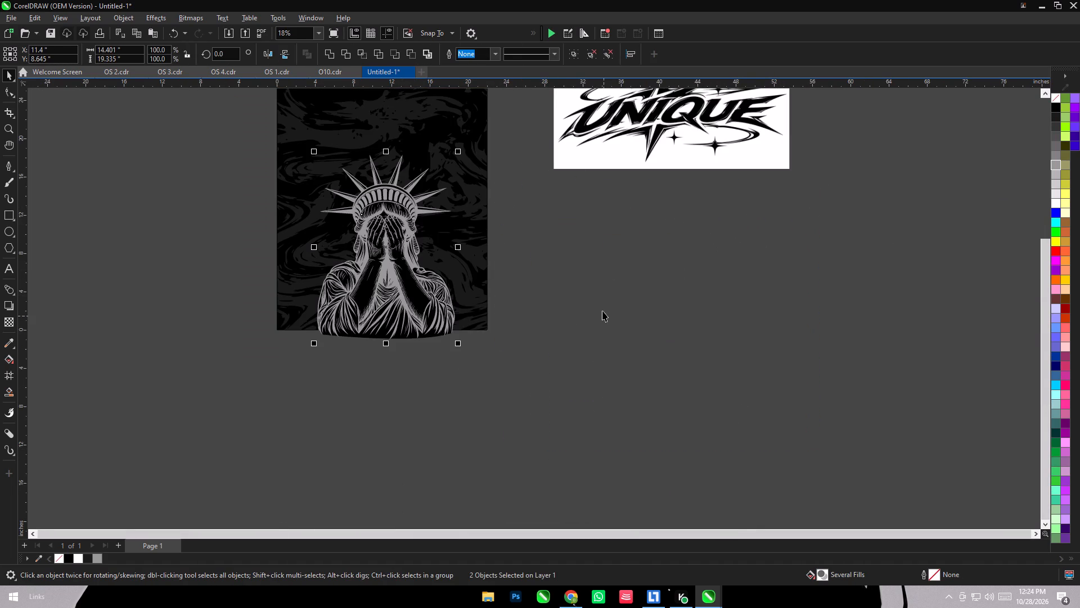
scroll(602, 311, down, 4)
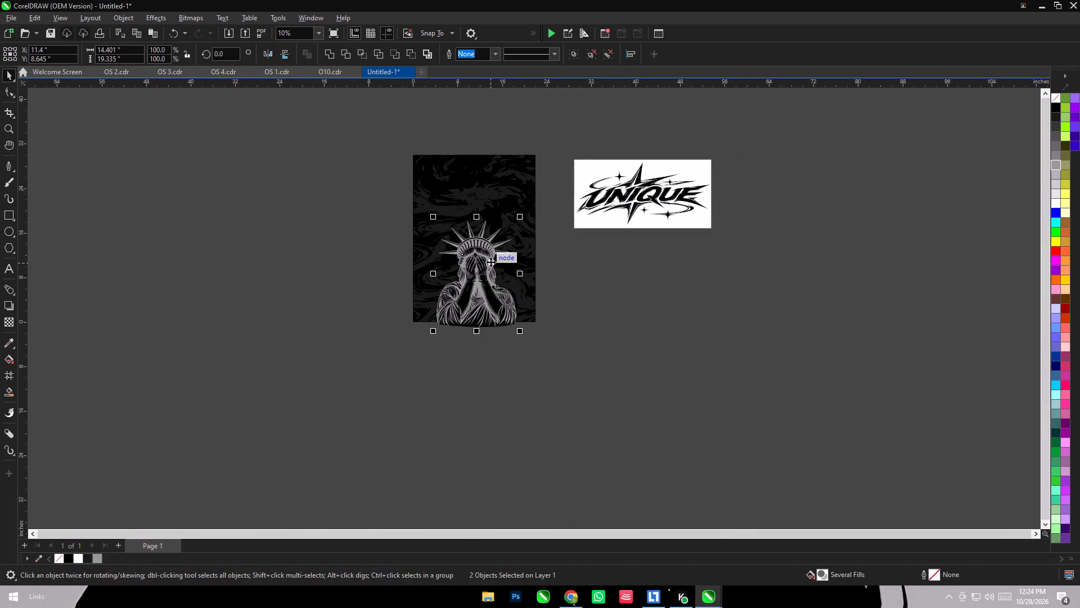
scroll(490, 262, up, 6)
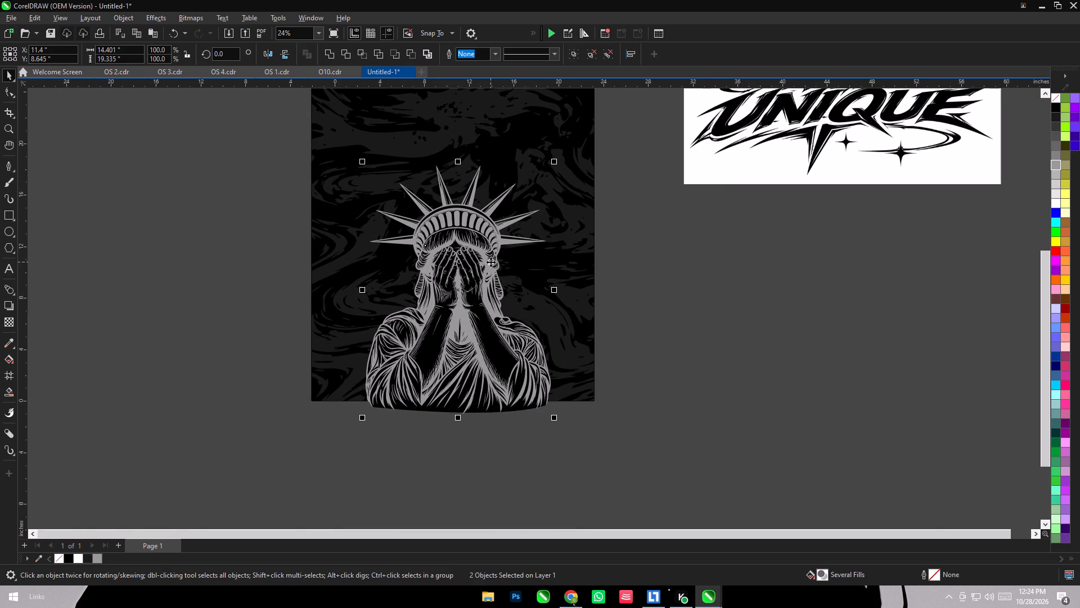
Move the statue off the marble background to the free area beside it, and place a duplicate next to it.
drag(454, 296, 474, 302)
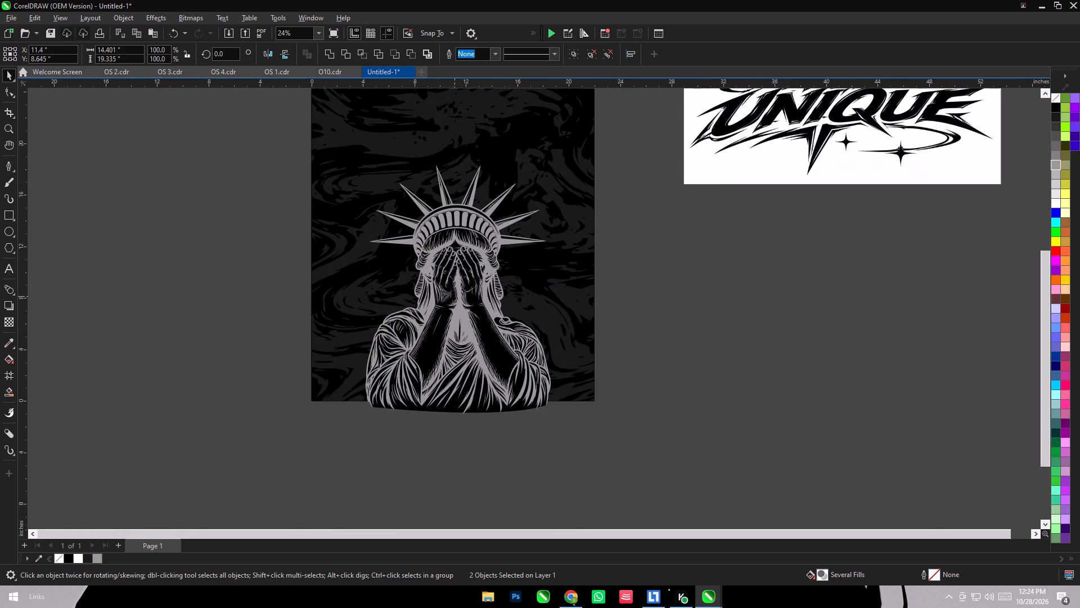
drag(474, 302, 750, 319)
scroll(699, 315, down, 3)
drag(744, 324, 910, 328)
right_click(910, 328)
drag(894, 480, 894, 475)
Fill the duplicate statue's black welded curve with gray #999999.
scroll(939, 346, up, 10)
click(889, 372)
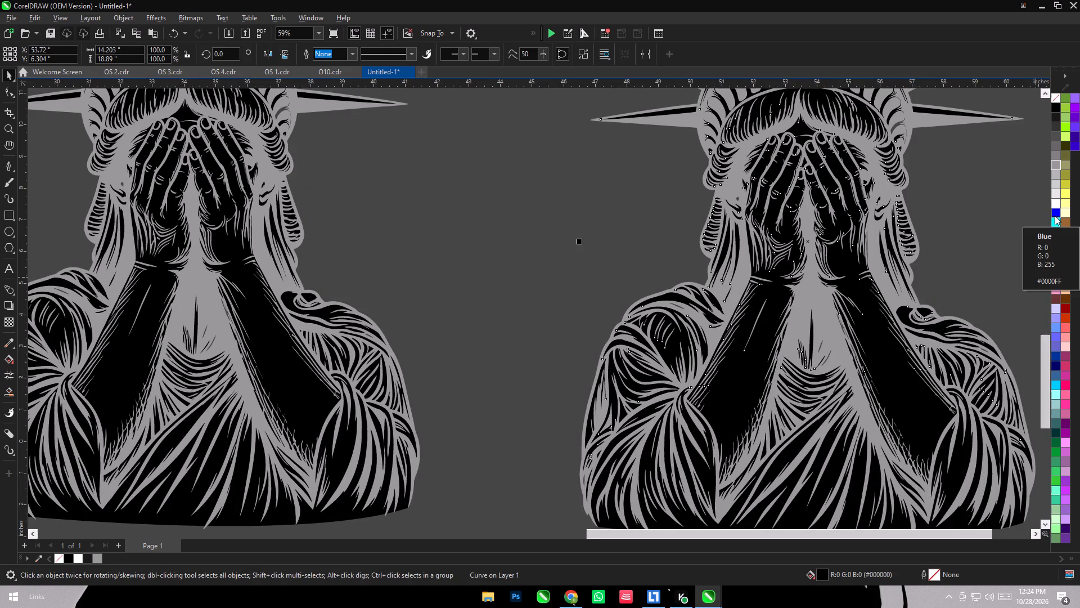
click(1054, 164)
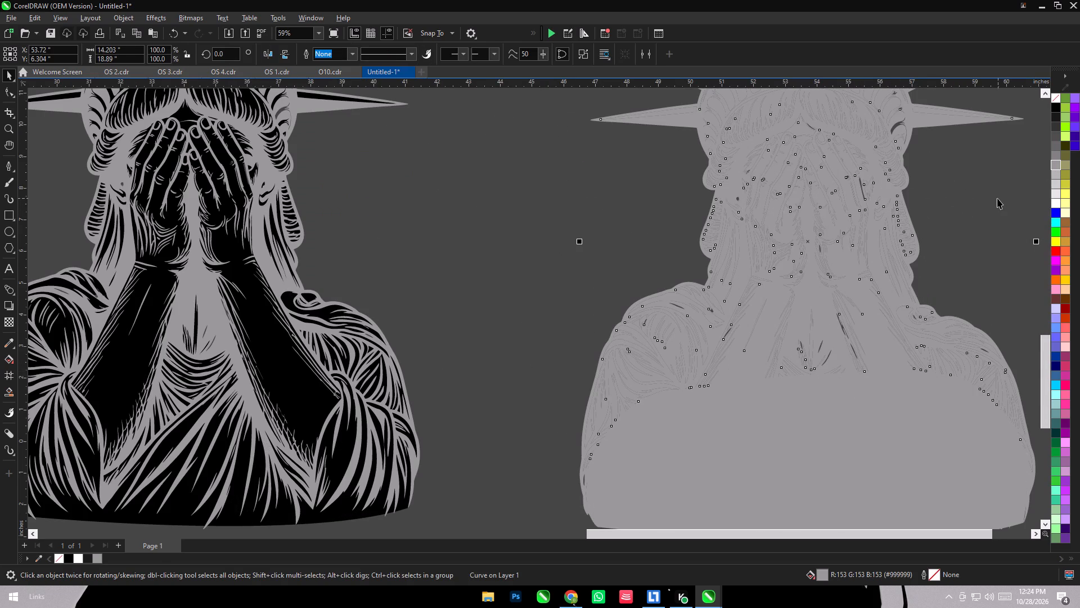
click(997, 198)
scroll(803, 176, up, 2)
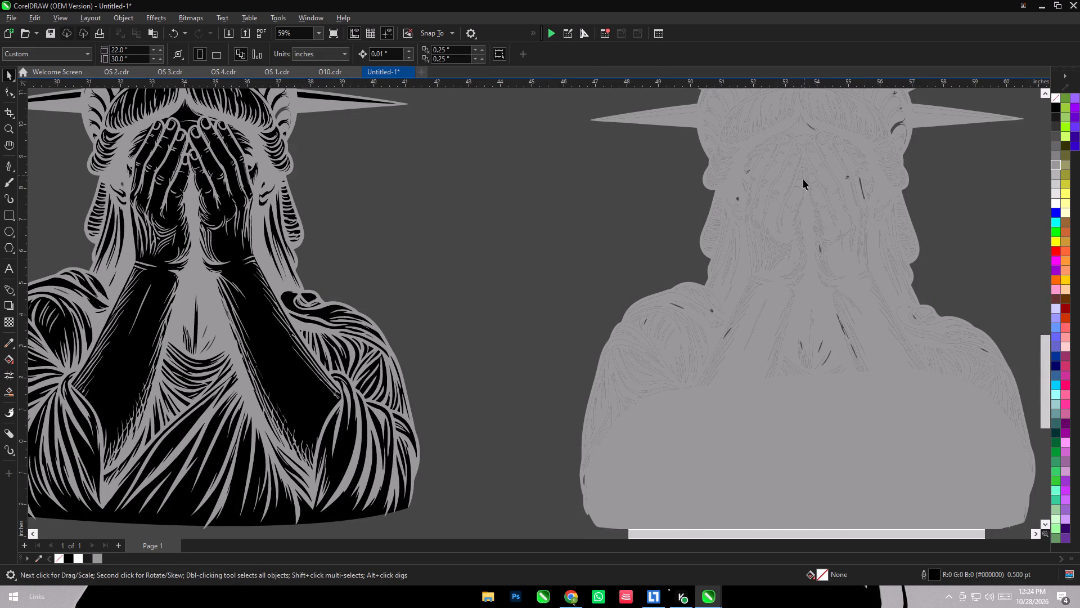
scroll(803, 179, up, 4)
key(ctrl+z)
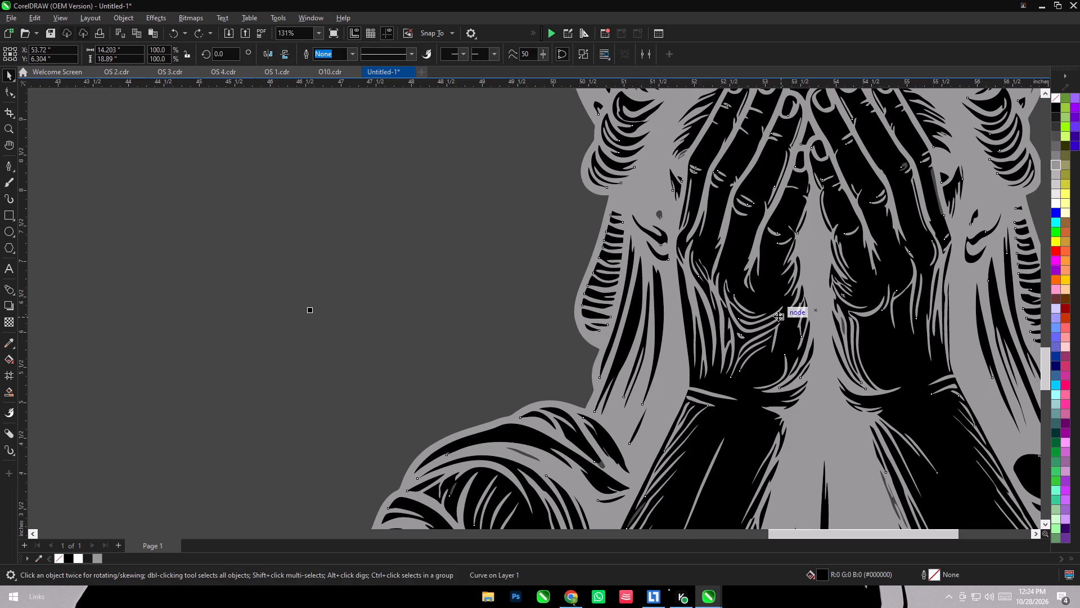
key(ctrl+shift+z)
click(498, 295)
Fill the duplicate statue's gray linework group with black to invert its coloring.
scroll(861, 341, up, 6)
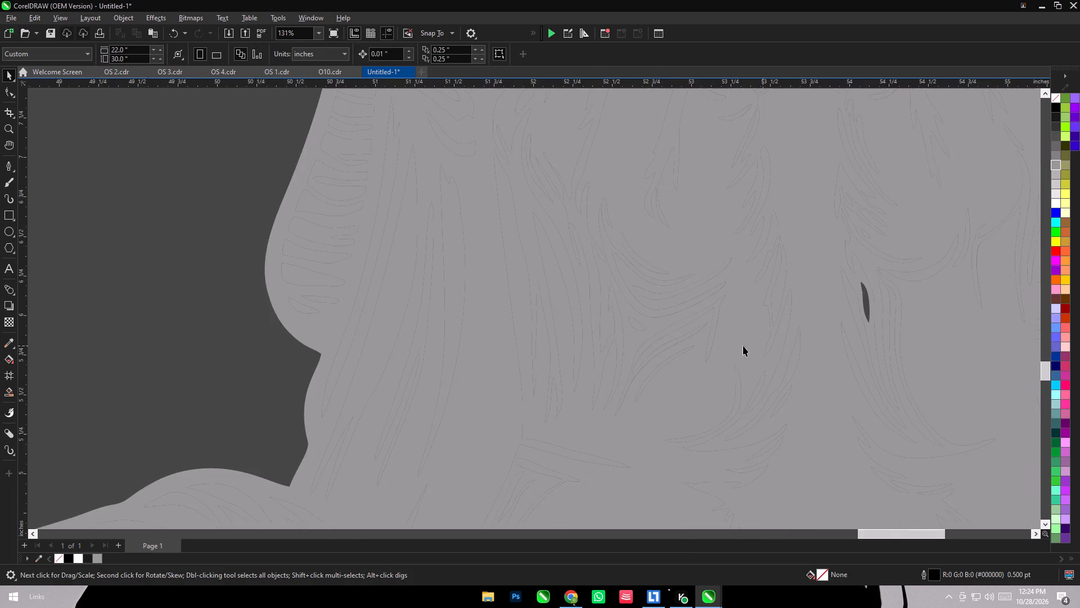
scroll(743, 346, up, 5)
click(722, 287)
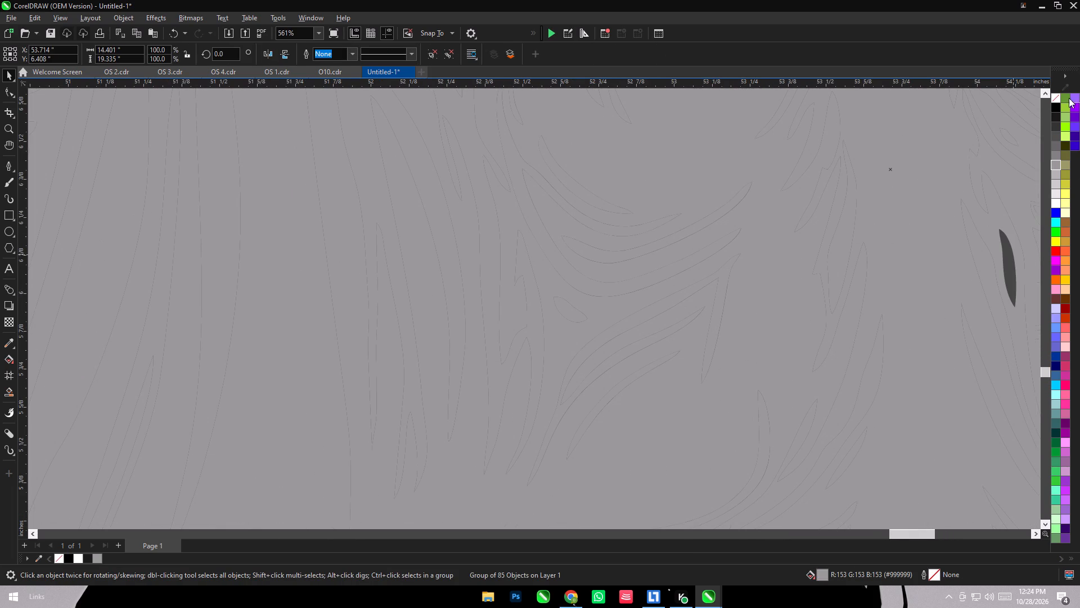
click(1057, 105)
scroll(681, 334, down, 17)
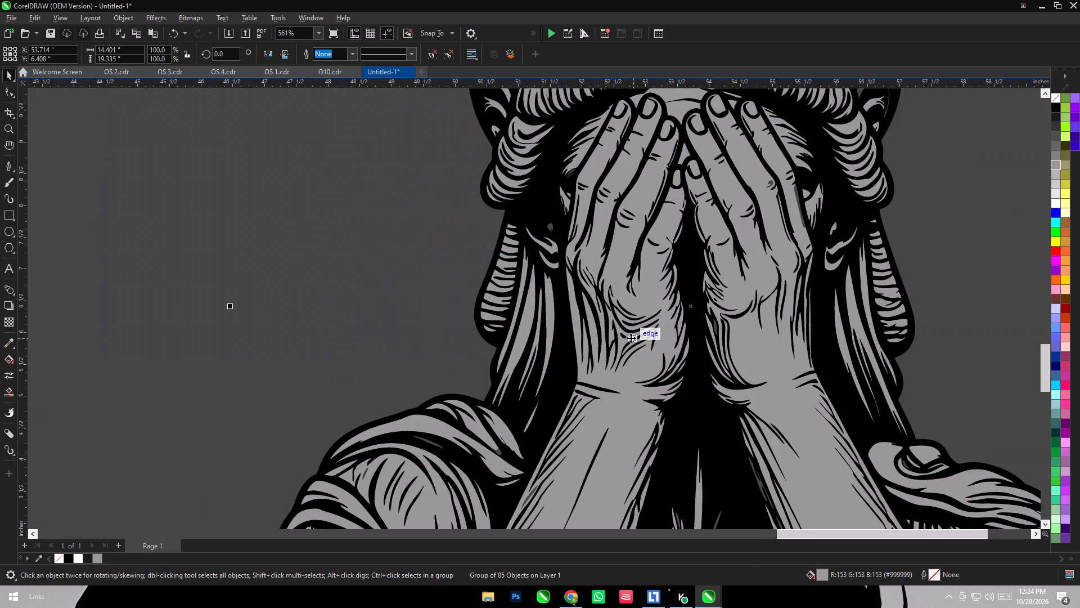
Move both parts of the inverted duplicate statue onto the lower part of the marble background.
scroll(631, 338, down, 11)
drag(523, 483, 812, 217)
click(812, 217)
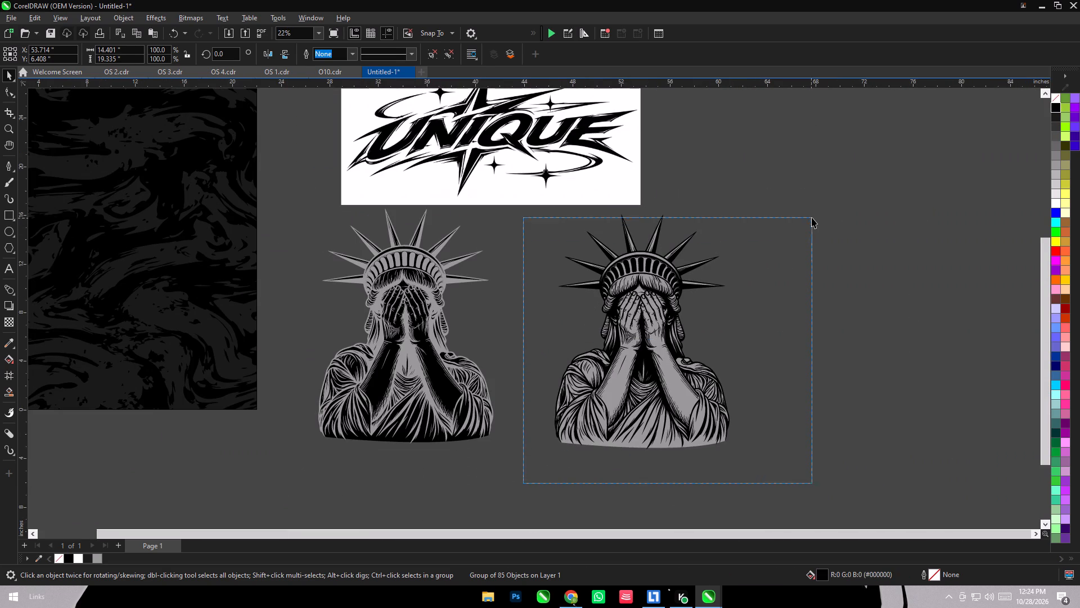
scroll(814, 221, down, 2)
drag(587, 426, 805, 204)
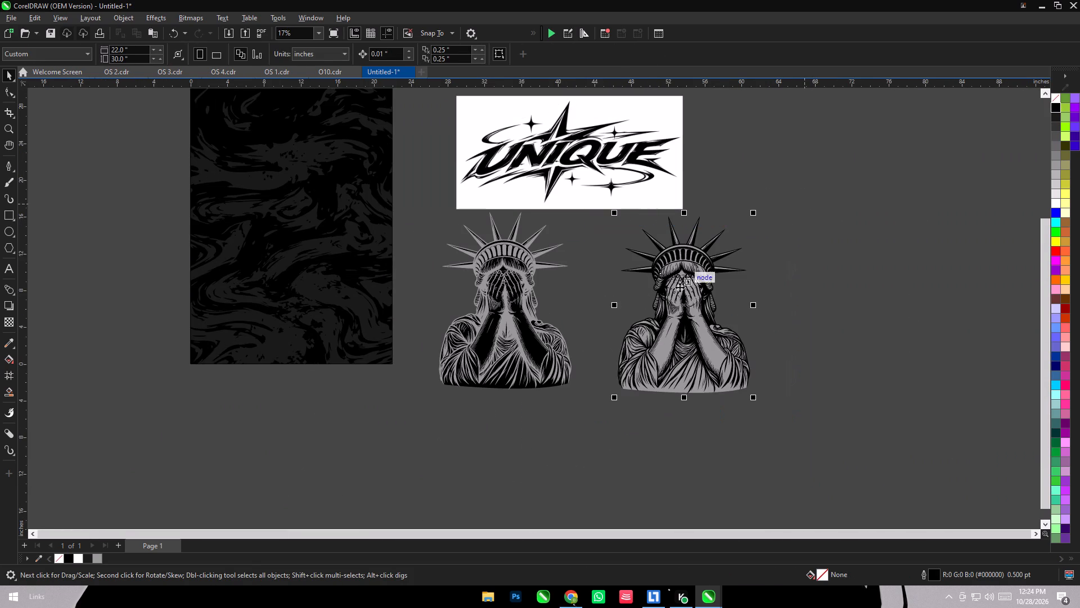
drag(679, 289, 293, 267)
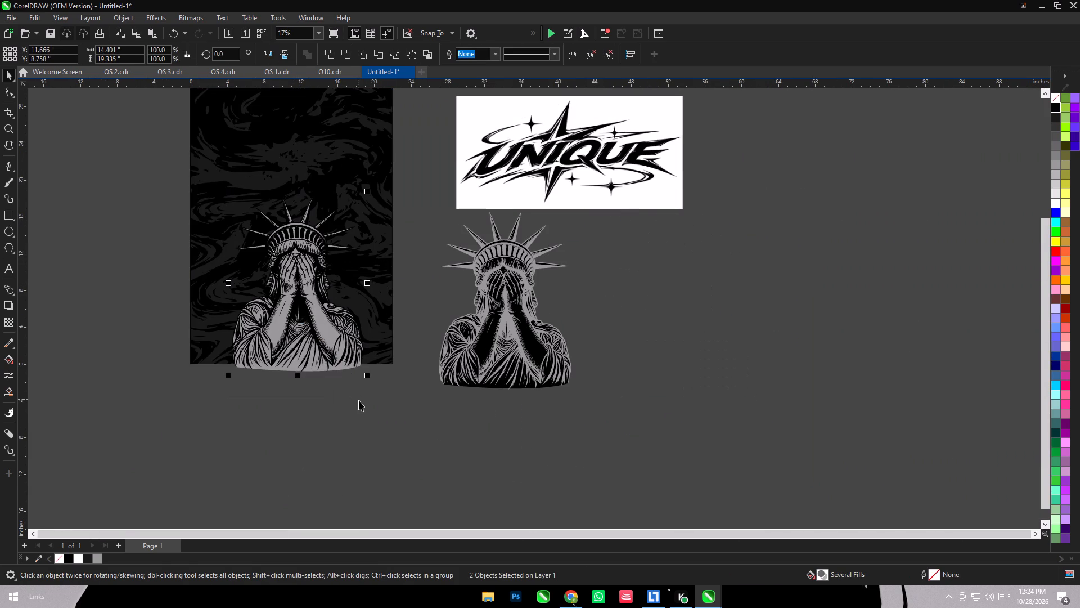
Group the two parts of the statue that sits on the marble background.
click(359, 400)
drag(170, 406, 372, 174)
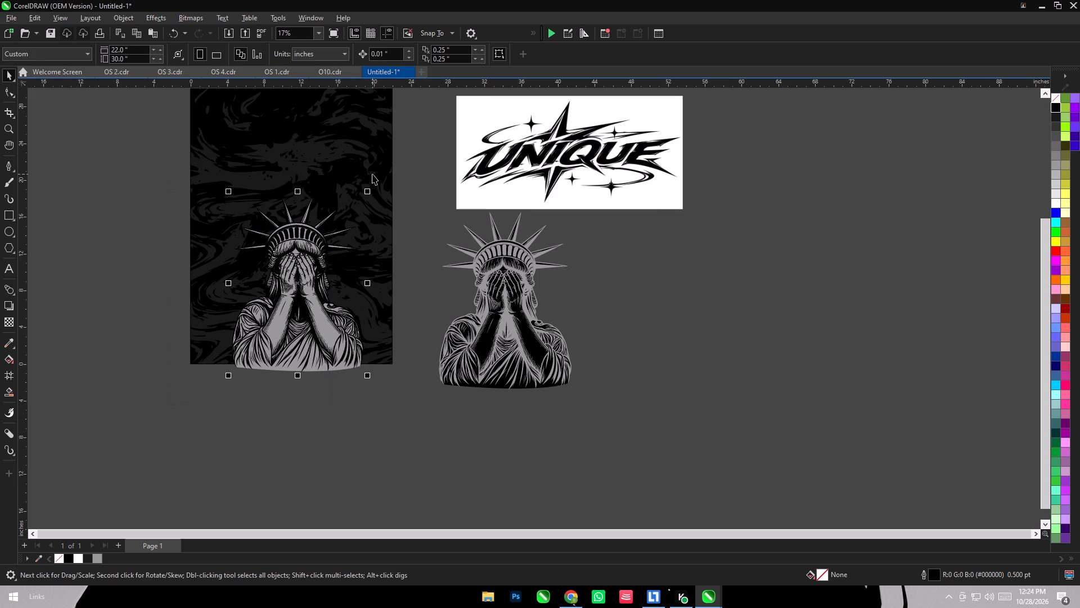
key(ctrl+g)
Enlarge the grouped statue to about 16.0 × 21.5 in and centre it horizontally on the marble background.
shift+drag(369, 375, 384, 385)
shift+click(381, 332)
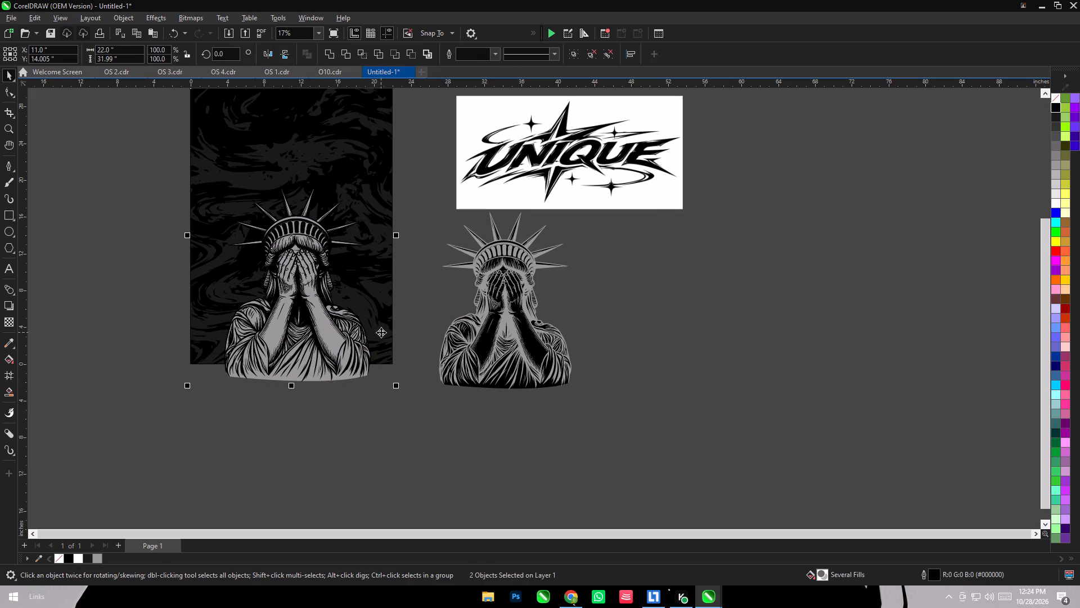
key(c)
click(384, 431)
PowerClip the statue group inside the marble background rectangle.
click(327, 345)
right_click(327, 345)
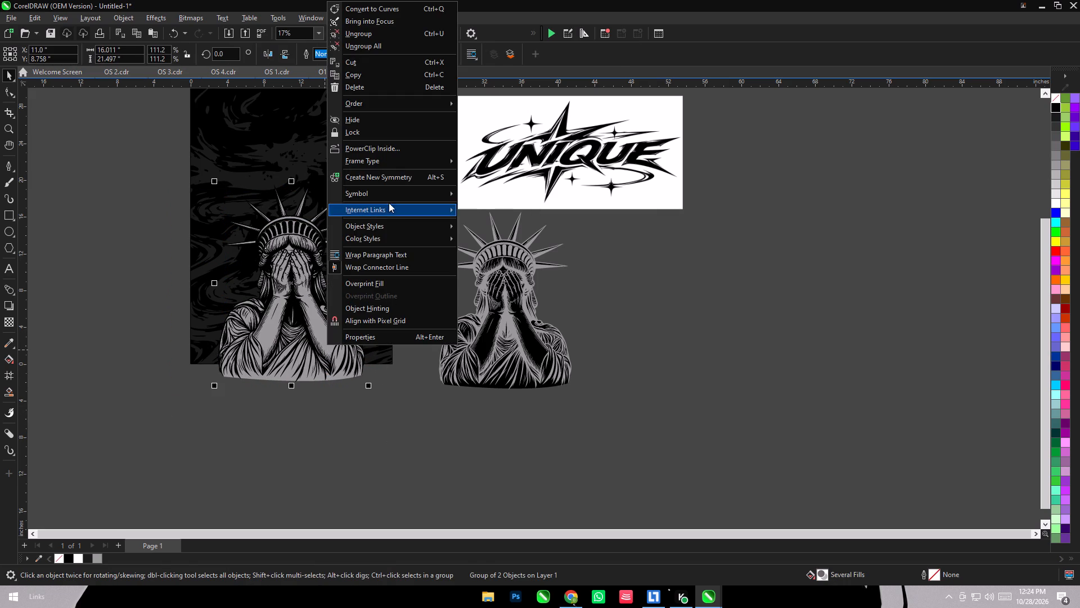
click(394, 150)
click(362, 232)
click(380, 435)
scroll(381, 432, down, 3)
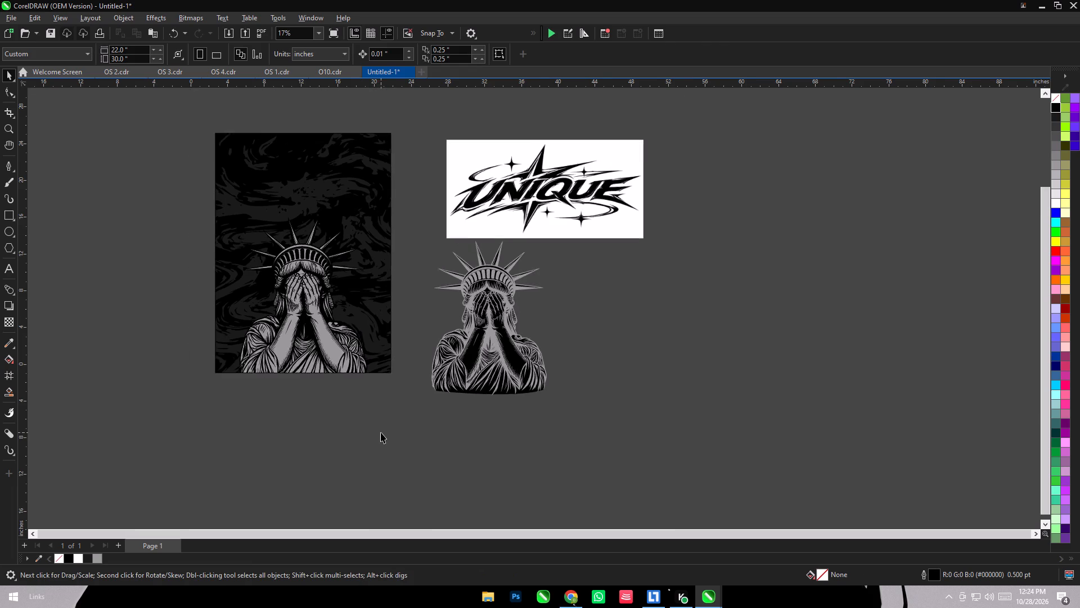
Outline-trace the UNIQUE logo bitmap as Clipart with the background colour removed and Group by color enabled.
scroll(448, 355, up, 4)
click(591, 199)
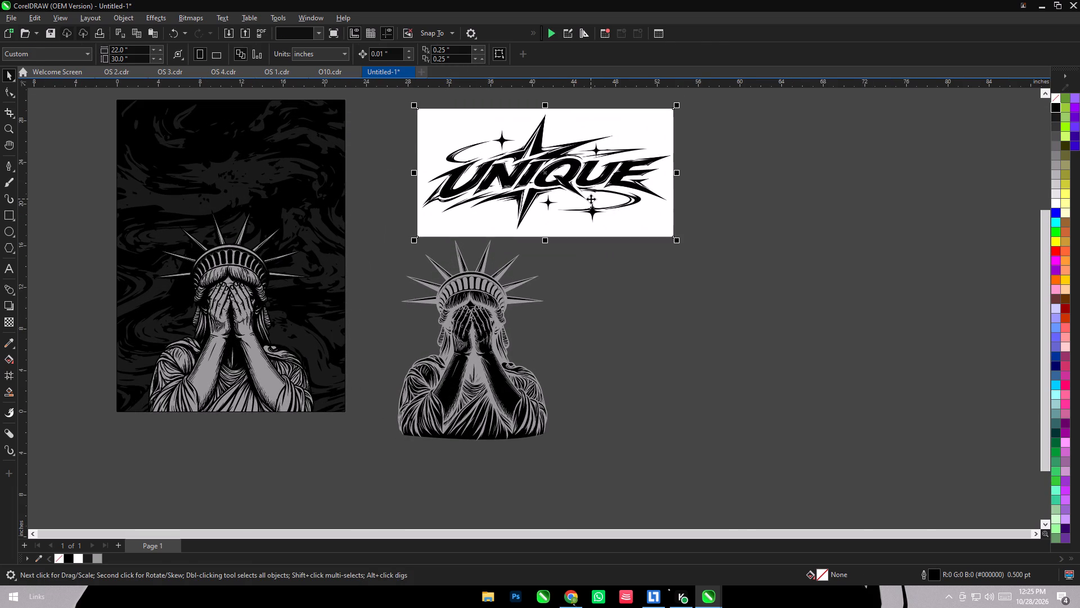
click(323, 55)
click(336, 92)
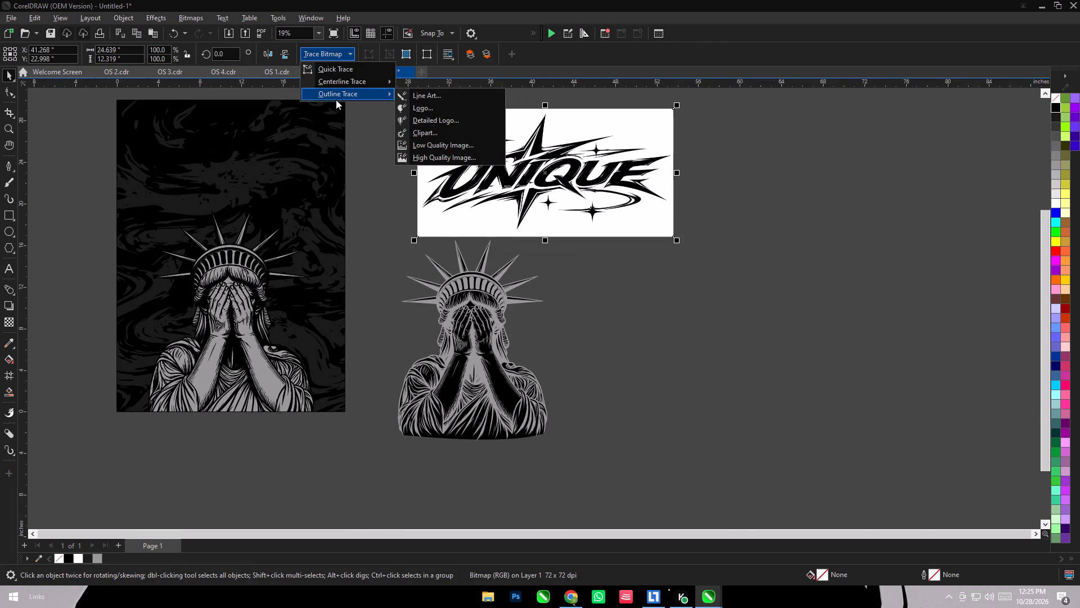
click(459, 138)
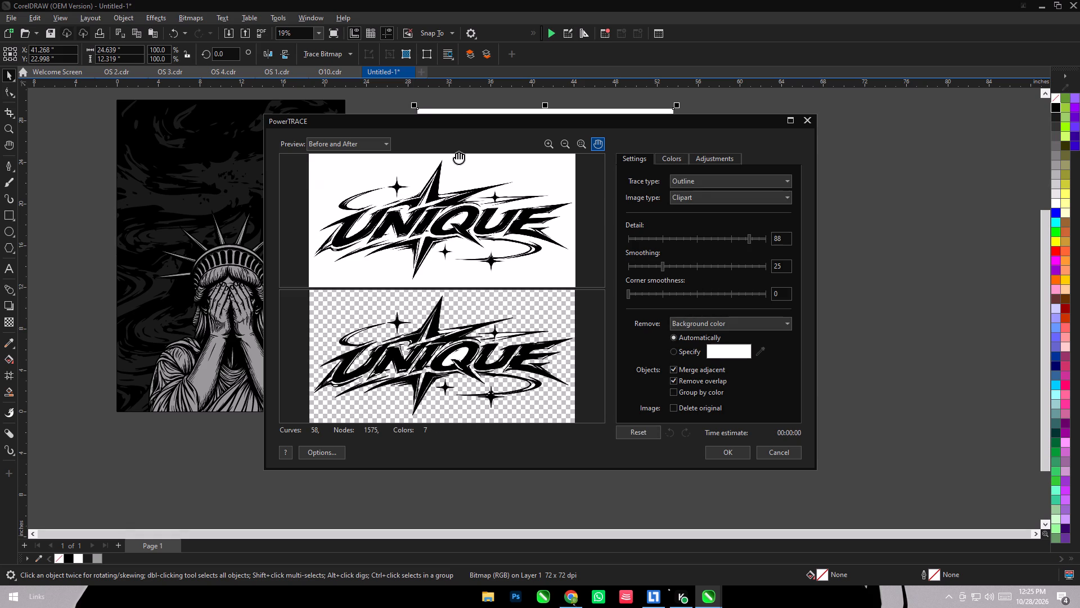
click(701, 394)
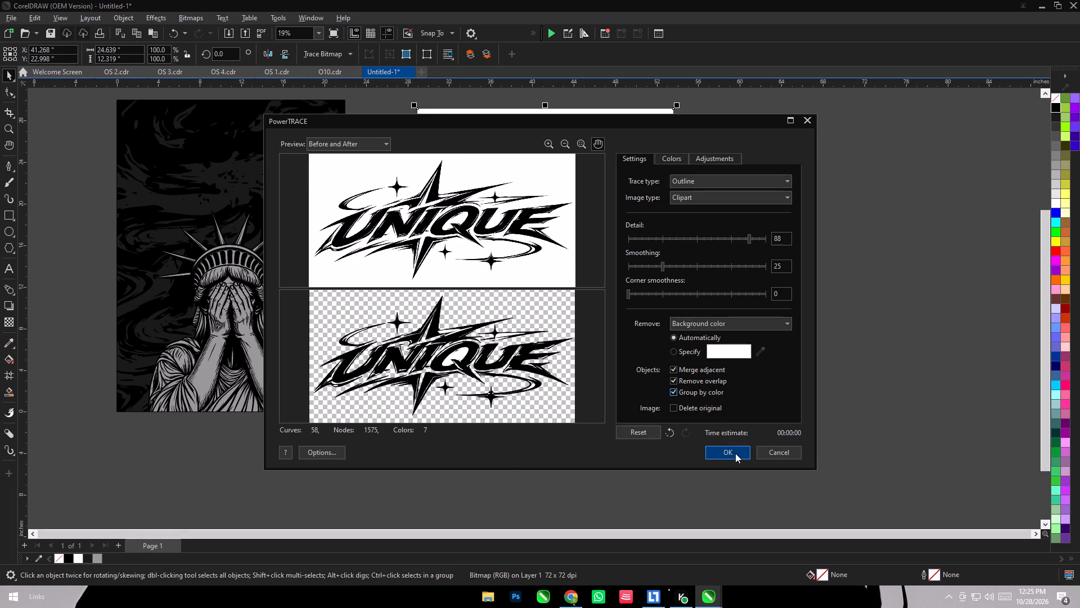
click(735, 453)
Move the traced UNIQUE logo off the original bitmap and delete the bitmap.
drag(598, 160, 764, 296)
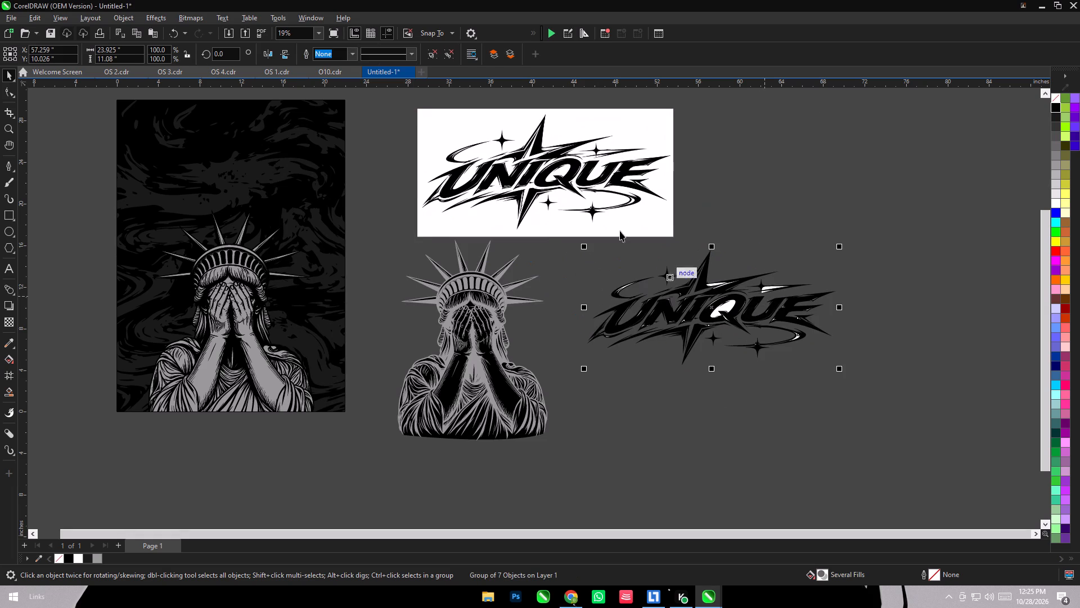
click(605, 196)
key(Delete)
Move the spare statue farther from the marble artwork and place the traced UNIQUE logo in the space between them.
scroll(558, 267, down, 4)
drag(443, 221, 582, 399)
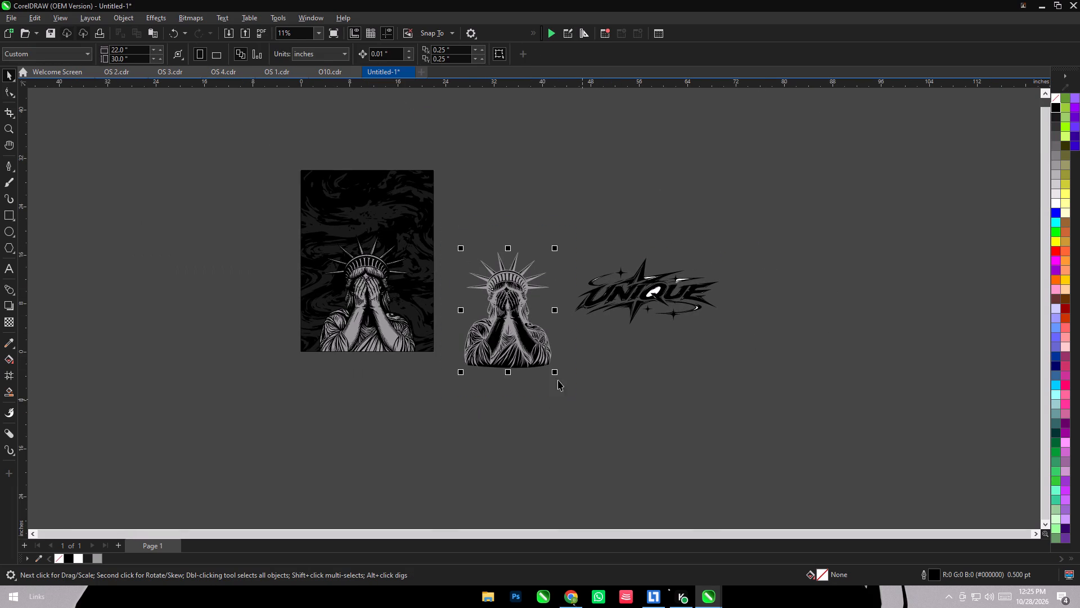
drag(492, 332, 863, 277)
drag(685, 291, 586, 248)
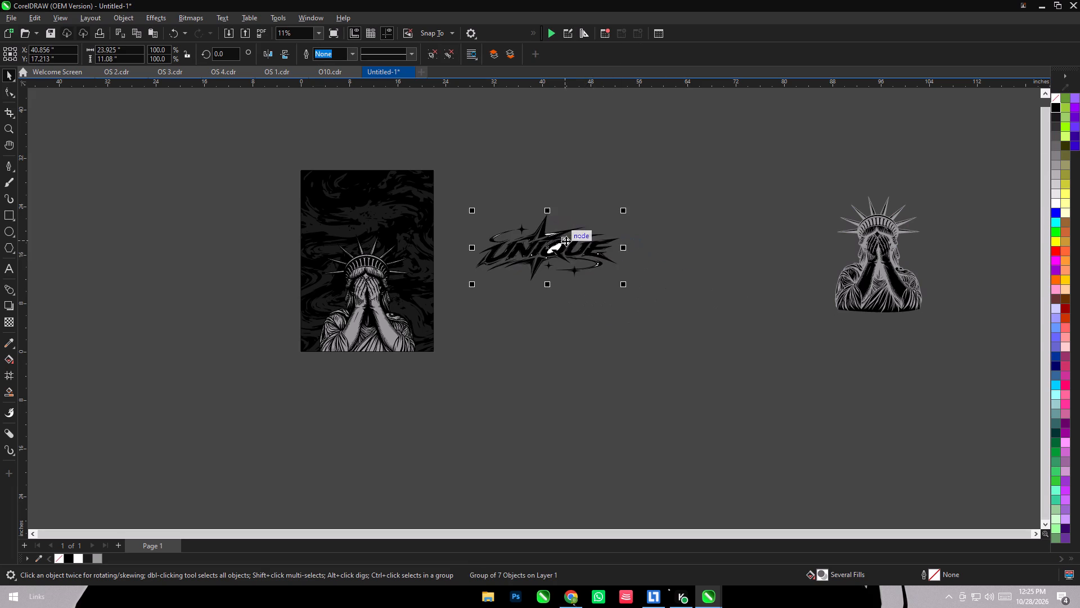
Ungroup the traced UNIQUE logo and delete its white shapes, such as the one inside the Q.
scroll(566, 241, up, 7)
key(ctrl+u)
click(768, 278)
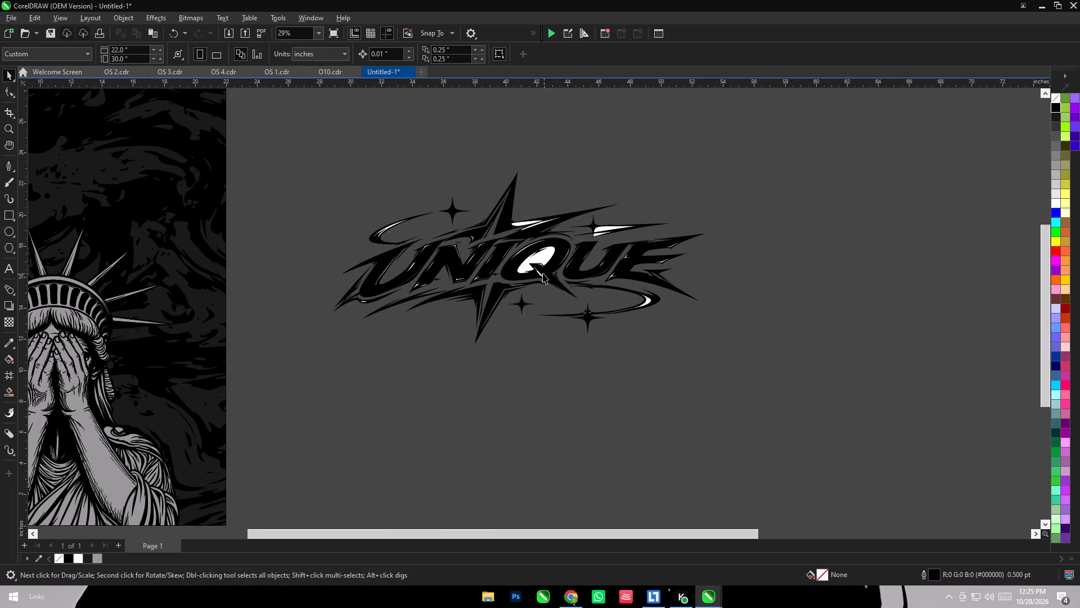
click(539, 260)
key(Delete)
Delete the remaining light slivers in the traced logo: in the N, below the Q, and at the foot of the I.
scroll(618, 280, down, 4)
scroll(534, 256, up, 11)
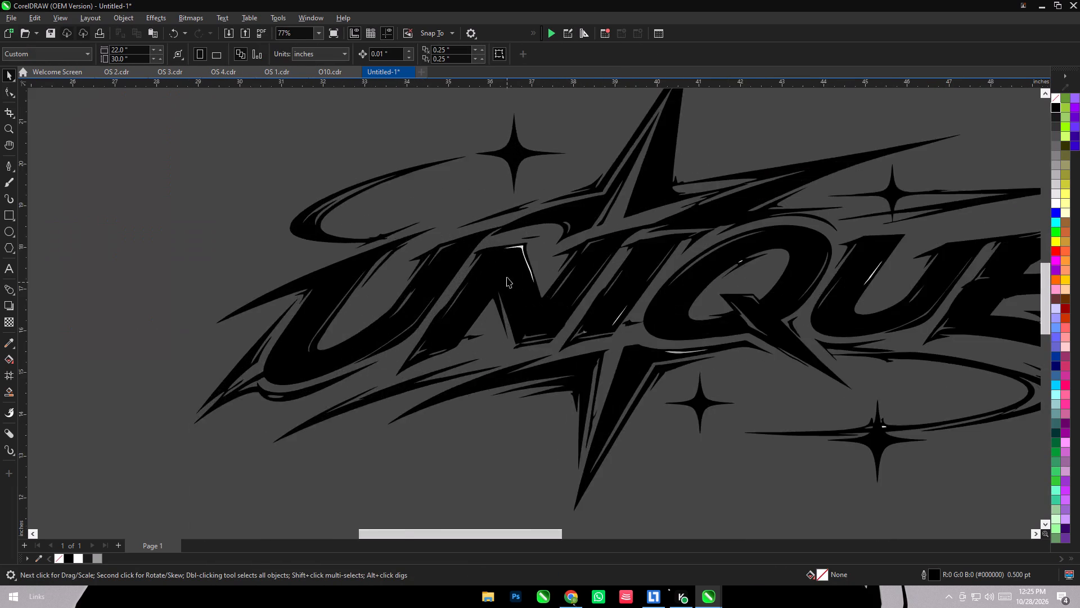
scroll(507, 277, up, 12)
click(537, 222)
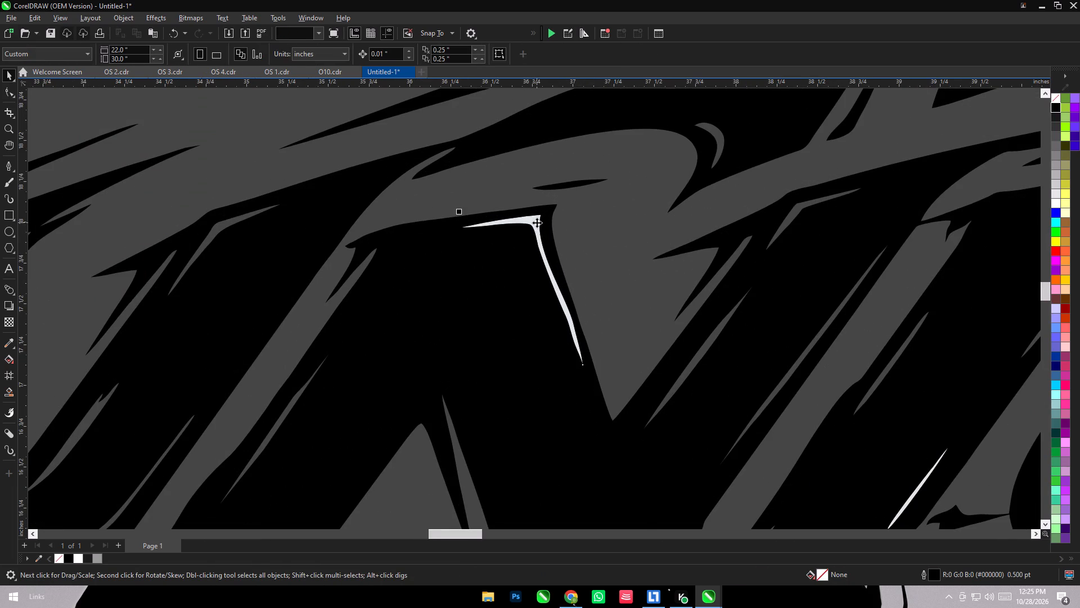
key(Delete)
scroll(530, 274, down, 14)
scroll(641, 299, up, 15)
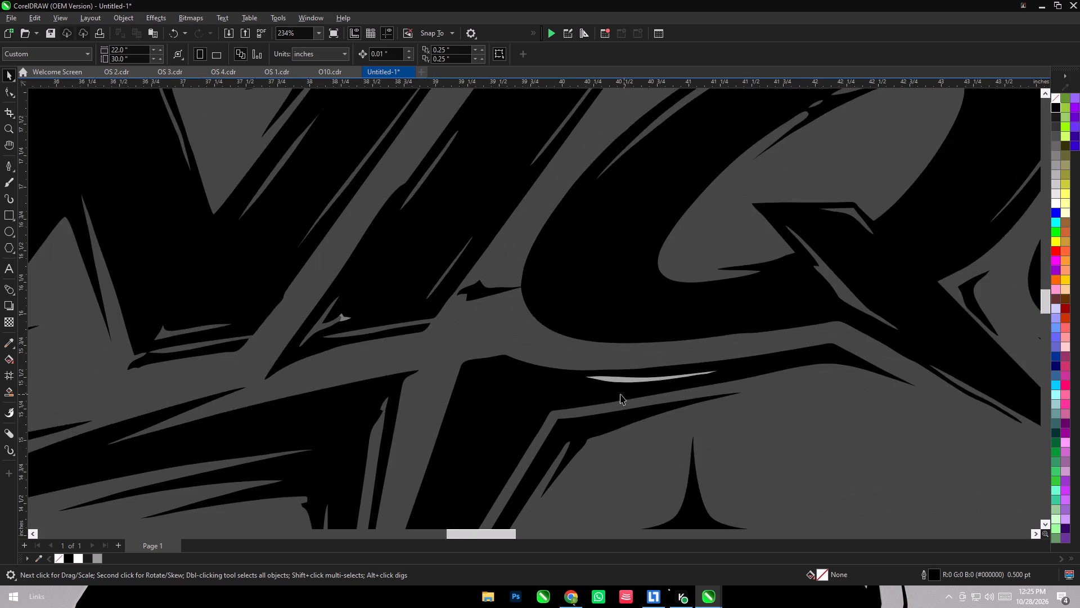
click(612, 369)
key(Delete)
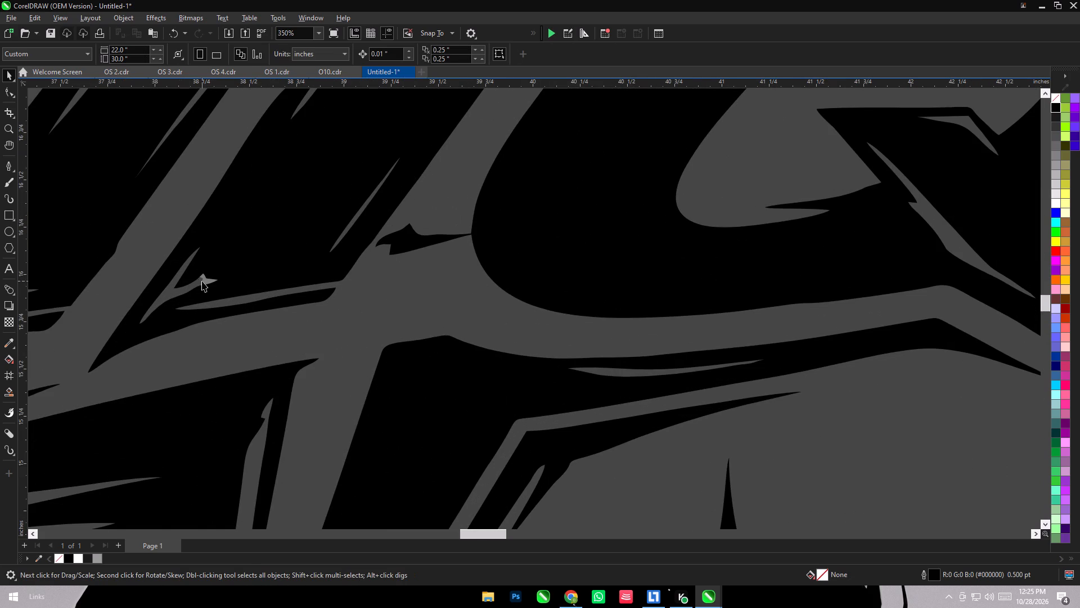
click(205, 278)
key(Delete)
Fill all parts of the traced UNIQUE logo with gray #999999.
scroll(429, 279, down, 20)
scroll(429, 279, down, 6)
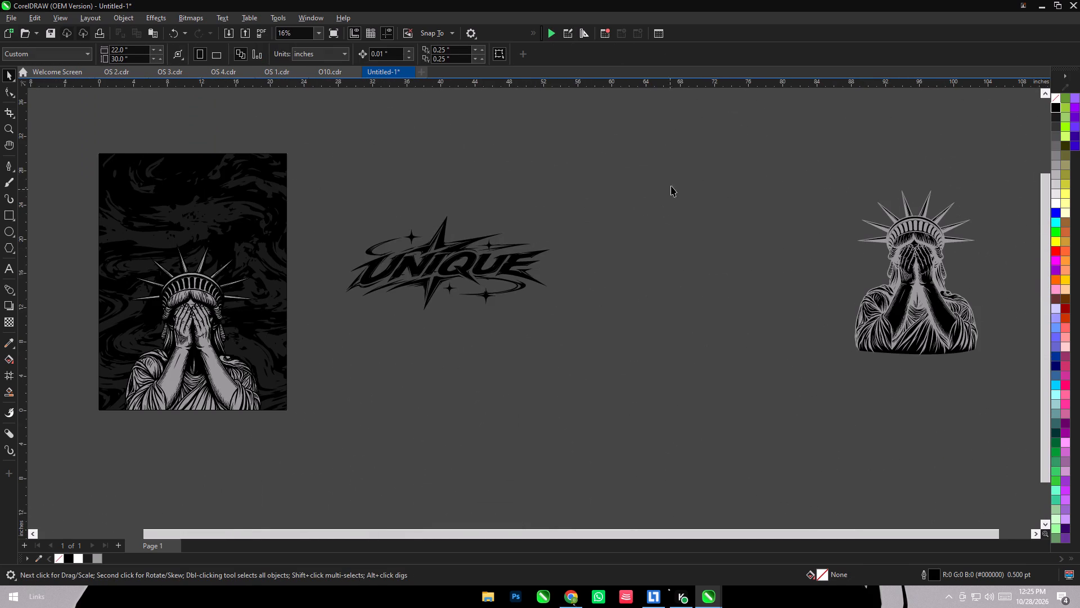
drag(669, 166, 313, 372)
click(98, 555)
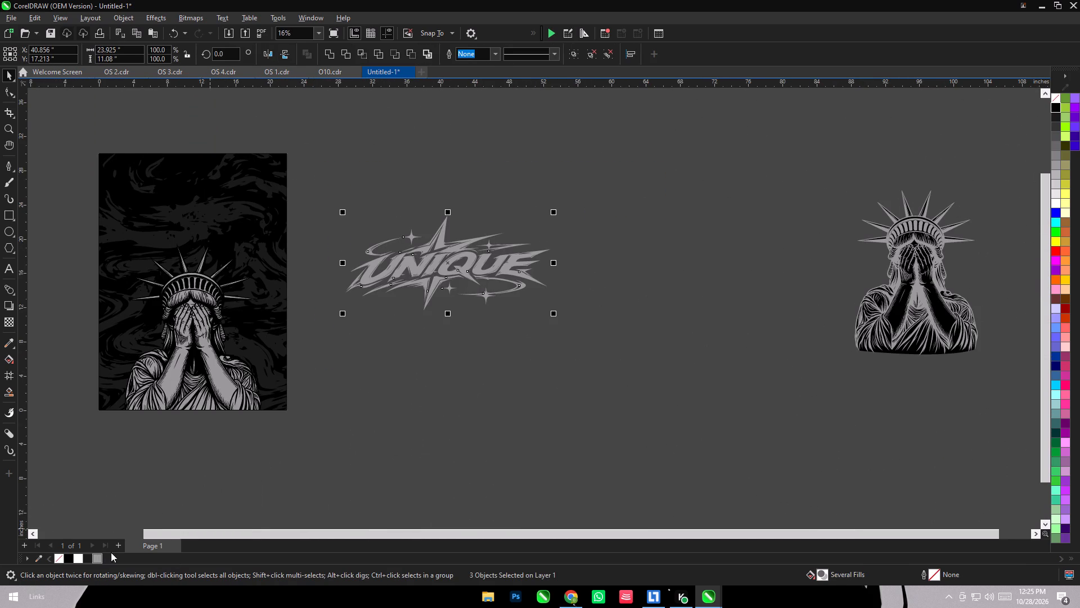
Scale the UNIQUE logo down to about 11.2 in wide and place it on the marble background above the statue's crown.
drag(555, 316, 527, 298)
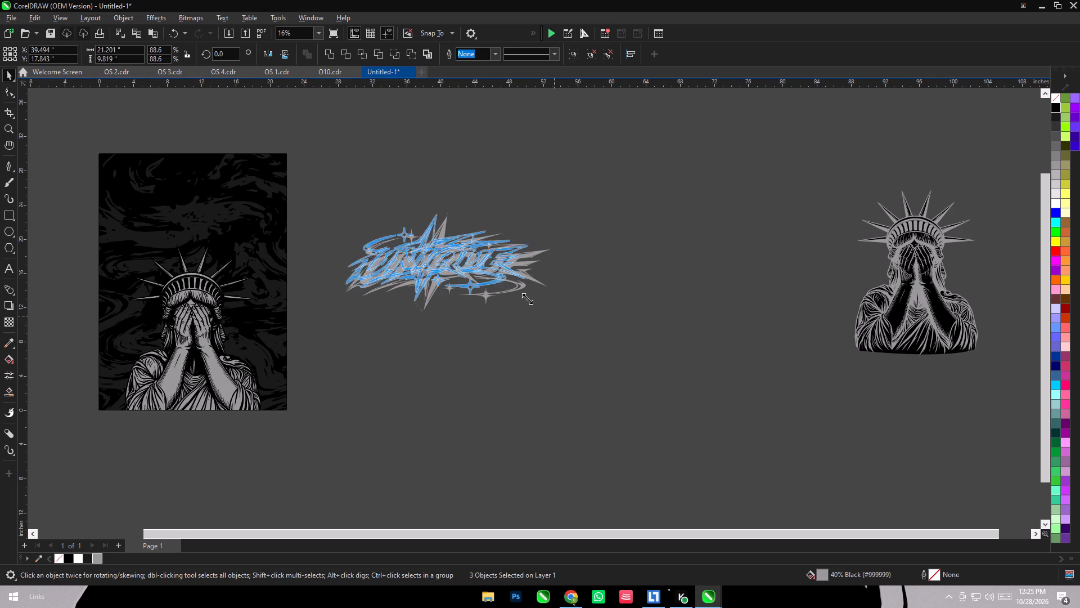
drag(527, 298, 463, 267)
drag(428, 246, 263, 239)
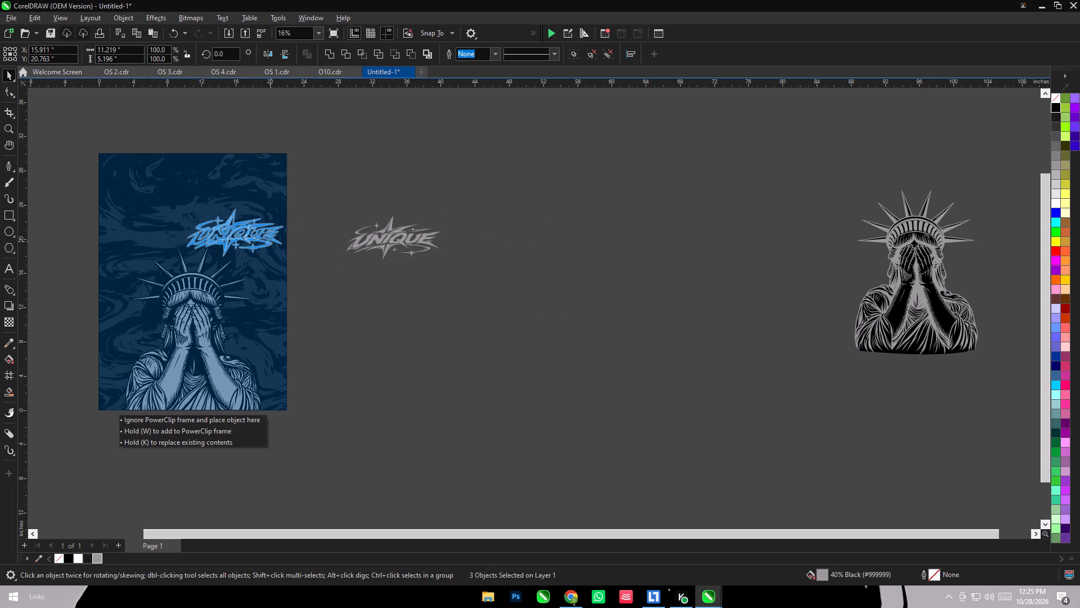
drag(263, 239, 232, 234)
scroll(197, 230, up, 6)
scroll(388, 277, down, 6)
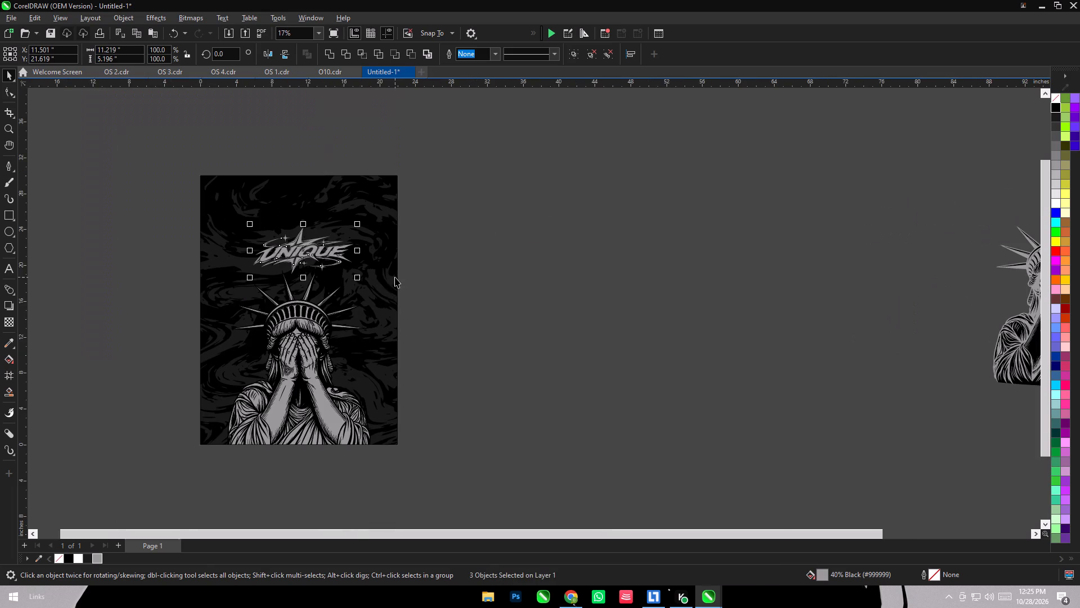
Enlarge the UNIQUE logo moderately, lower it to just above the crown, and centre it horizontally on the marble background.
click(498, 355)
click(319, 347)
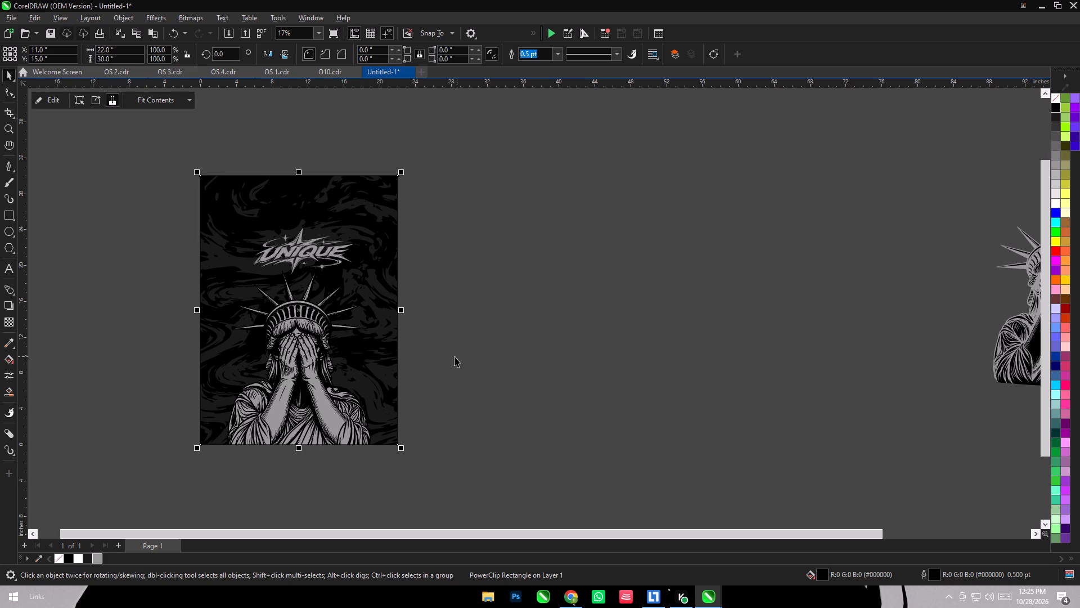
scroll(317, 316, up, 4)
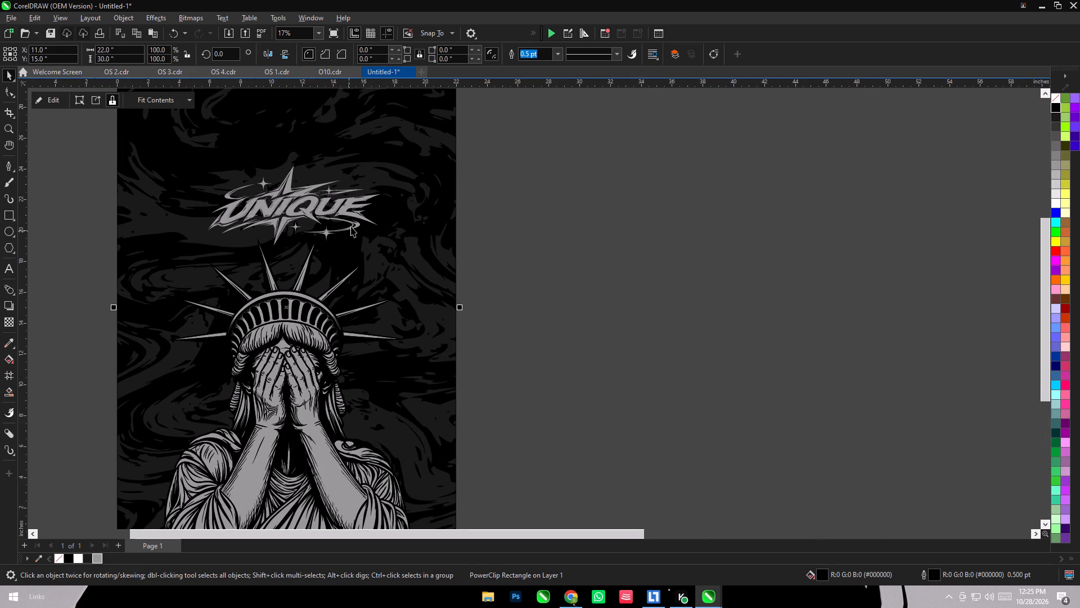
click(351, 226)
shift+drag(386, 252, 406, 258)
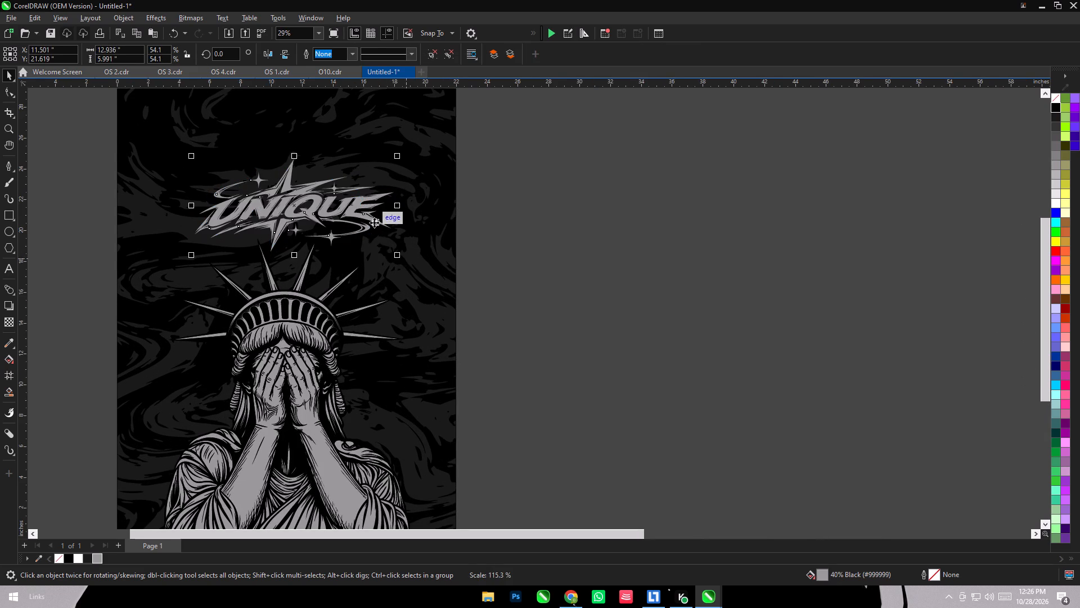
drag(374, 221, 376, 231)
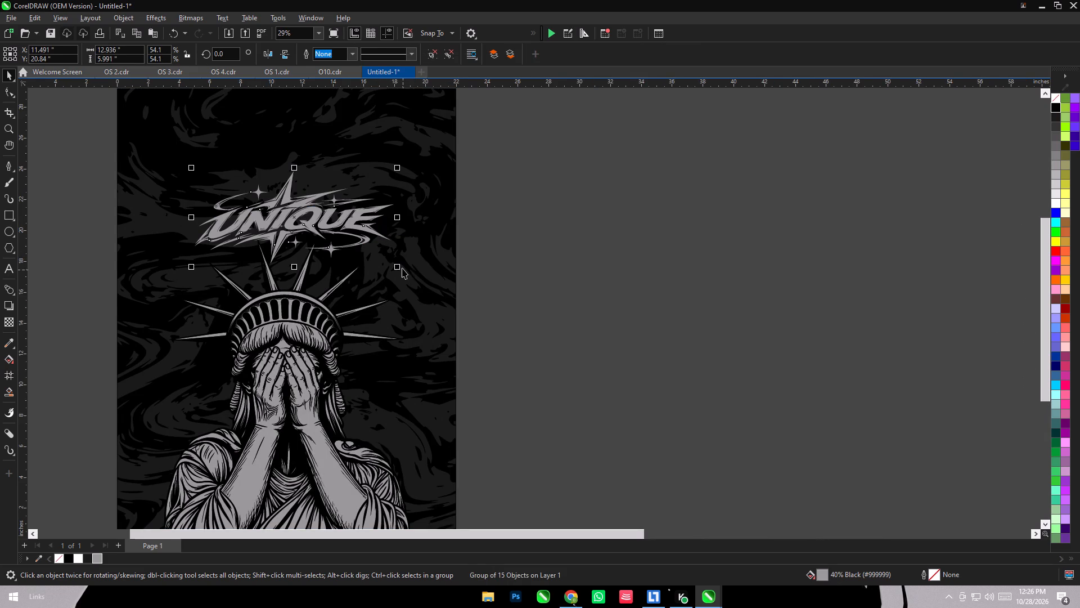
shift+drag(400, 265, 408, 269)
shift+click(413, 301)
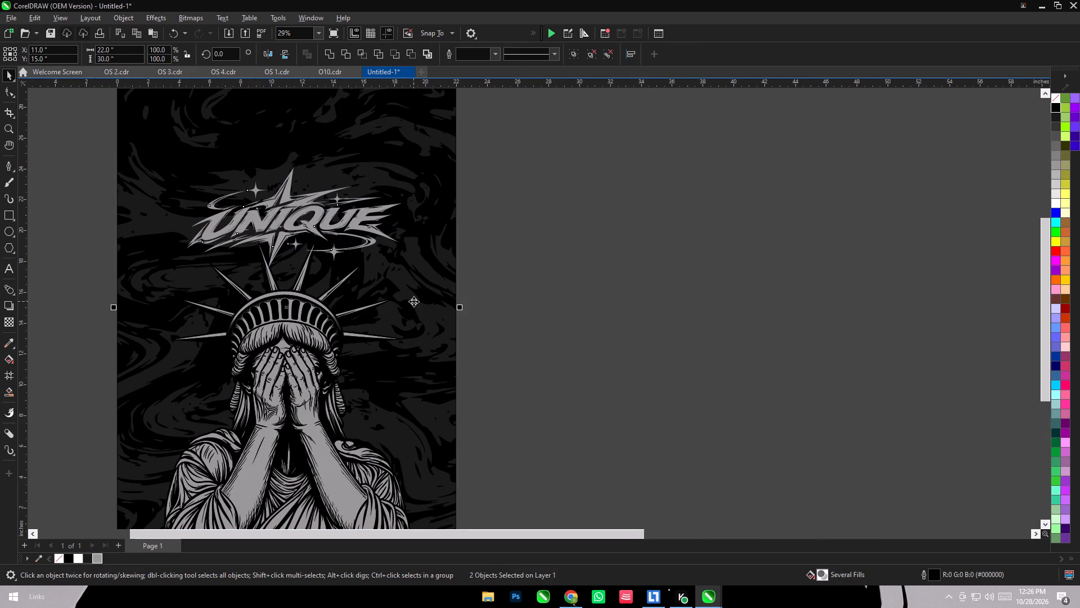
key(c)
click(571, 325)
scroll(559, 322, down, 5)
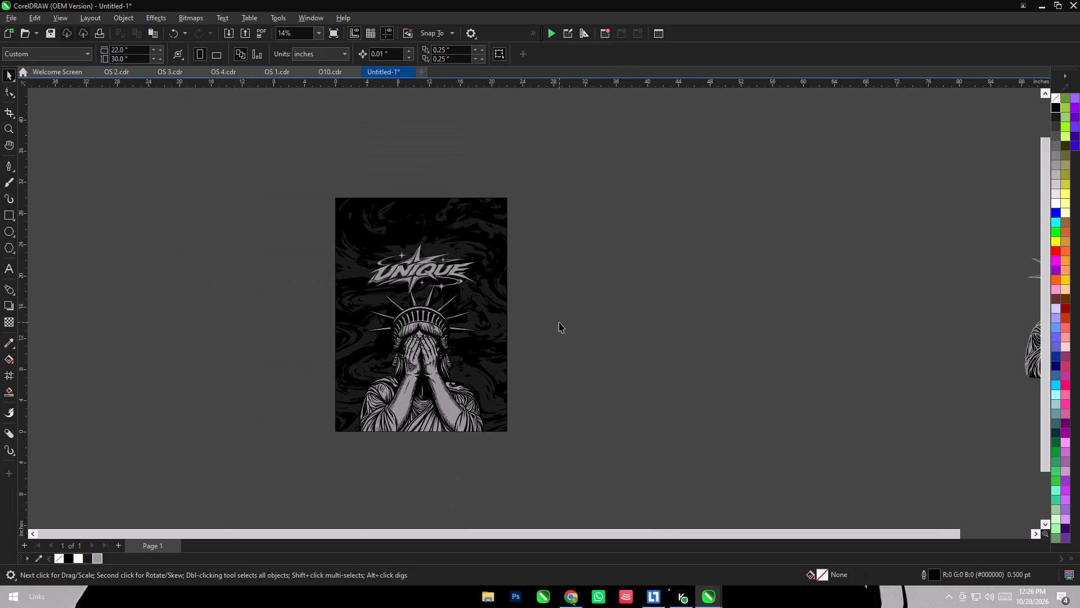
scroll(559, 322, up, 3)
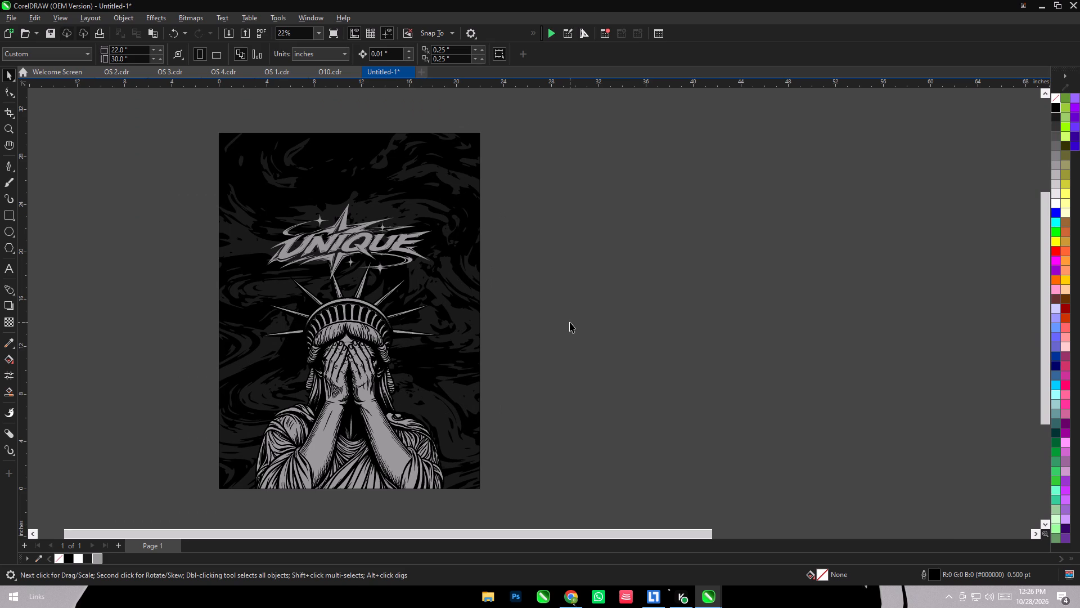
Switch to Chrome and look through the Pinterest T-shirt design references, going back to the previously viewed pin.
click(578, 596)
scroll(452, 316, up, 3)
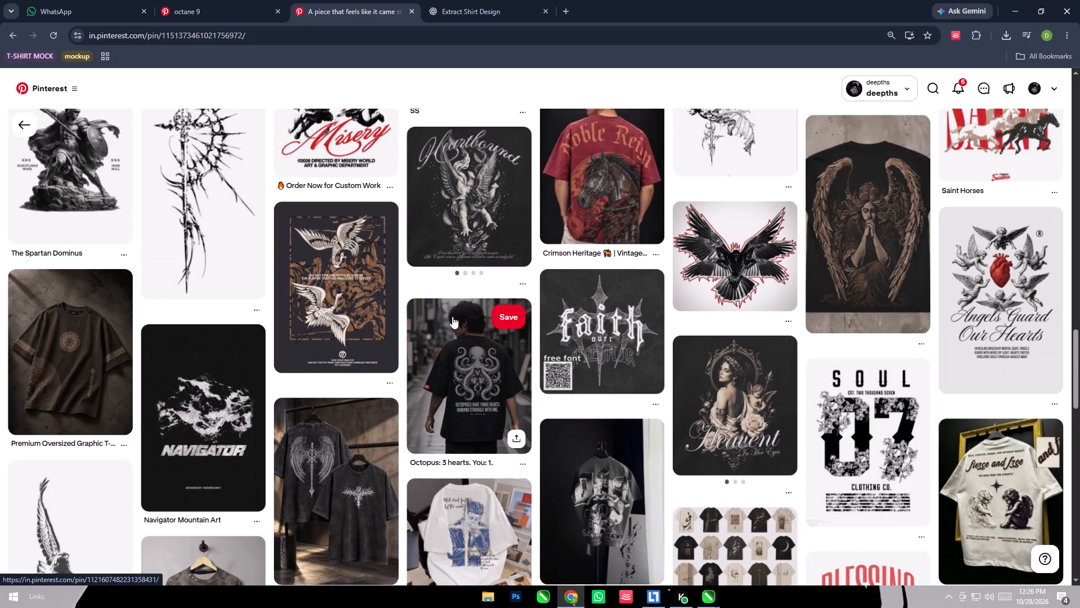
scroll(452, 316, up, 20)
scroll(452, 316, up, 8)
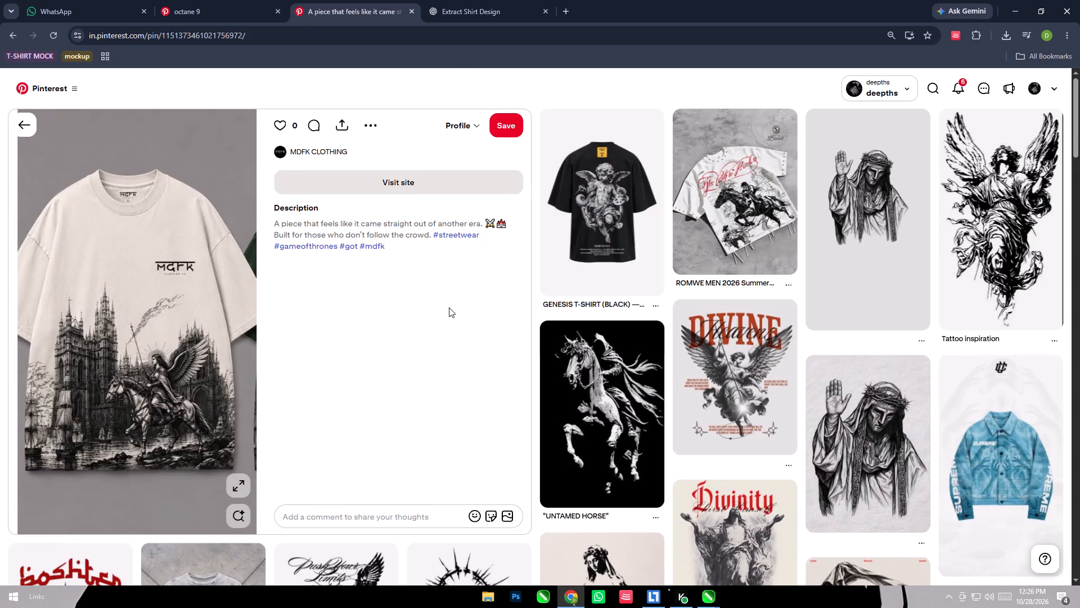
scroll(449, 307, down, 5)
scroll(449, 307, up, 6)
click(11, 39)
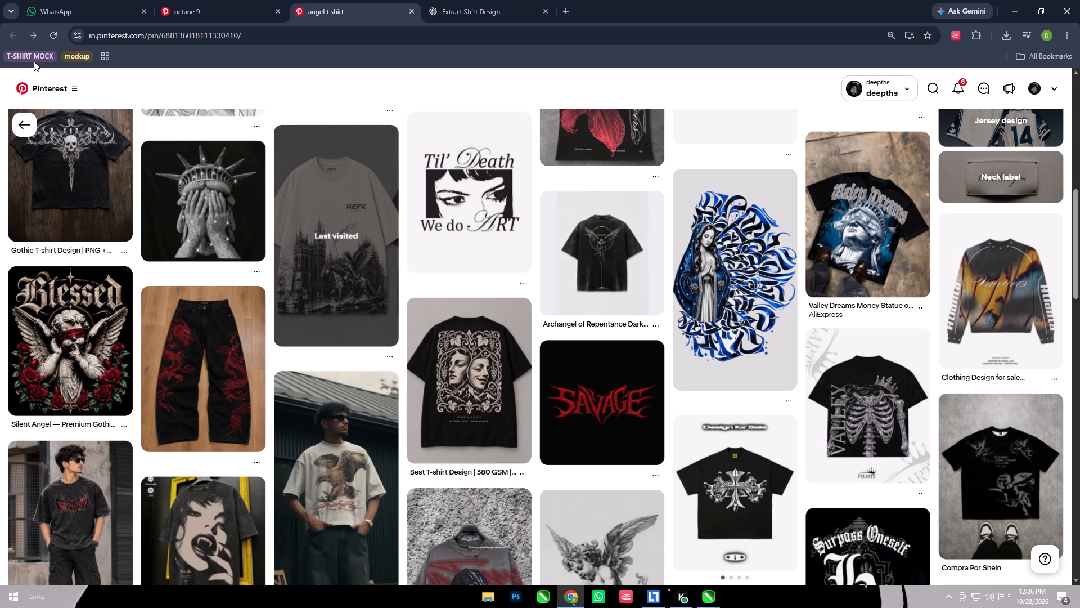
Open the Pinterest pin of three dark-red cherubs with rifles in a new tab and copy its image.
scroll(475, 321, up, 2)
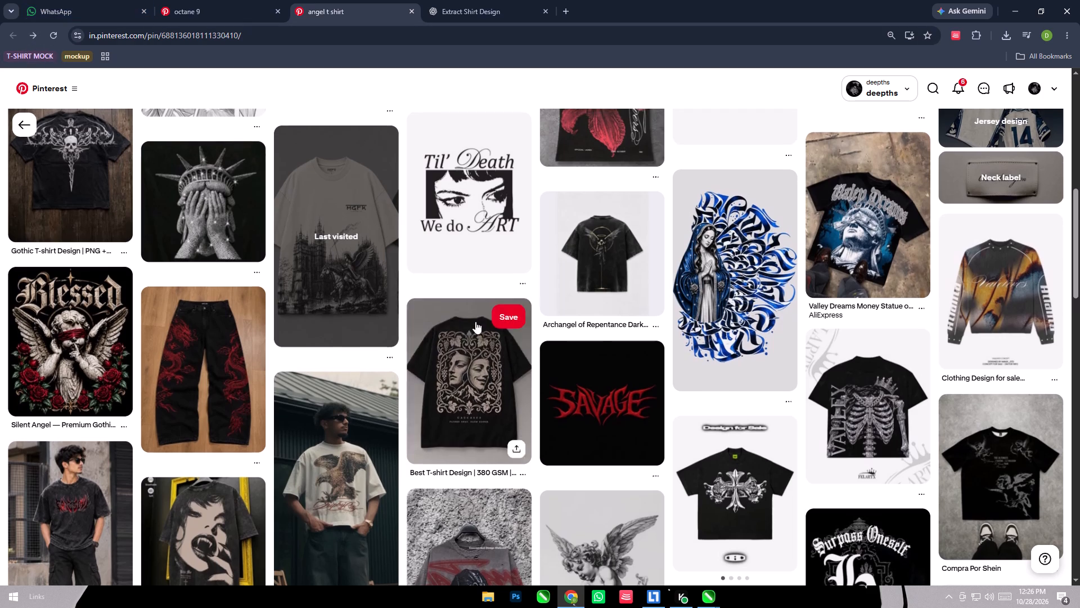
scroll(475, 321, up, 10)
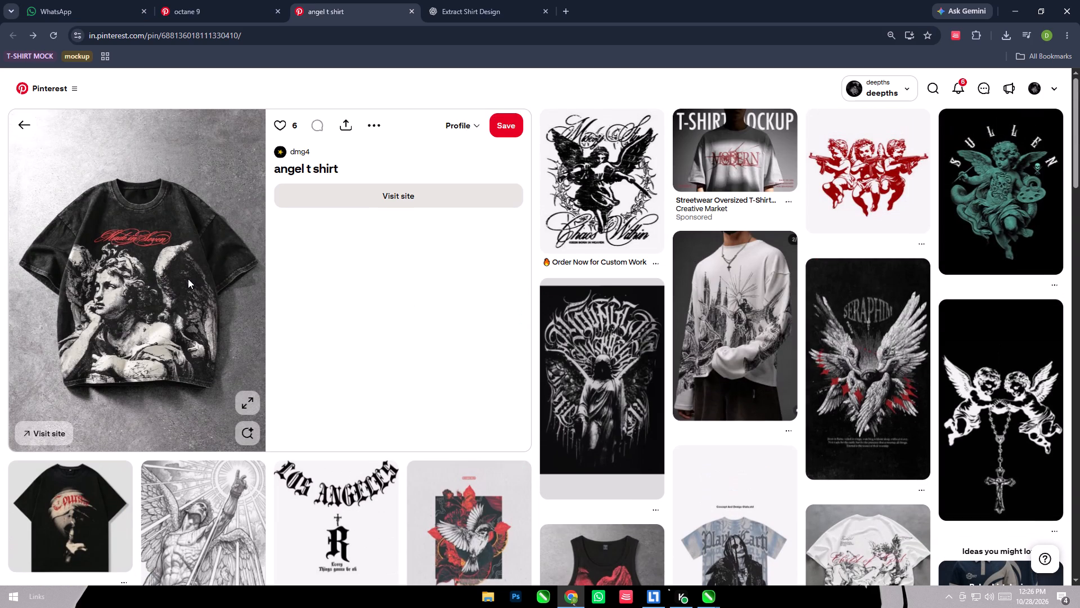
right_click(860, 179)
click(877, 194)
click(474, 0)
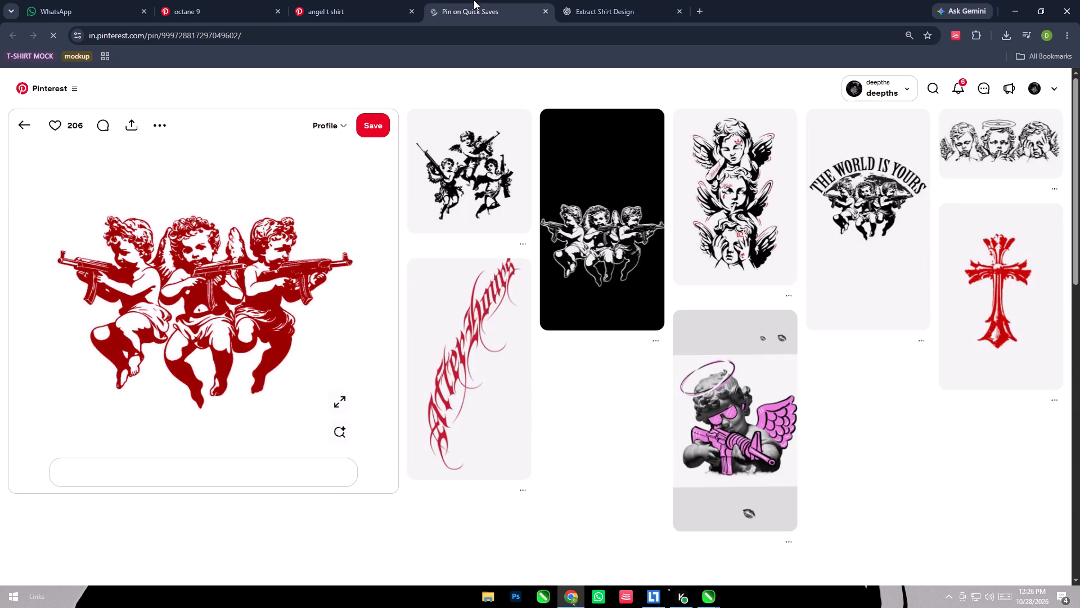
right_click(319, 240)
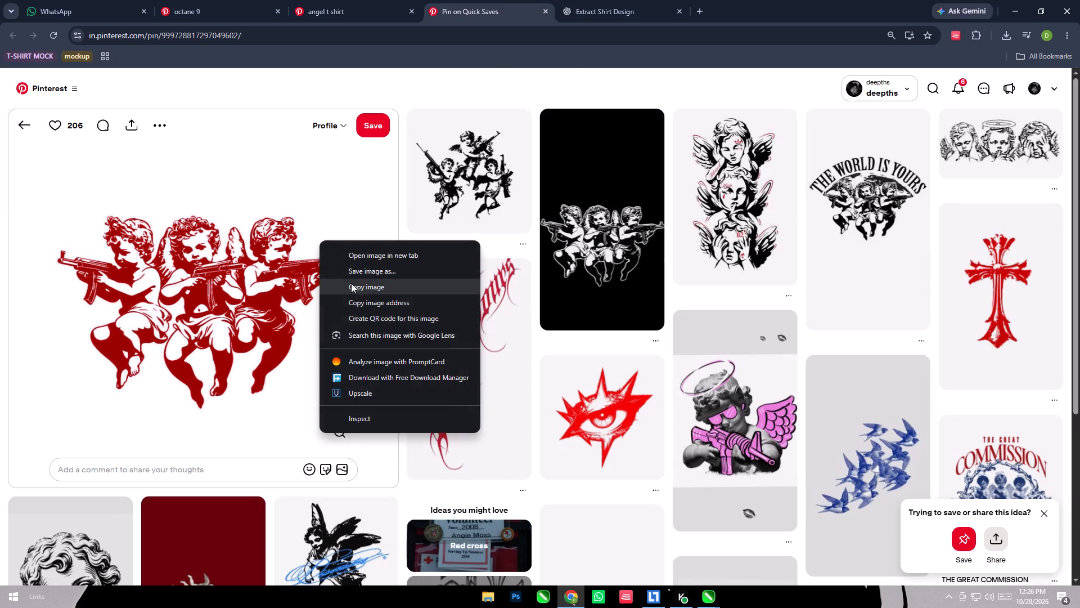
click(351, 283)
Switch to CorelDRAW, paste the cherub image into the view and place it well outside the page, beside the design.
click(1016, 0)
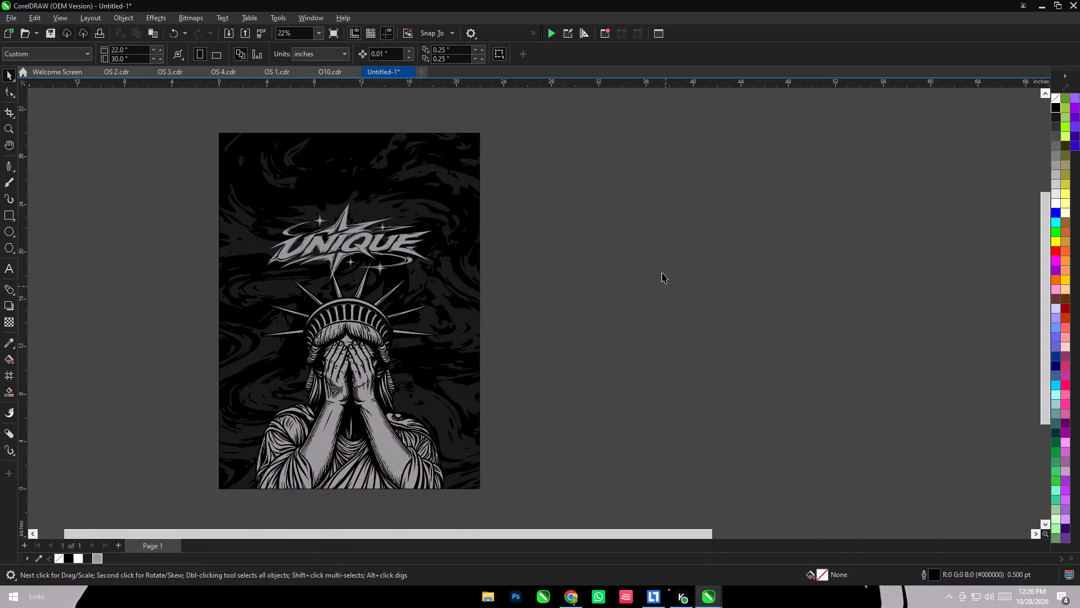
right_click(665, 267)
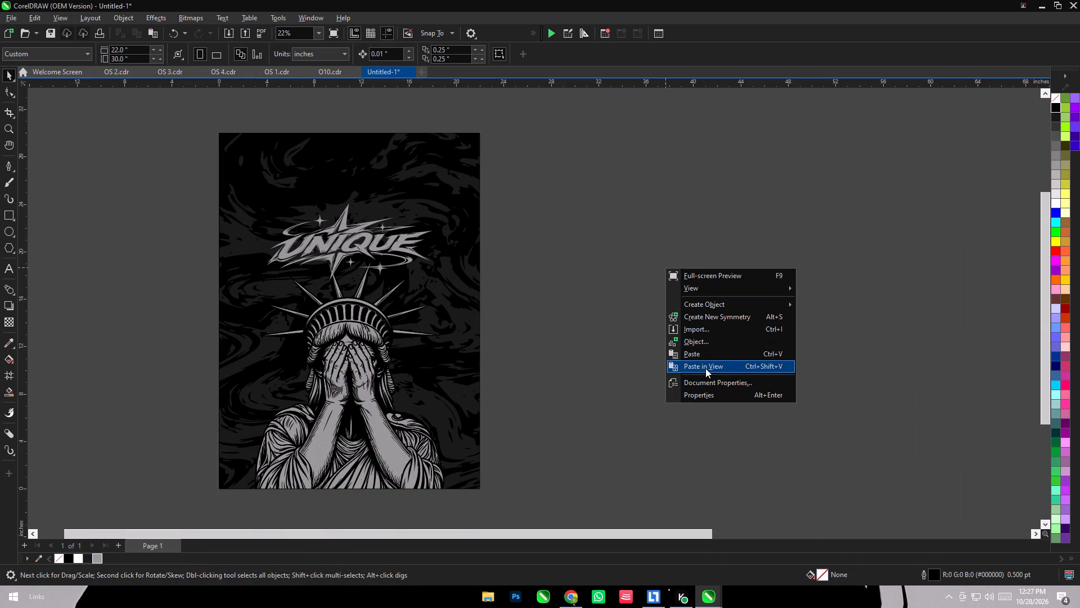
click(705, 368)
drag(556, 321, 837, 310)
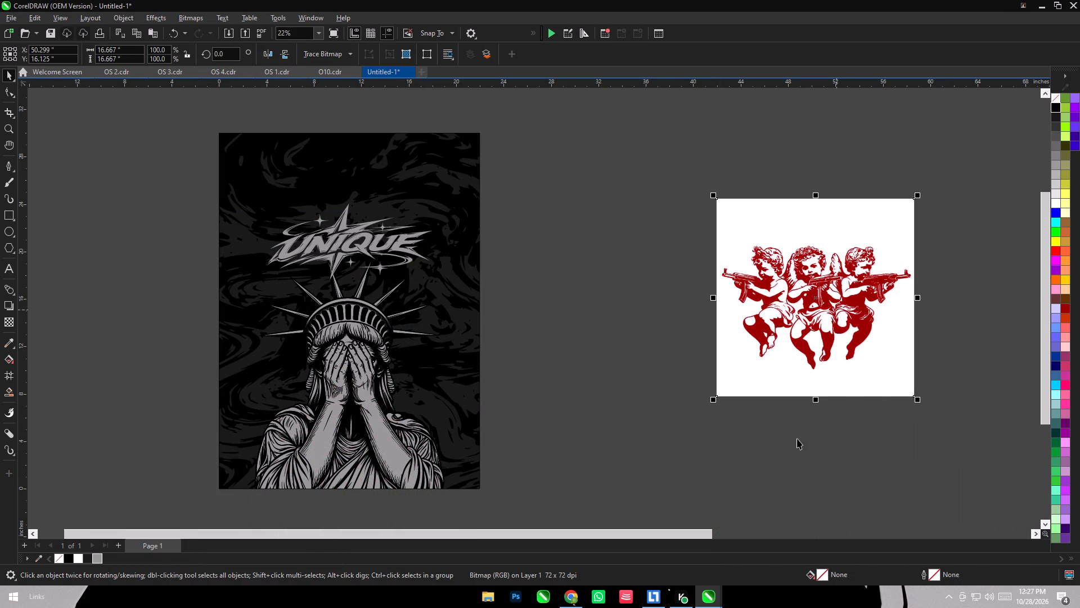
Sample the dark red #9A0000 from the cherub image into the document palette and fill the whole UNIQUE logo with it.
click(39, 556)
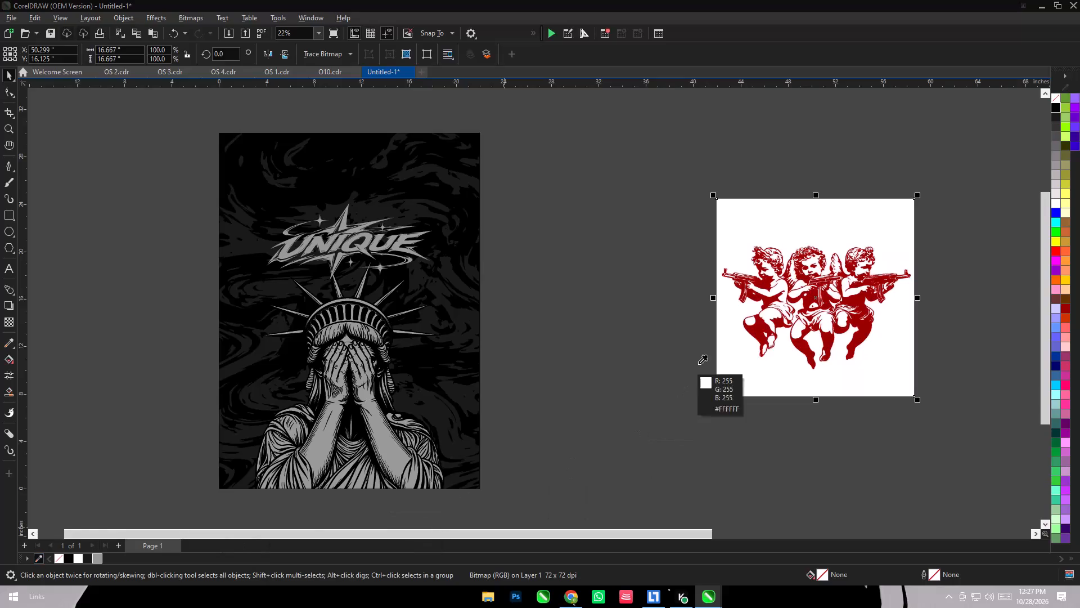
click(763, 327)
drag(556, 203, 169, 287)
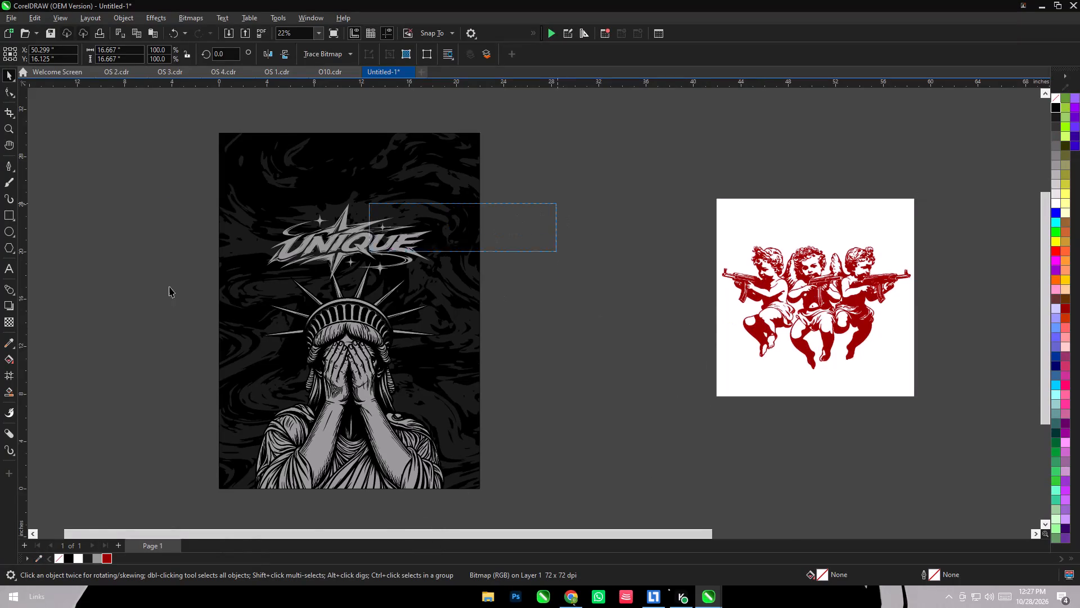
drag(169, 287, 107, 302)
click(107, 555)
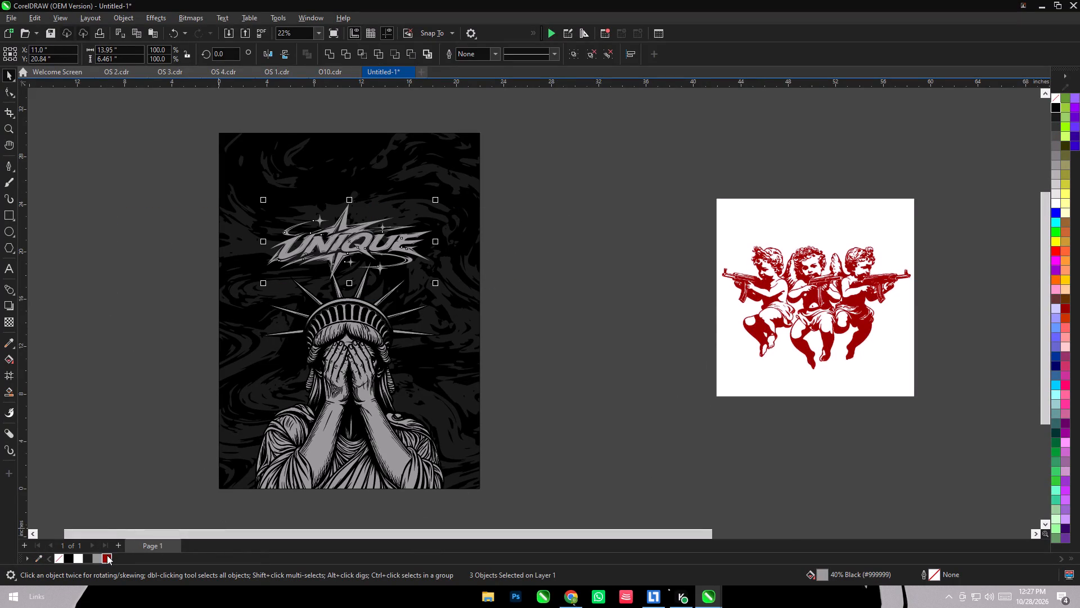
click(111, 396)
Delete the pasted cherub reference image beside the page.
scroll(371, 278, down, 2)
drag(529, 168, 614, 243)
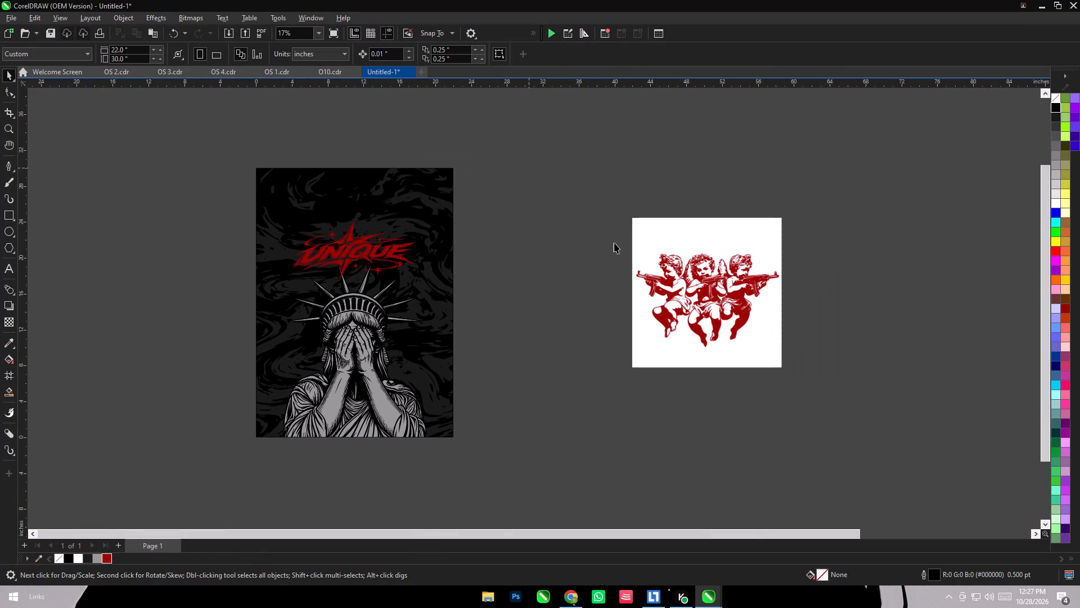
drag(614, 243, 854, 383)
key(Delete)
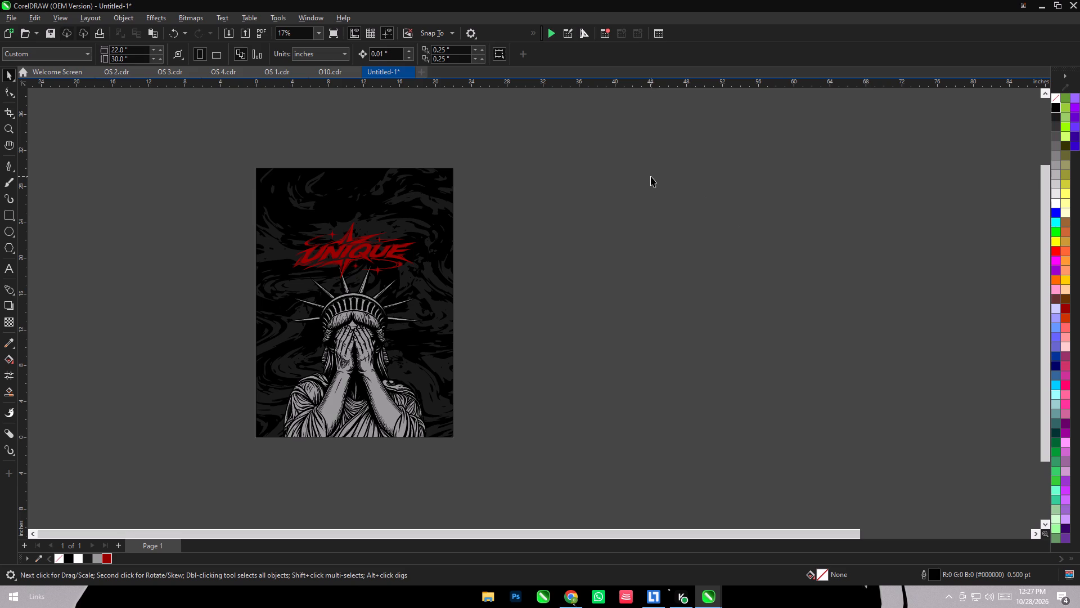
Open the marble background's PowerClip contents for editing and ungroup the statue, keeping it in its original position.
scroll(404, 381, up, 4)
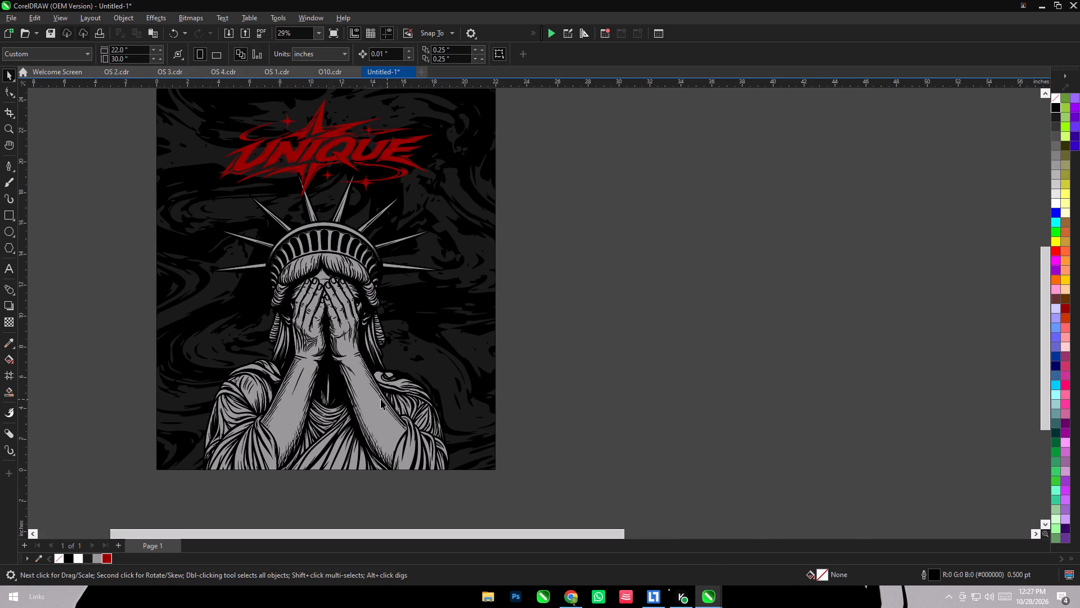
click(364, 397)
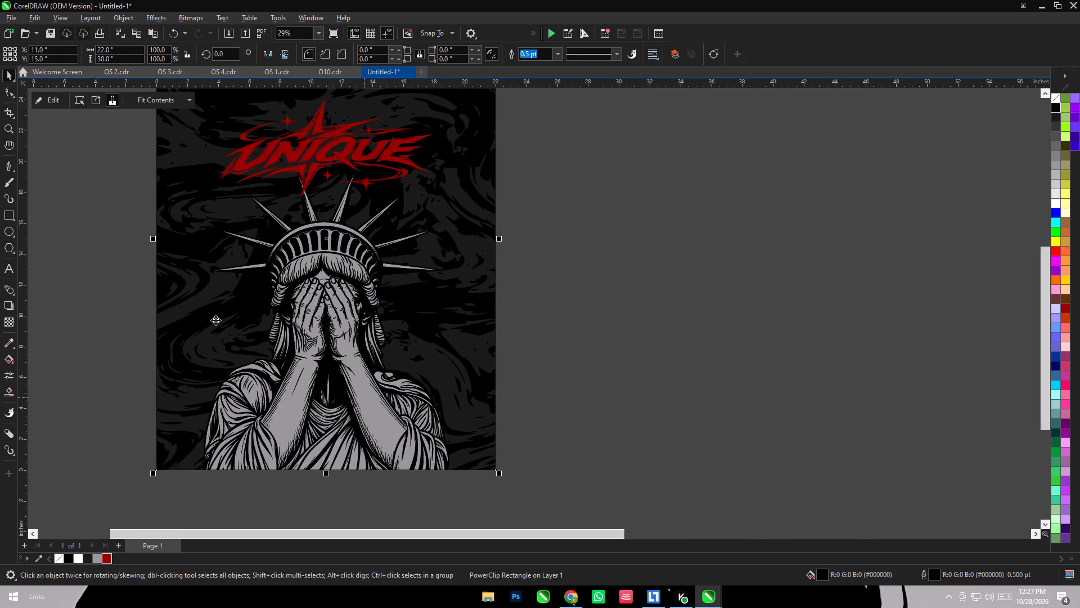
click(55, 105)
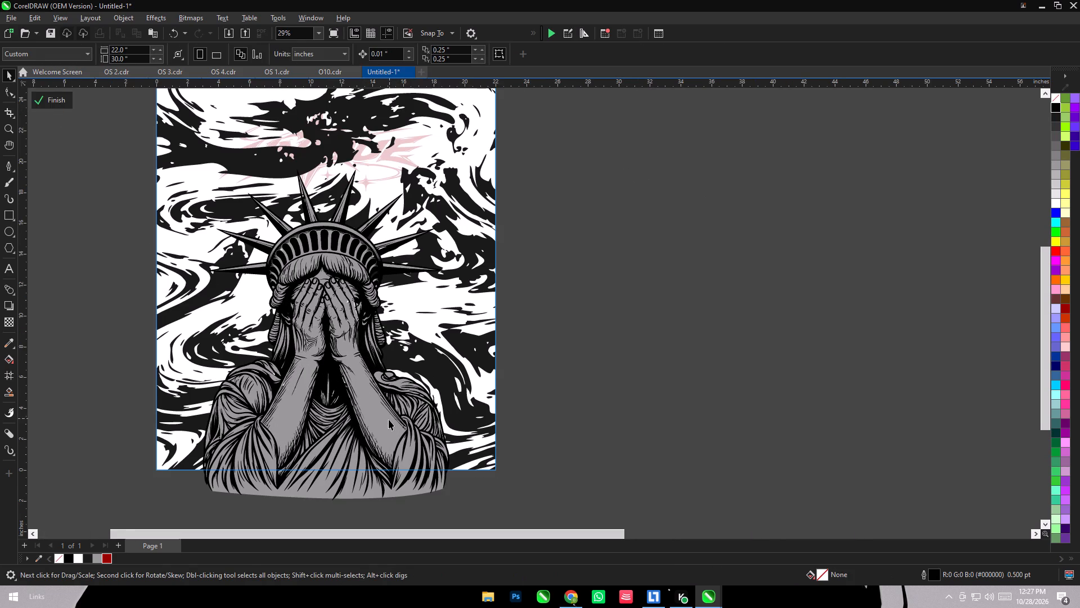
click(389, 419)
drag(389, 419, 425, 418)
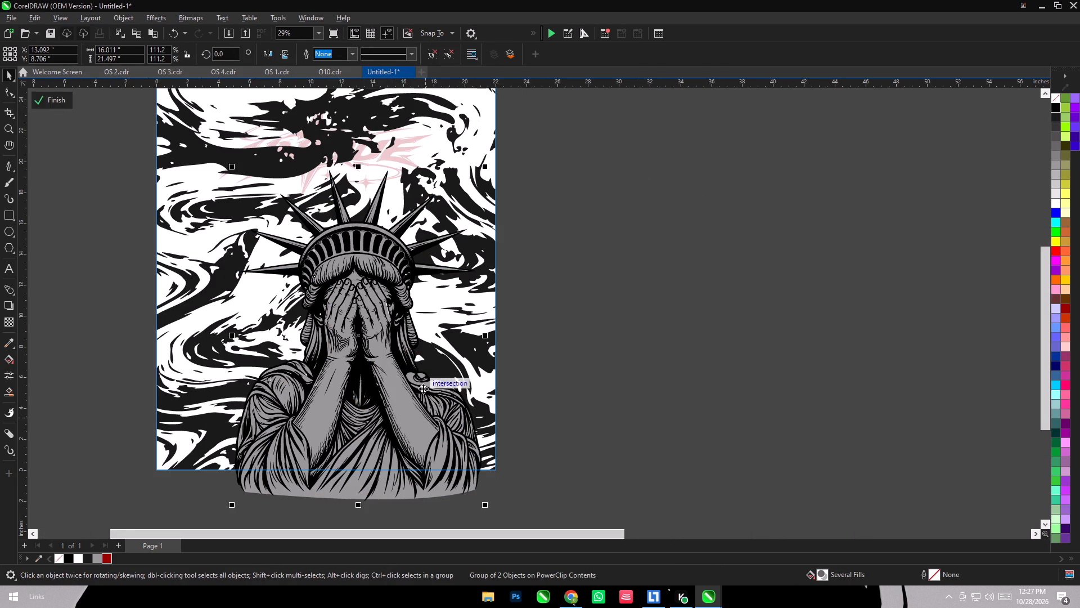
key(ctrl+z)
key(ctrl+u)
click(631, 345)
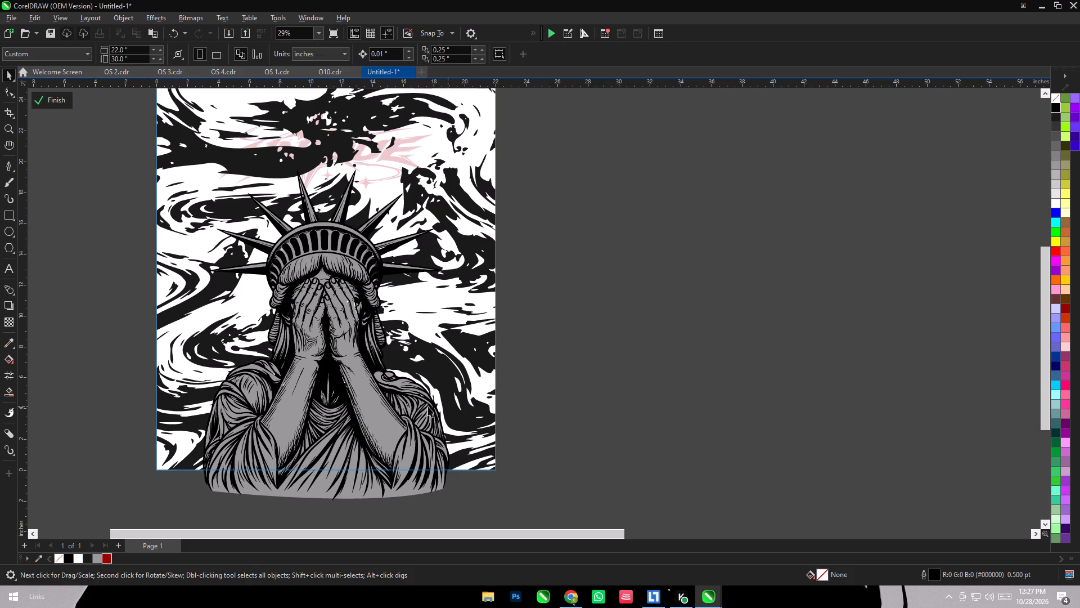
Fill the statue's gray shape with the lighter gray #B3B3B3 and finish editing the PowerClip.
click(373, 428)
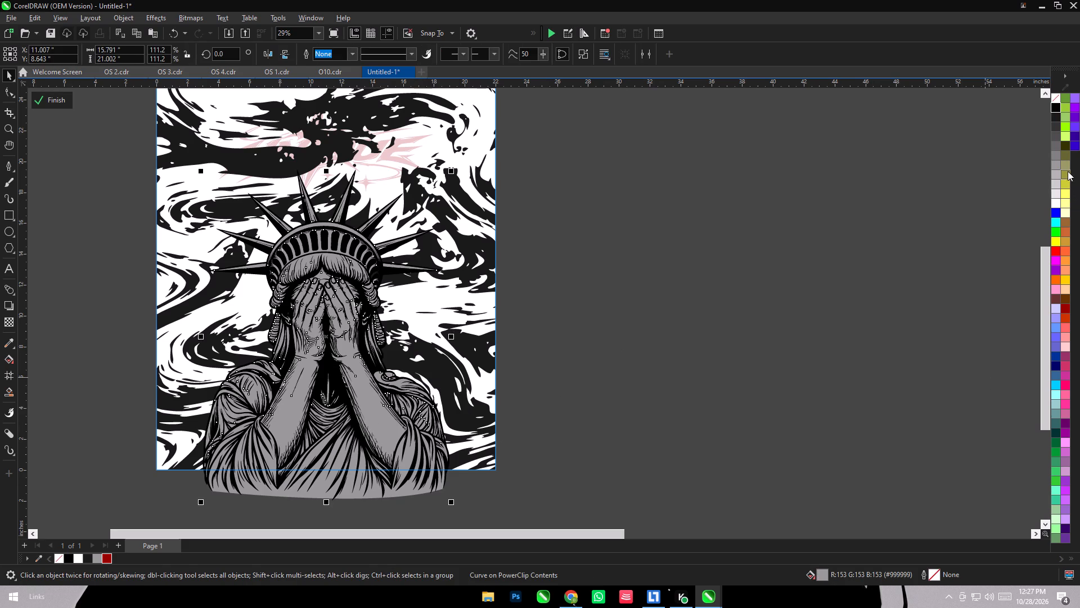
click(1052, 166)
click(1053, 172)
click(51, 104)
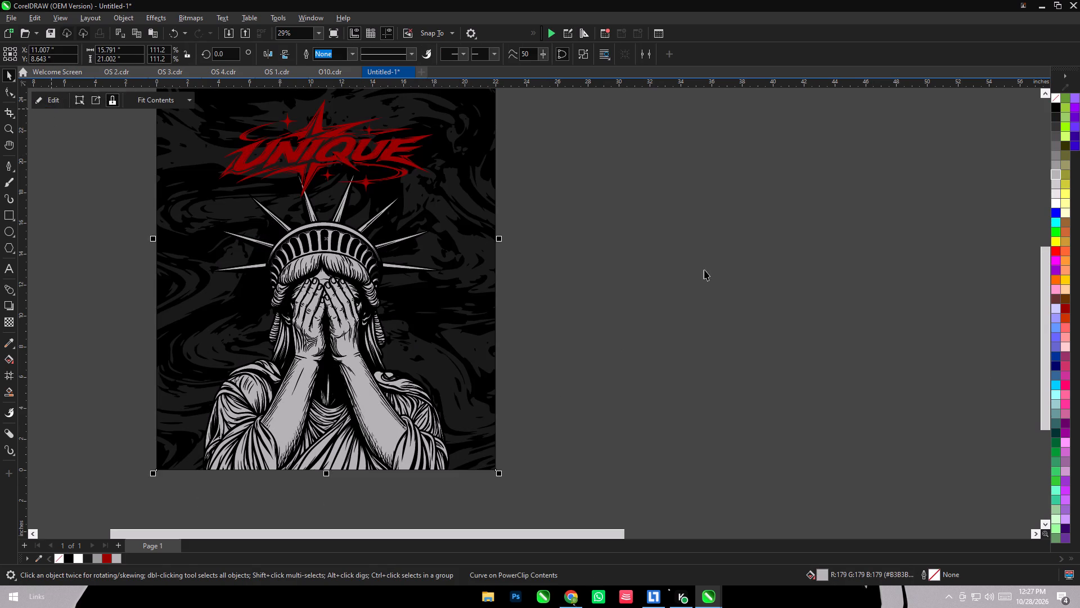
click(704, 270)
scroll(603, 318, down, 3)
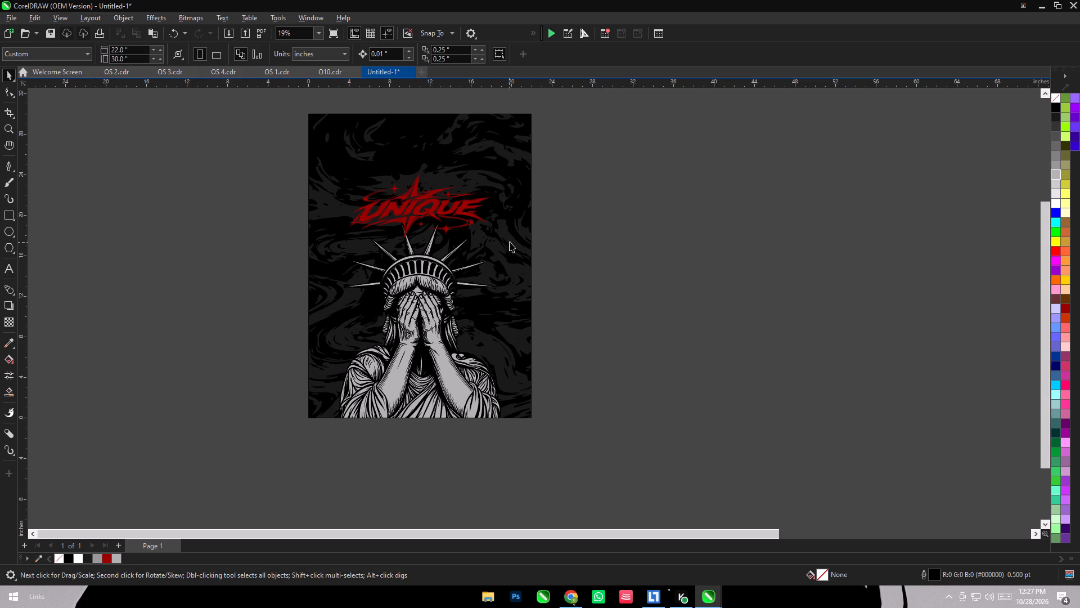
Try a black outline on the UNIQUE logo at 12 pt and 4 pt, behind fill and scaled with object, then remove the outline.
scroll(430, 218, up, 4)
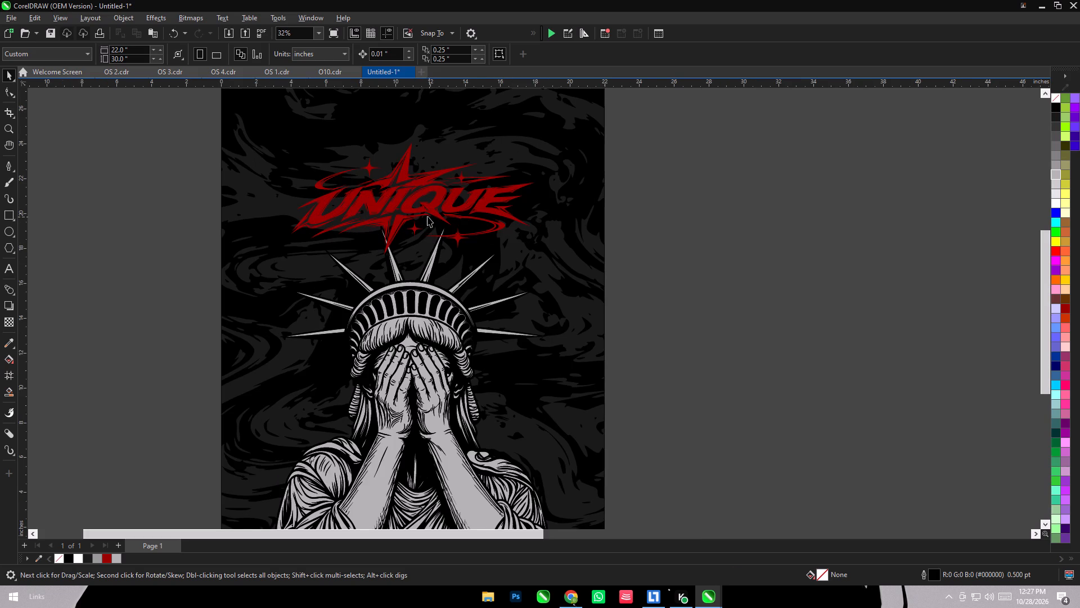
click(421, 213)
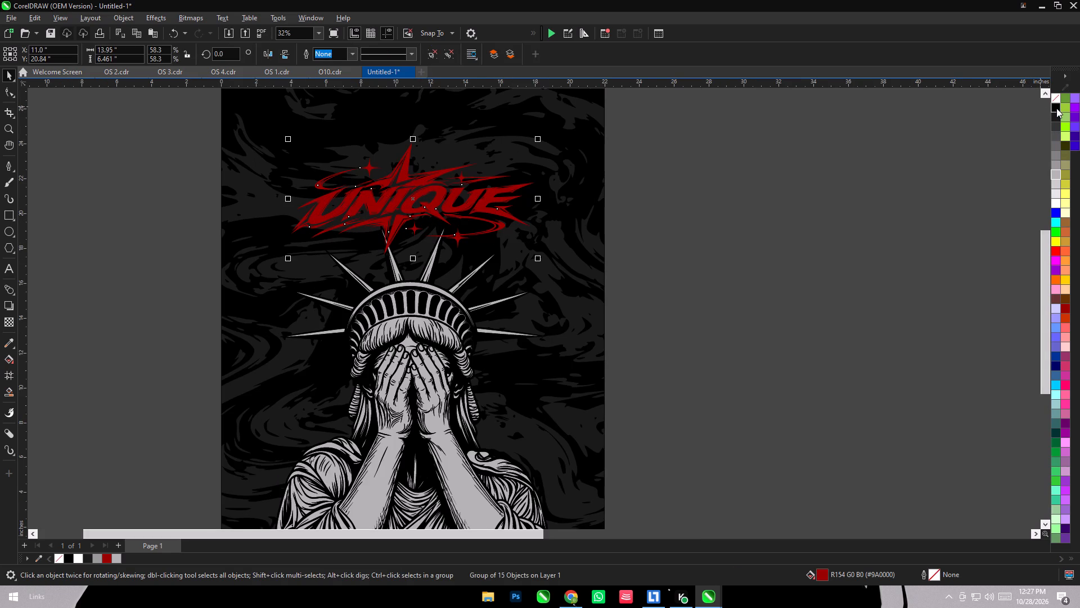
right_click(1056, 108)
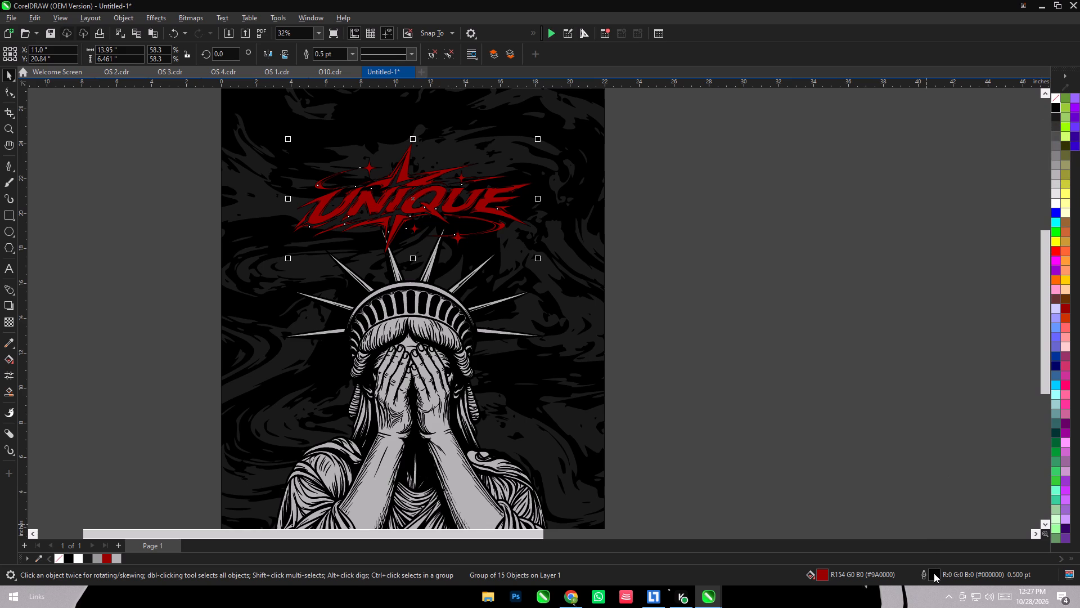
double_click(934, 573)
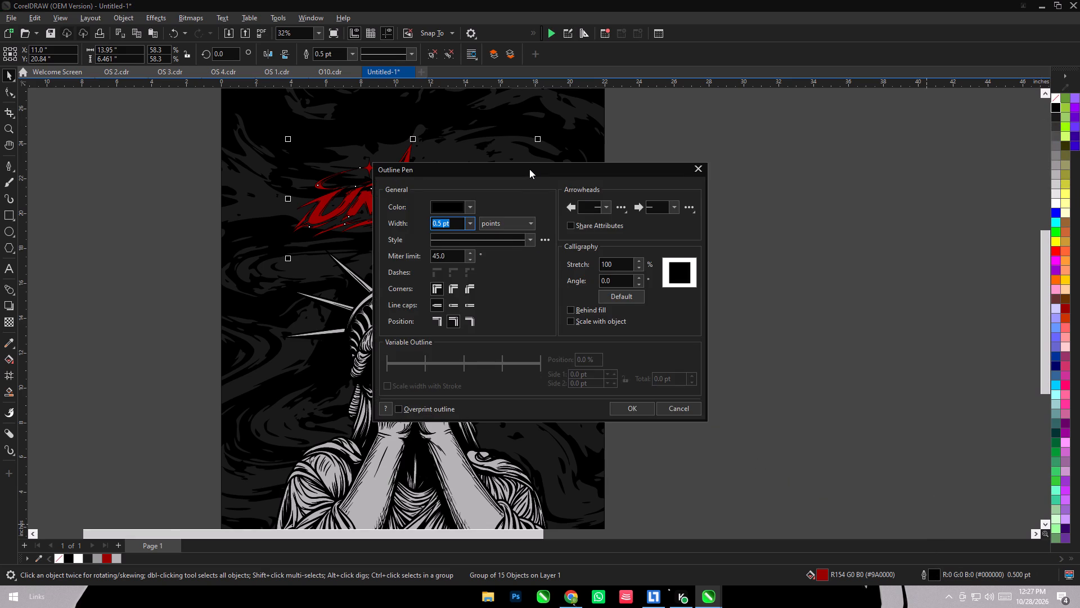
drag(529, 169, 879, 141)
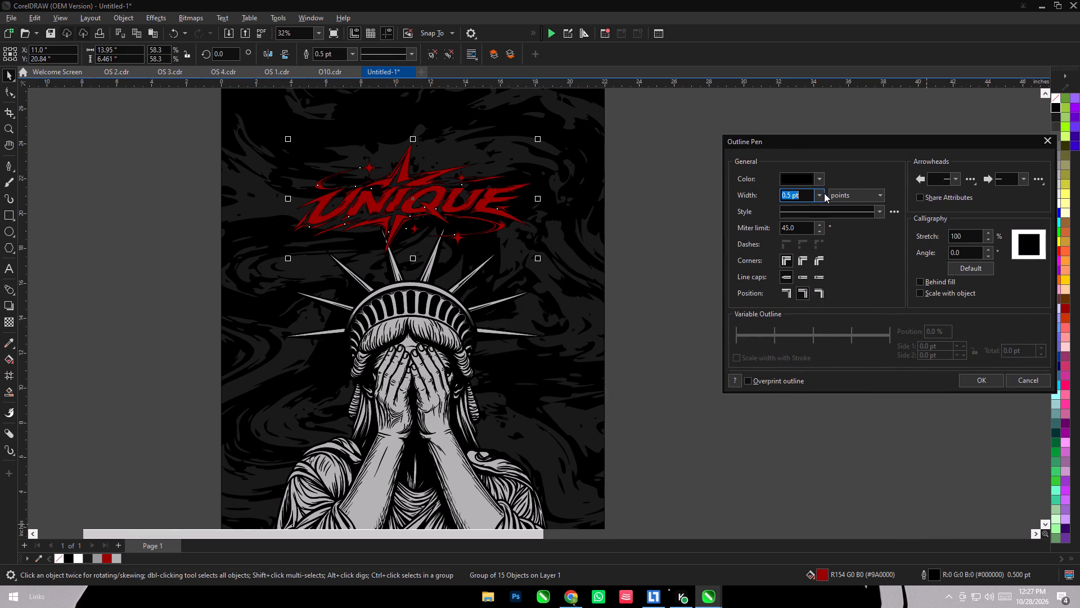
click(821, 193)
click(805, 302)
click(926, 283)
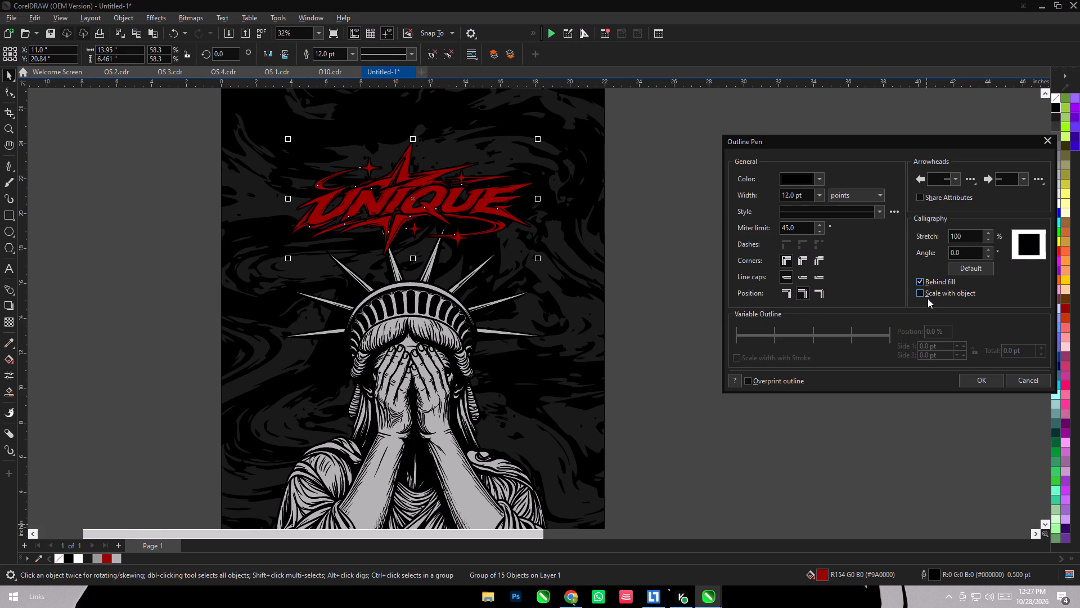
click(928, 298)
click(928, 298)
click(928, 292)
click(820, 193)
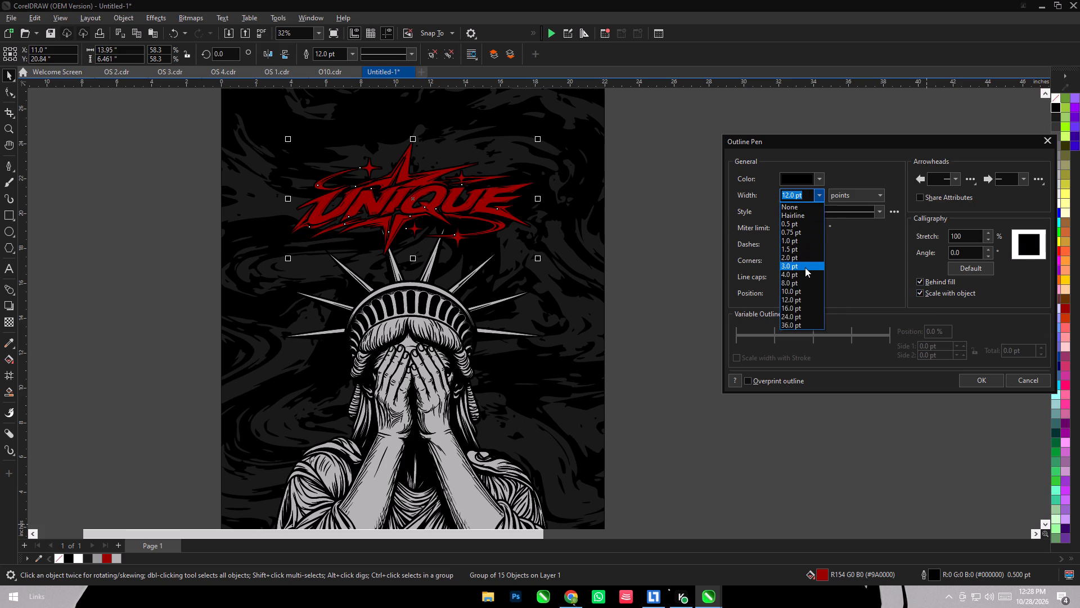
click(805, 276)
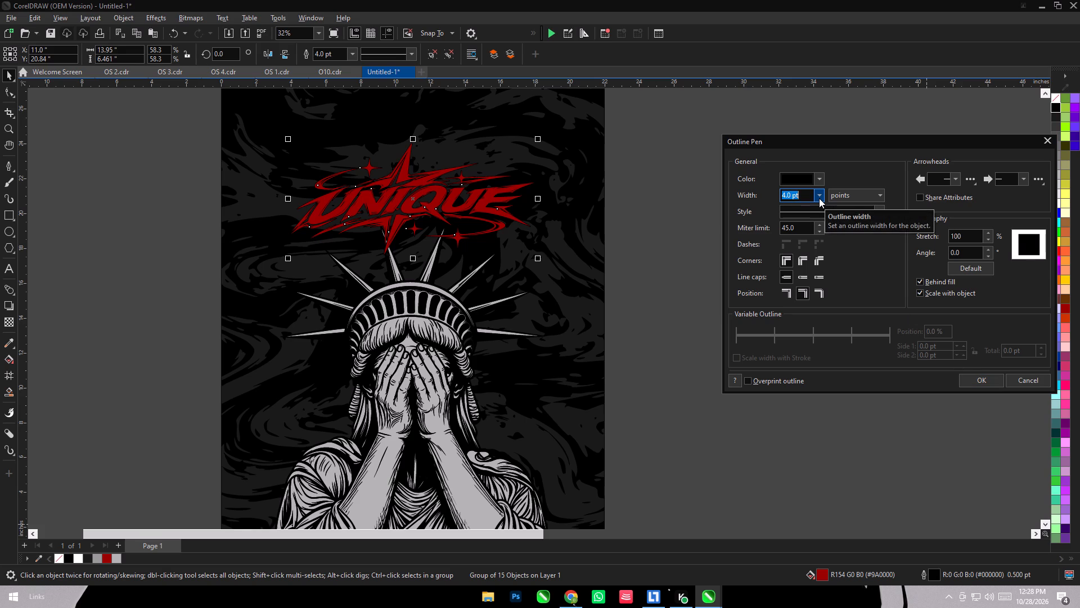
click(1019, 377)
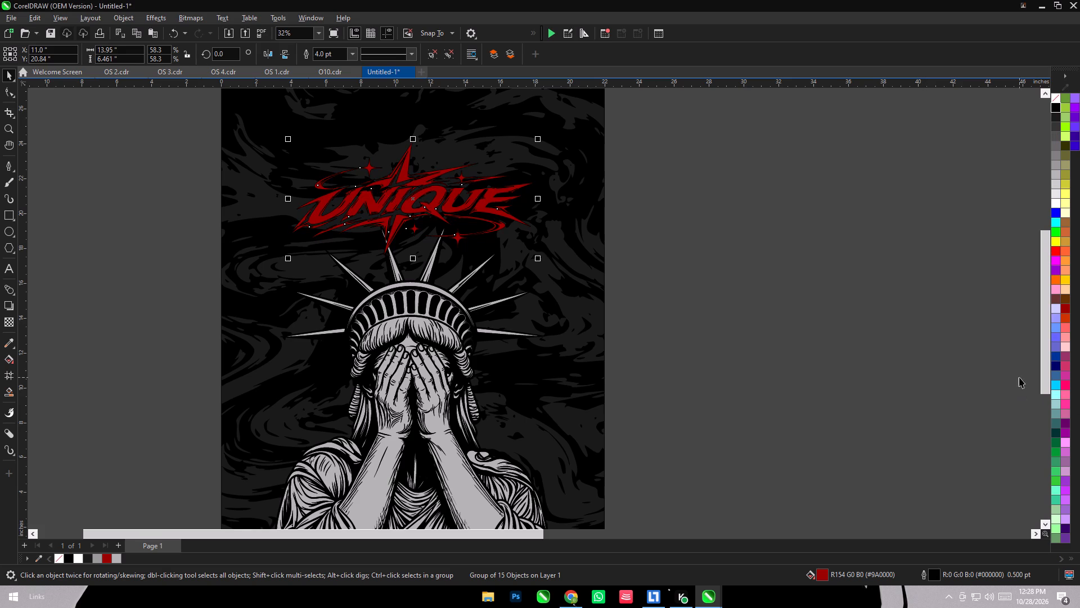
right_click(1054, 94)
Duplicate the UNIQUE logo with an offset of about 0.27 in downward and fill the copy with black.
scroll(403, 207, up, 5)
scroll(398, 205, down, 3)
scroll(411, 205, up, 5)
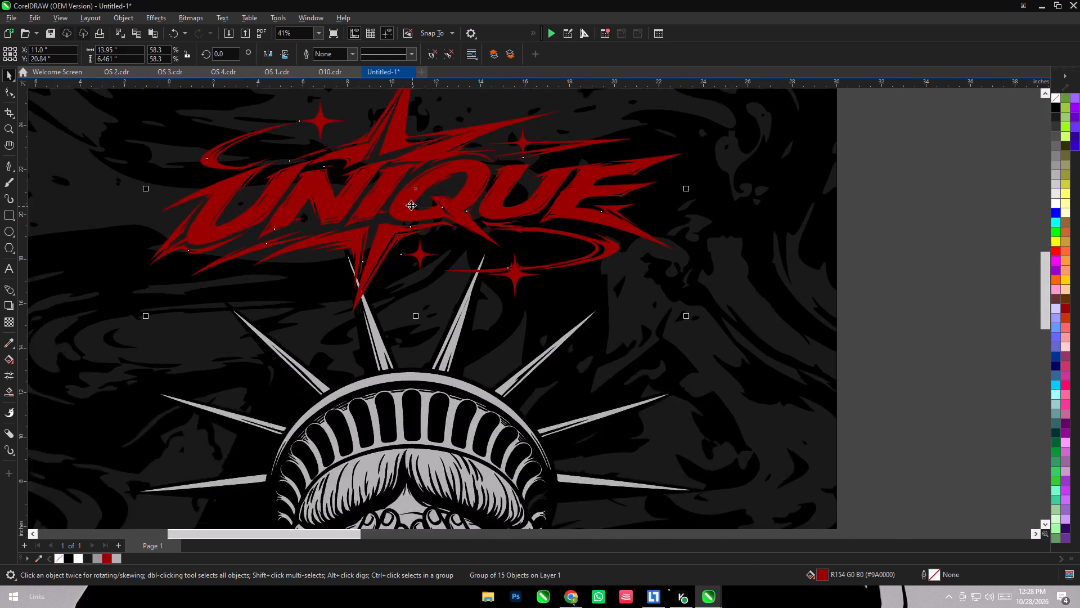
drag(421, 213, 418, 221)
right_click(418, 221)
click(1059, 106)
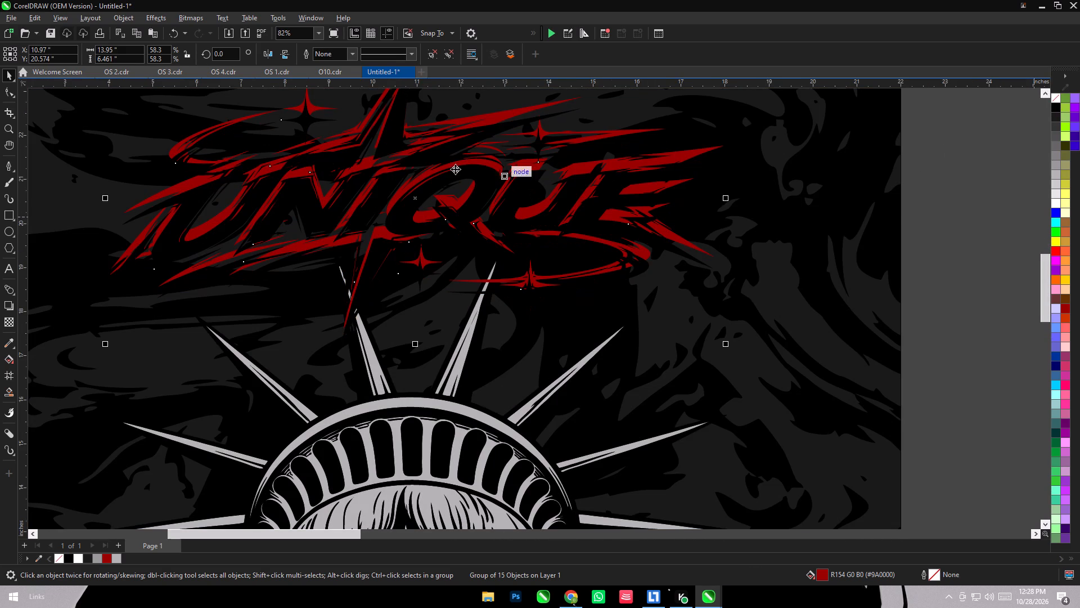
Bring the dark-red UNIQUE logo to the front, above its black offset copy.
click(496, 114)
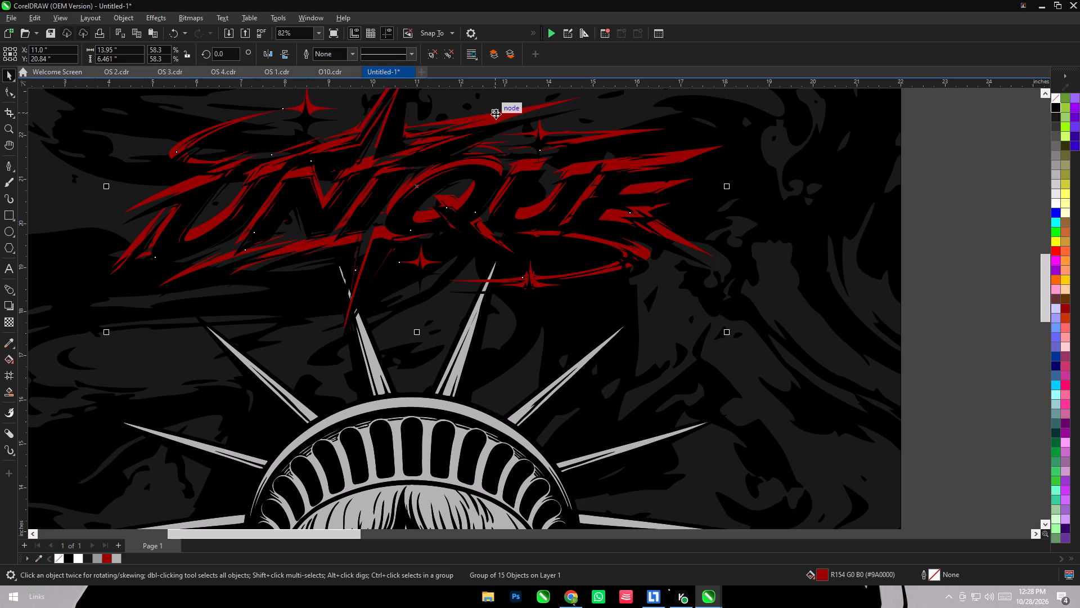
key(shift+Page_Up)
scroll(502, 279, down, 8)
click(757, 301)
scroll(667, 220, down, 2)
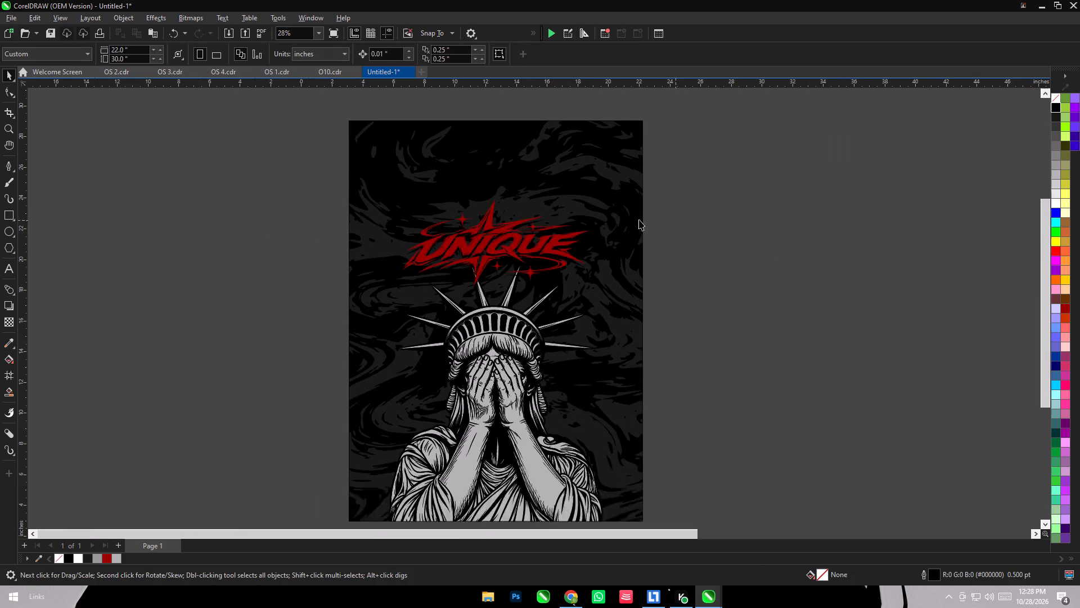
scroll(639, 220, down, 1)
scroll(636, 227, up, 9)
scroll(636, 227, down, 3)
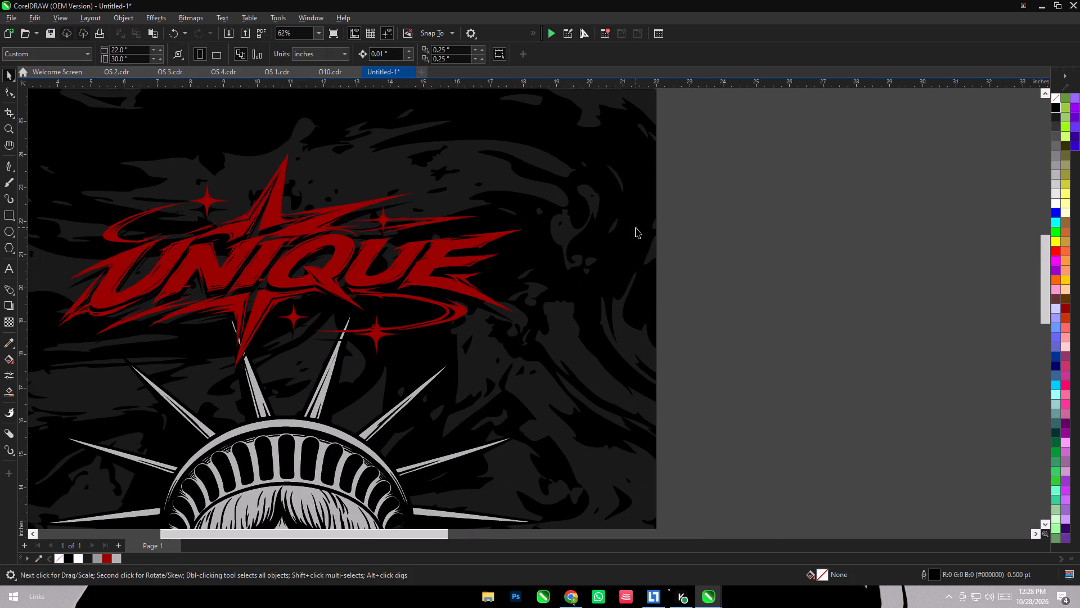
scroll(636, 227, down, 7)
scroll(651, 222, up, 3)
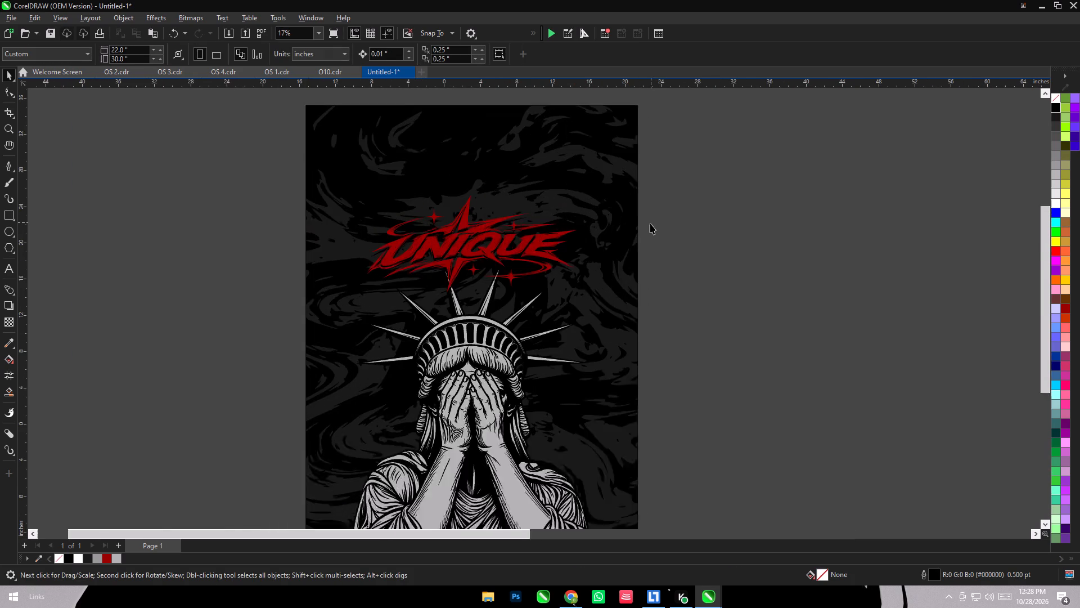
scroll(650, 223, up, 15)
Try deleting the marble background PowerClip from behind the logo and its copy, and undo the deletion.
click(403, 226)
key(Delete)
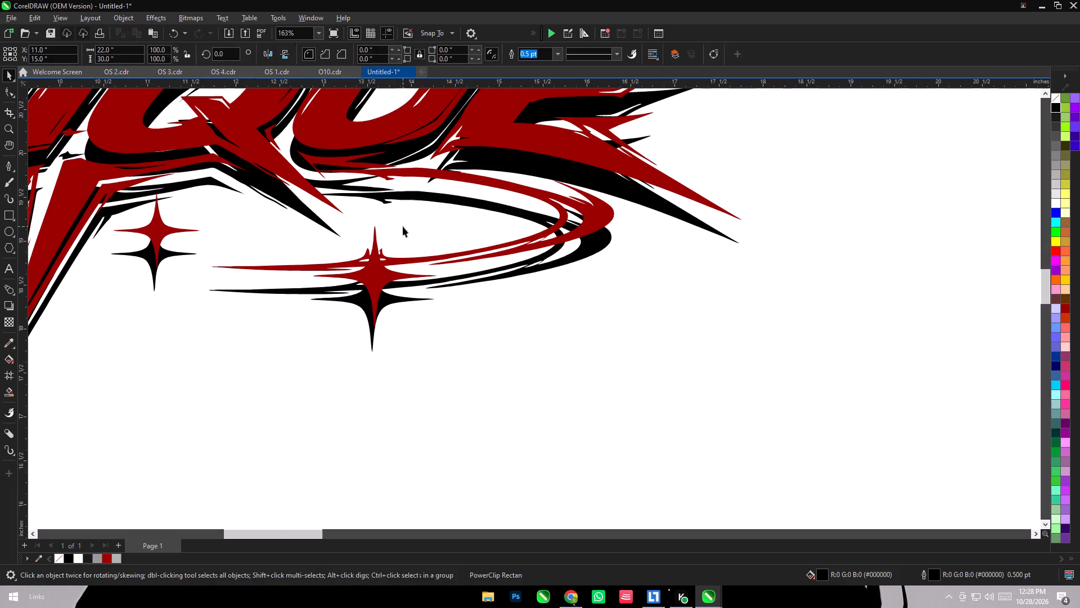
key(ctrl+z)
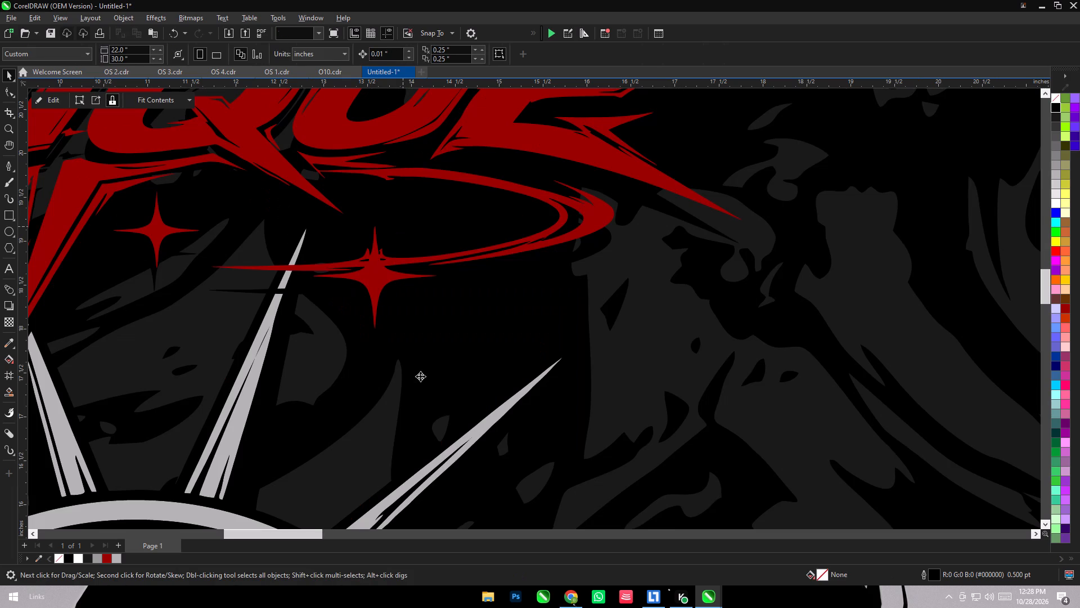
Try the light gray #B3B3B3 fill on the UNIQUE logo's offset black copy, and delete the copy.
click(263, 291)
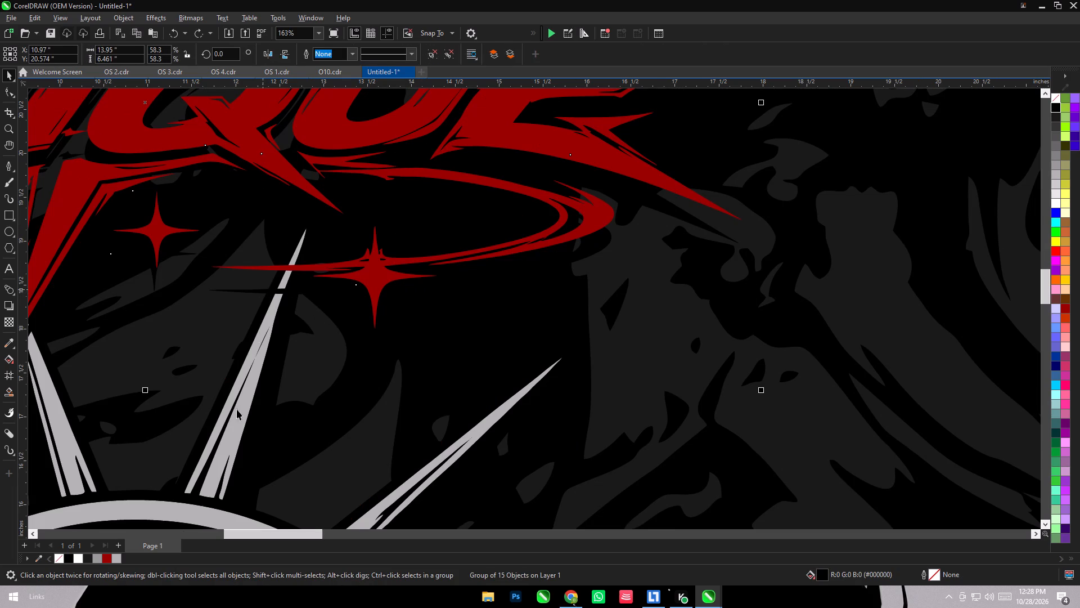
click(116, 558)
scroll(363, 314, down, 11)
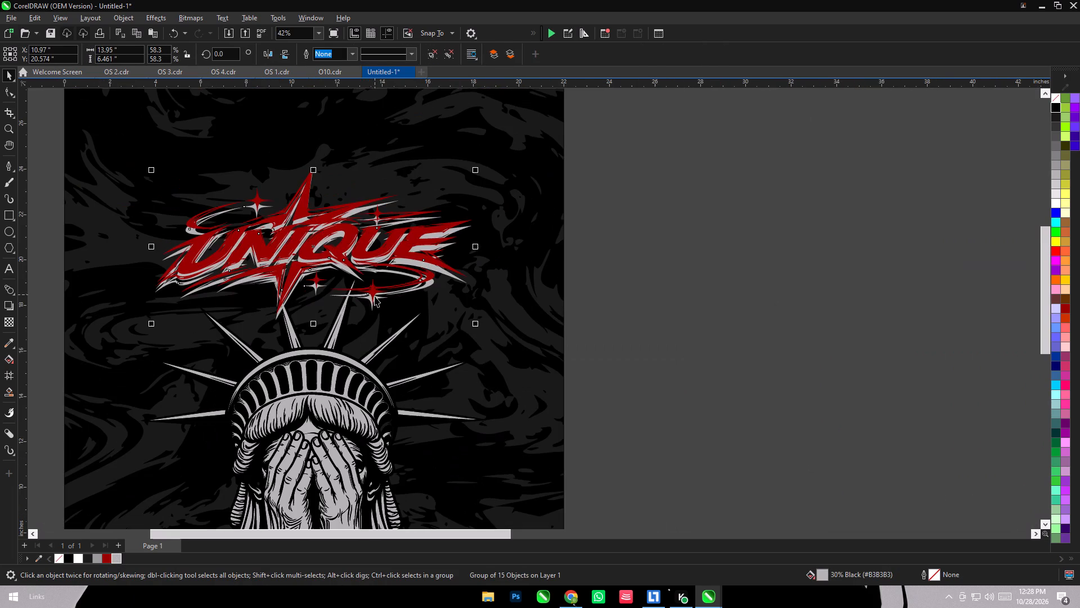
key(Delete)
click(664, 303)
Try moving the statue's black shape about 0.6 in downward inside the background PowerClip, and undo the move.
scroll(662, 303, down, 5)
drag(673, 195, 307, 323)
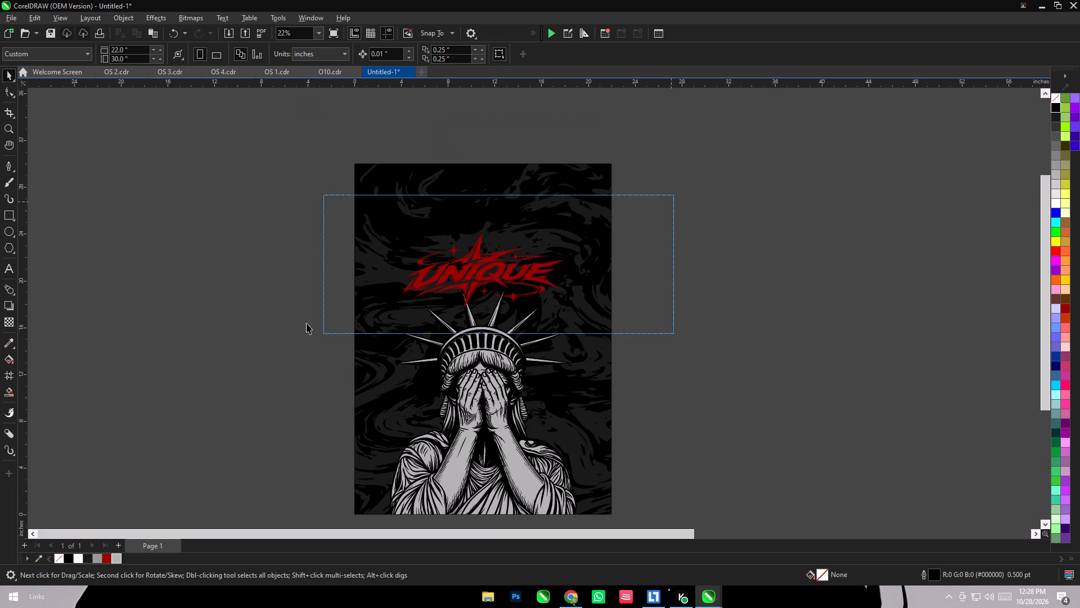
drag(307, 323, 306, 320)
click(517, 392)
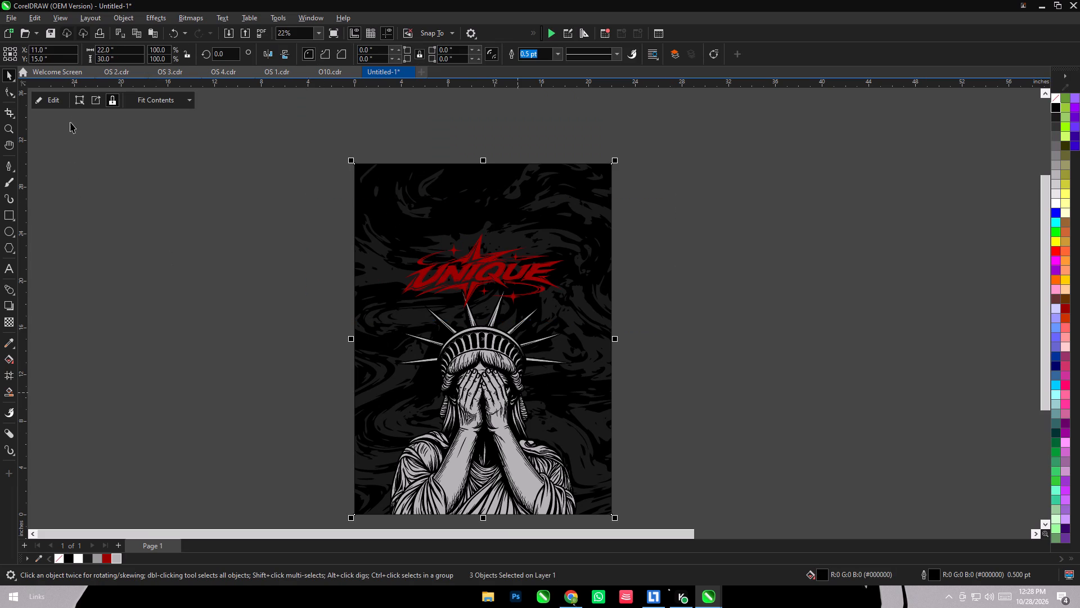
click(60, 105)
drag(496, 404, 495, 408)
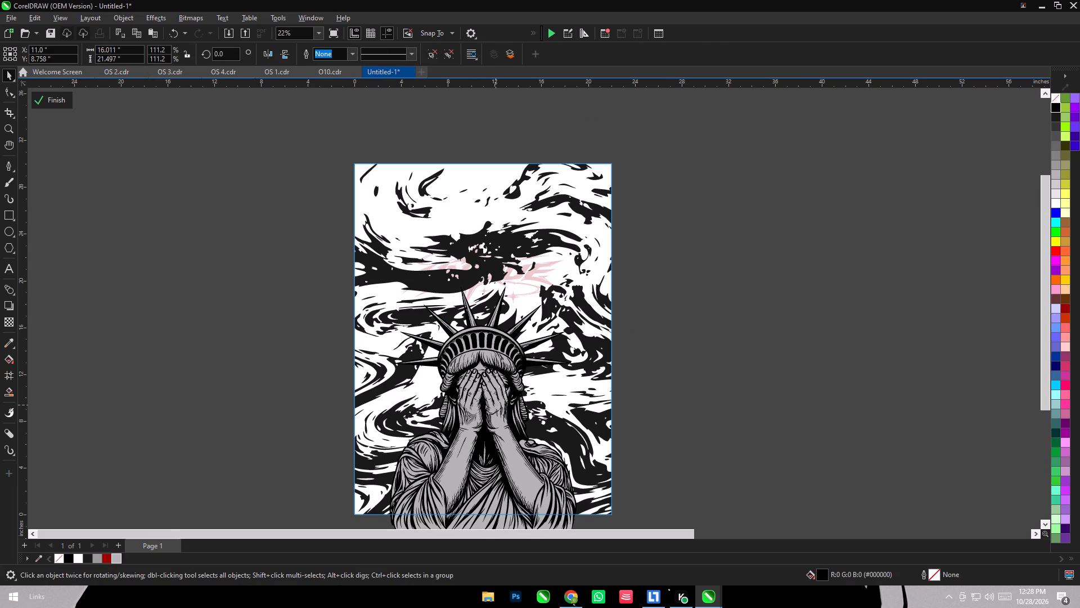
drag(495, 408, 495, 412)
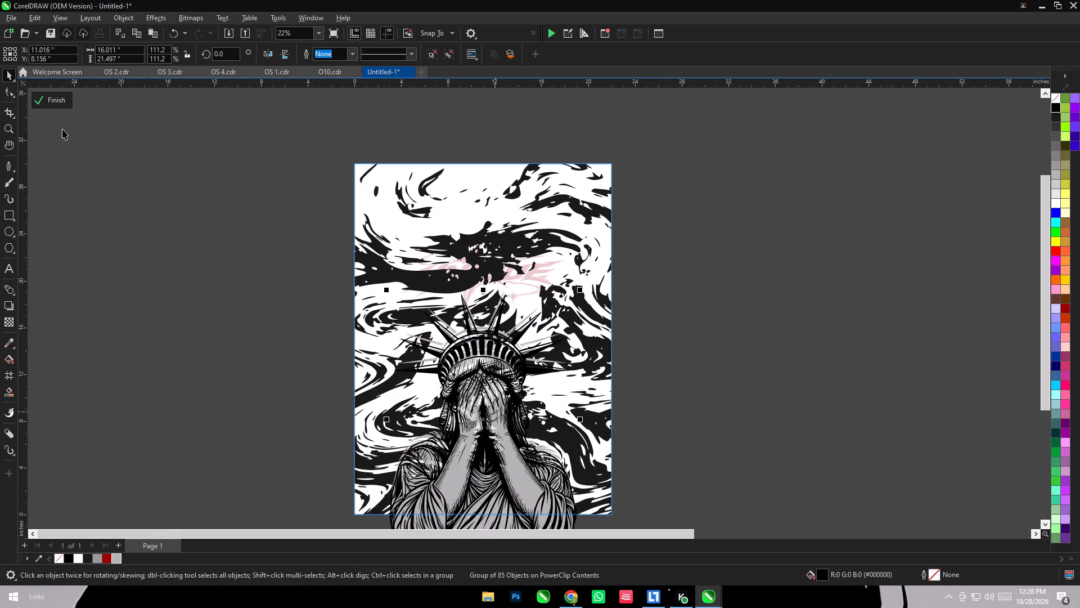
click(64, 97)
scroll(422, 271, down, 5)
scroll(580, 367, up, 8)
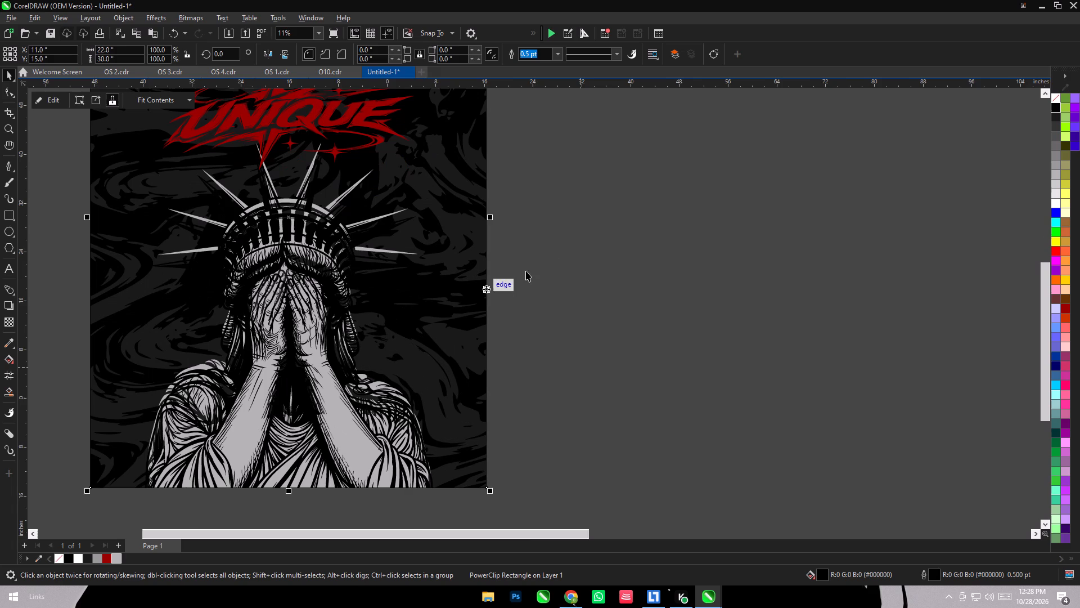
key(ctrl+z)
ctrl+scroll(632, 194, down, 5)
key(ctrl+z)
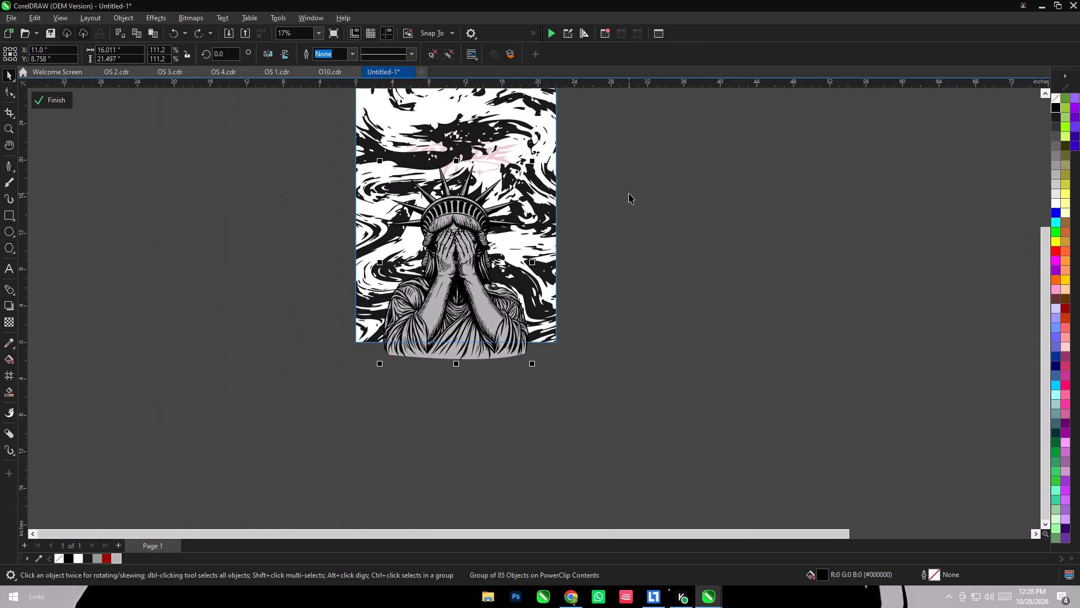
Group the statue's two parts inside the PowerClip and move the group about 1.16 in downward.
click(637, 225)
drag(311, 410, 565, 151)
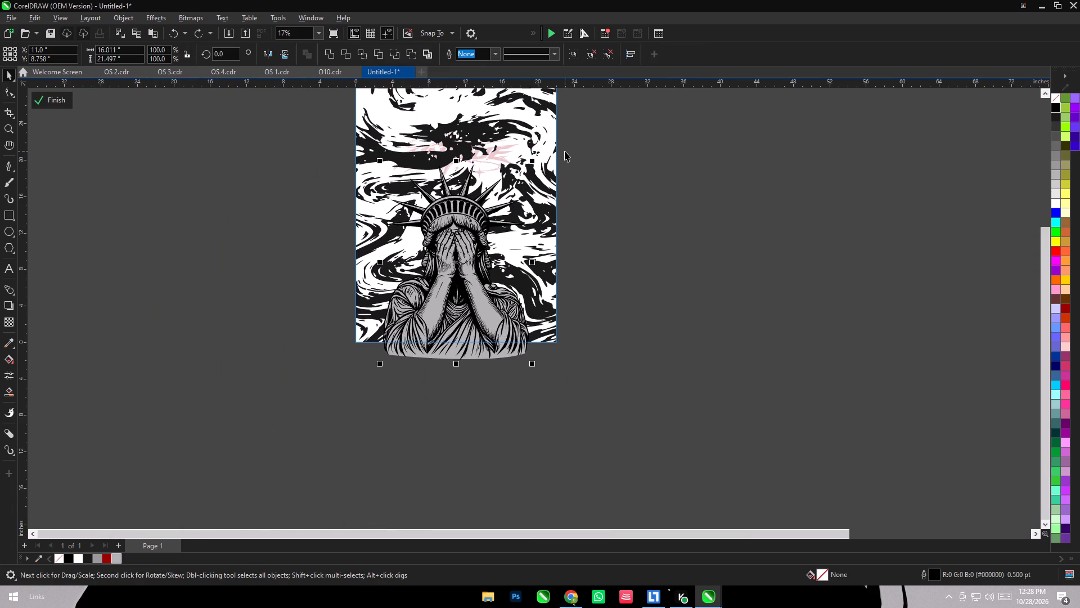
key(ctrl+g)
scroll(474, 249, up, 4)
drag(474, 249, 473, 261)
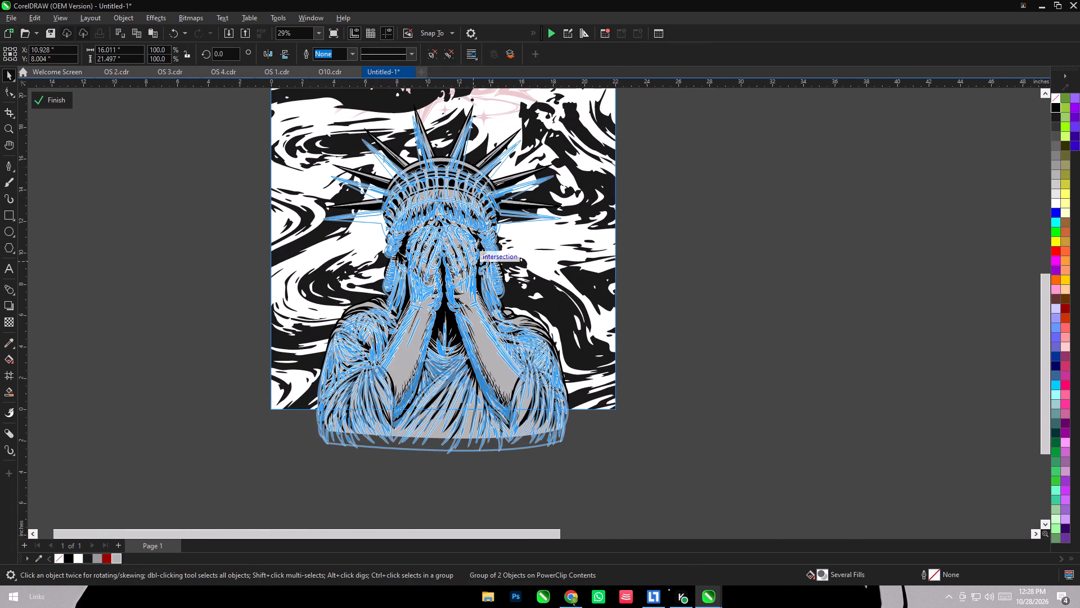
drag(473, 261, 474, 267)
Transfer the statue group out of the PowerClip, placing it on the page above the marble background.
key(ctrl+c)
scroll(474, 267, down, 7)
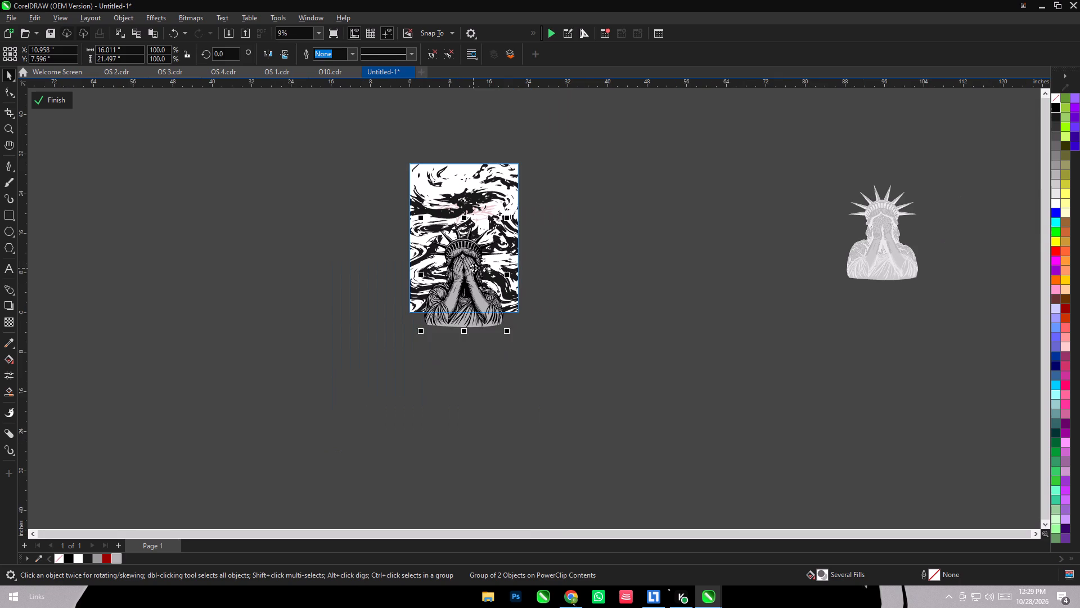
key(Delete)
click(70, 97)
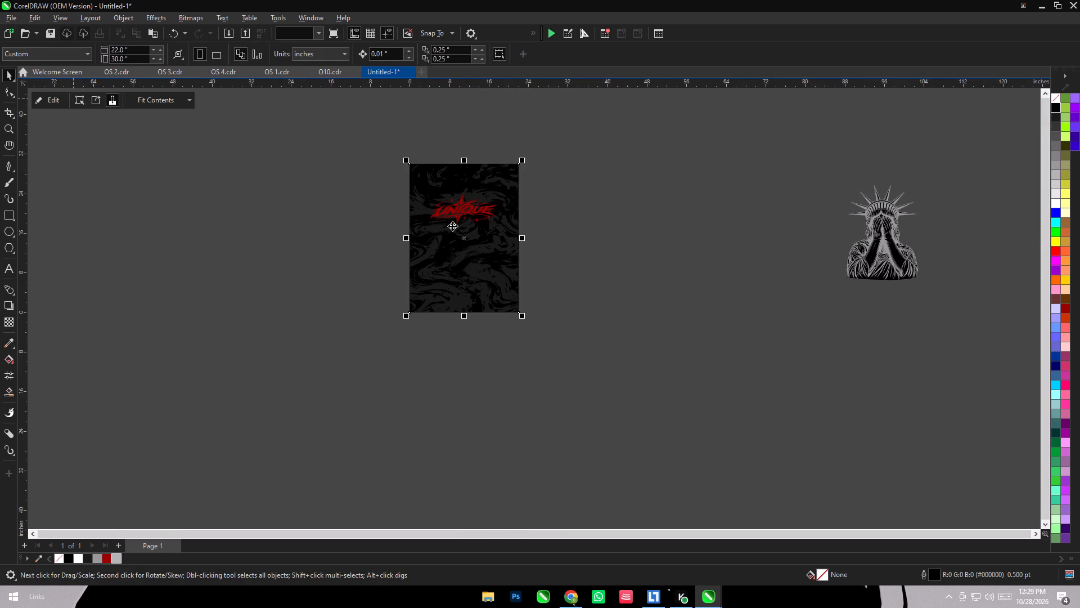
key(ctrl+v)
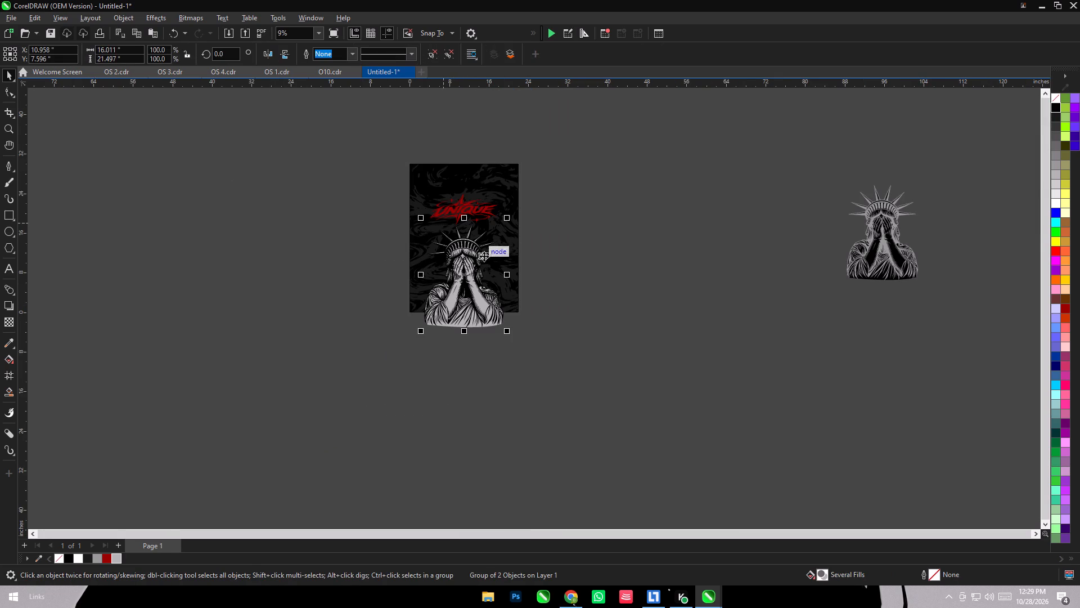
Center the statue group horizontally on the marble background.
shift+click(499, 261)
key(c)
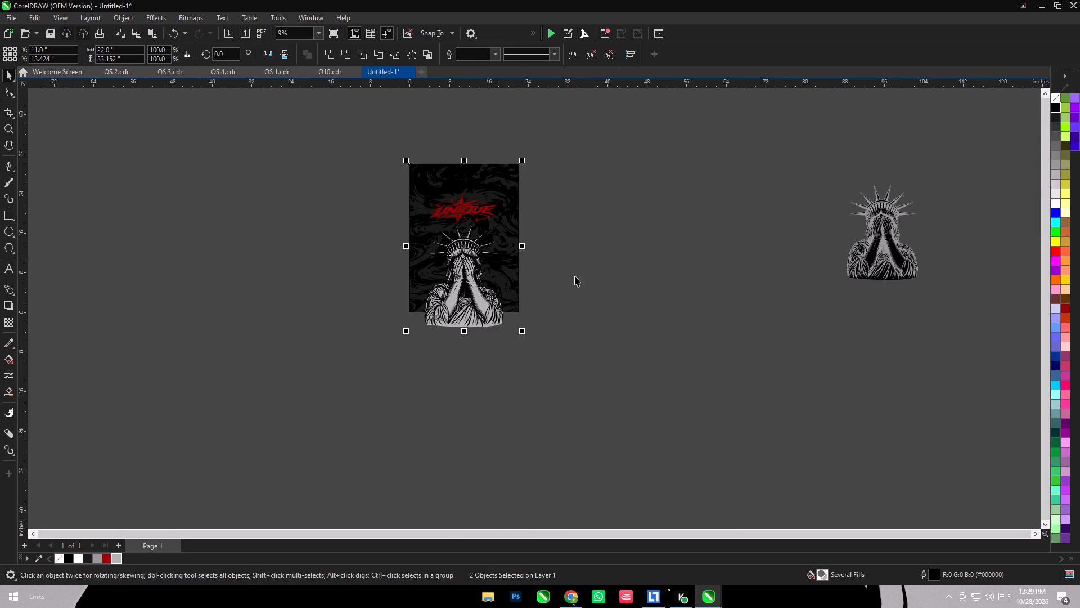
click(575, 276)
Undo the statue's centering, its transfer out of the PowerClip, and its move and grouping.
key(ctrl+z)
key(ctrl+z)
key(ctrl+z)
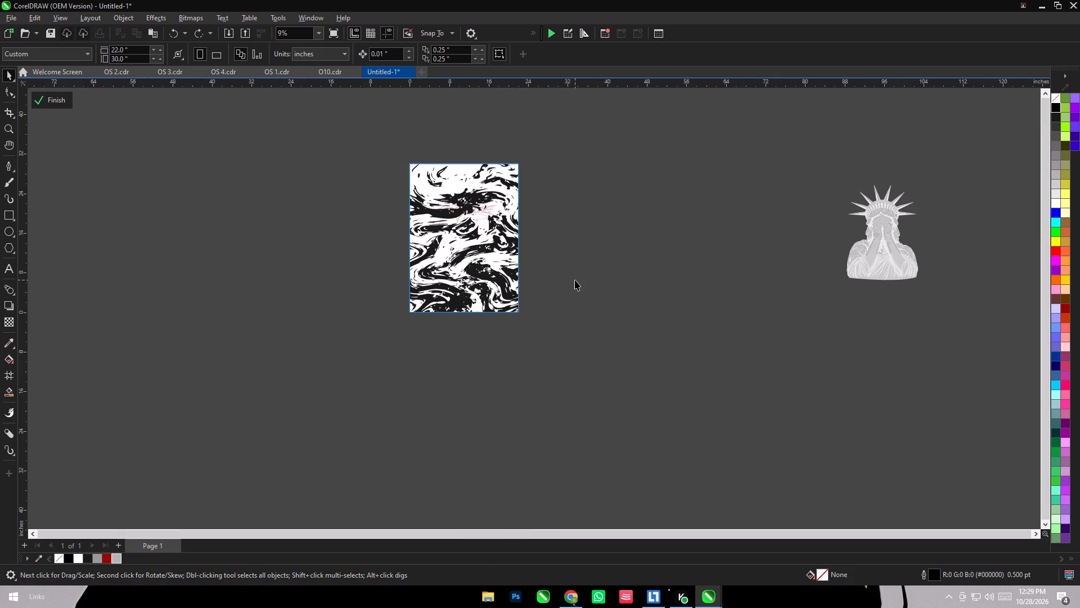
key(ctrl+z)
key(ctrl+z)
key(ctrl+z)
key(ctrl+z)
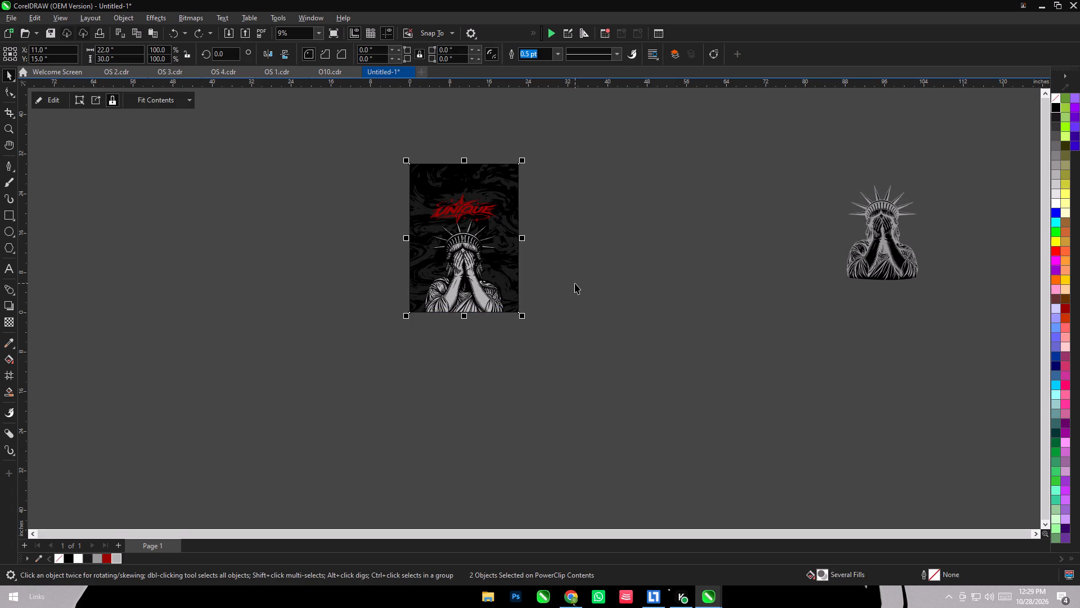
Delete the spare statue artwork lying outside the page, beside the design.
scroll(496, 240, down, 4)
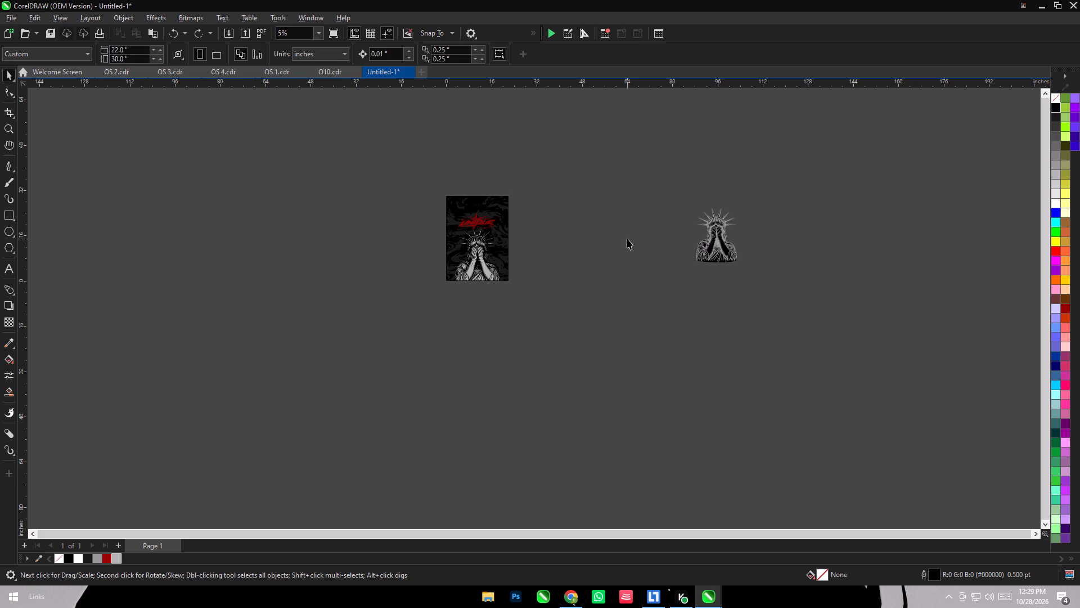
click(602, 245)
drag(641, 184, 847, 295)
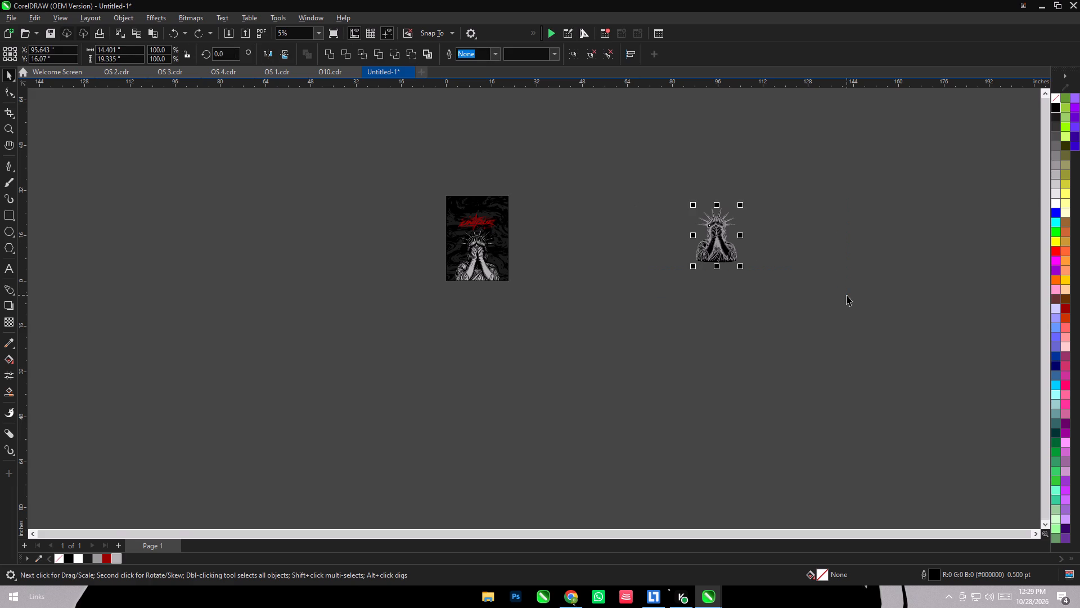
key(Delete)
Switch to Chrome and browse the related Pinterest pins for more T-shirt graphic ideas.
click(561, 607)
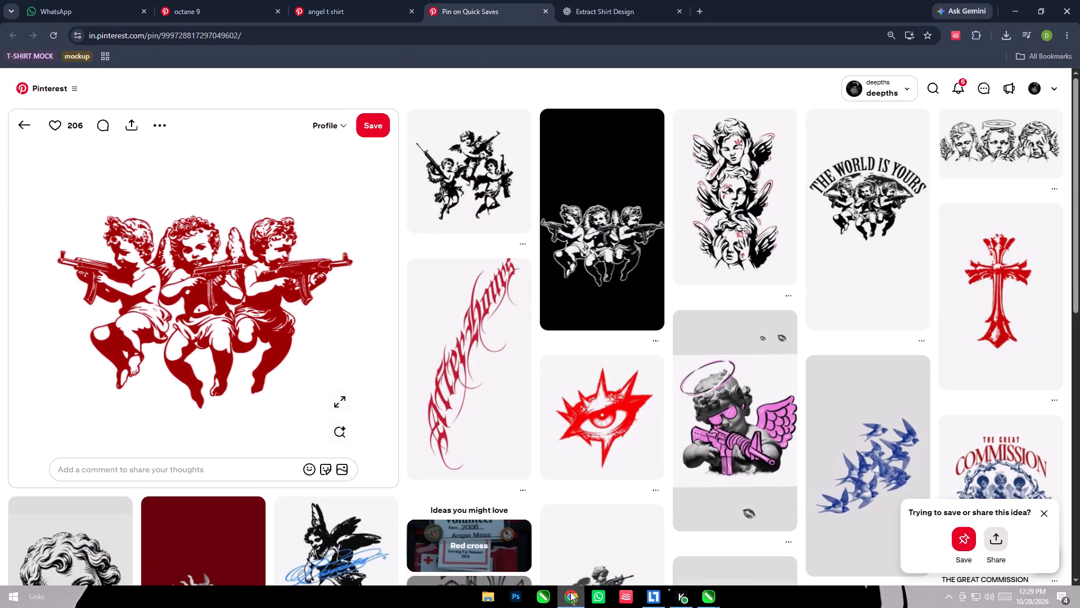
scroll(645, 276, down, 4)
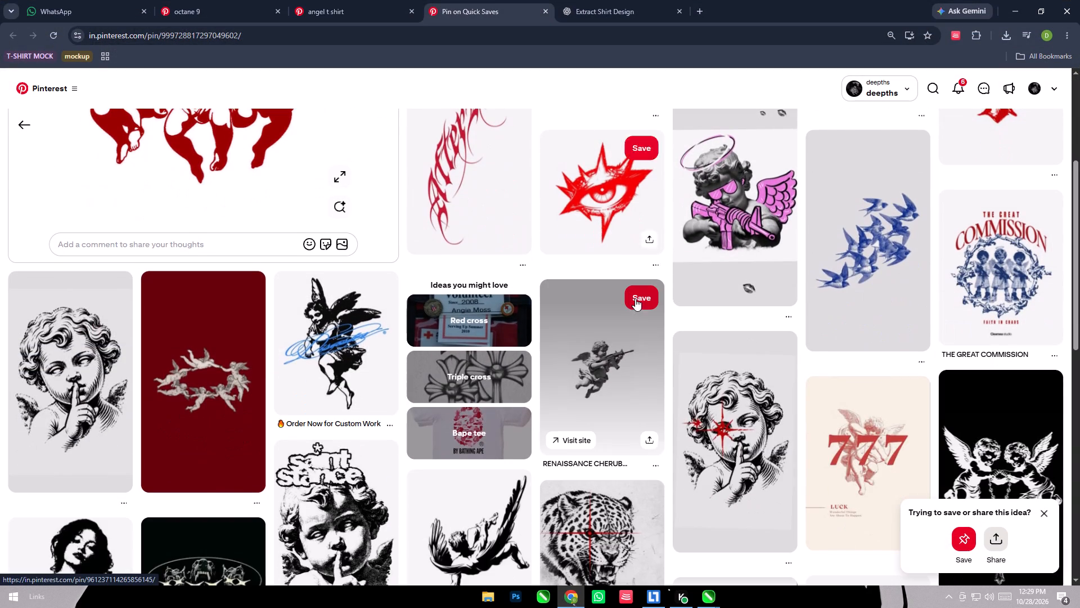
scroll(636, 339, down, 3)
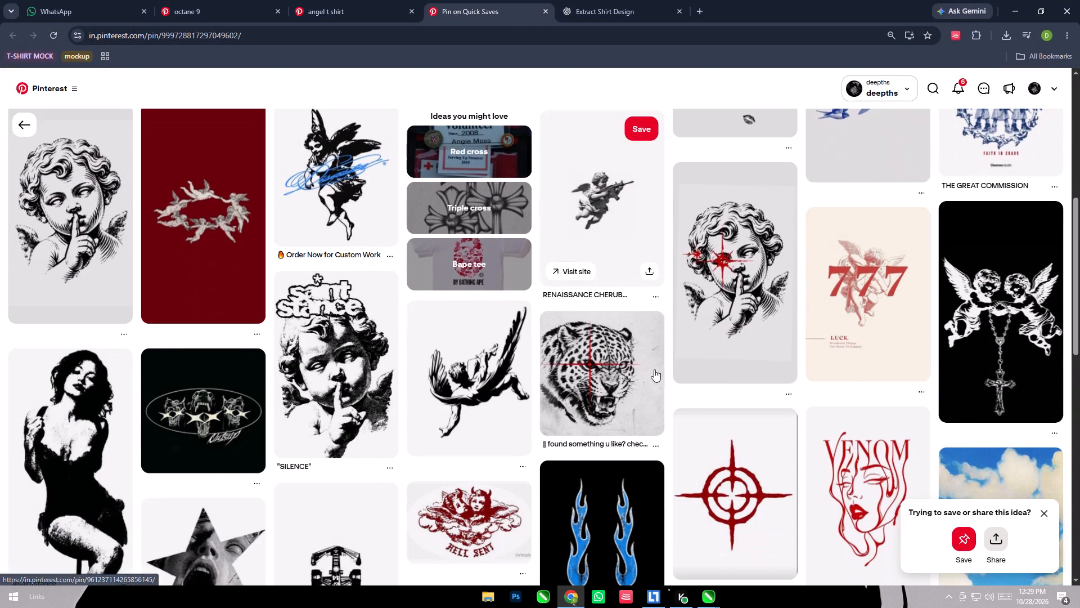
scroll(626, 572, down, 3)
scroll(650, 435, down, 5)
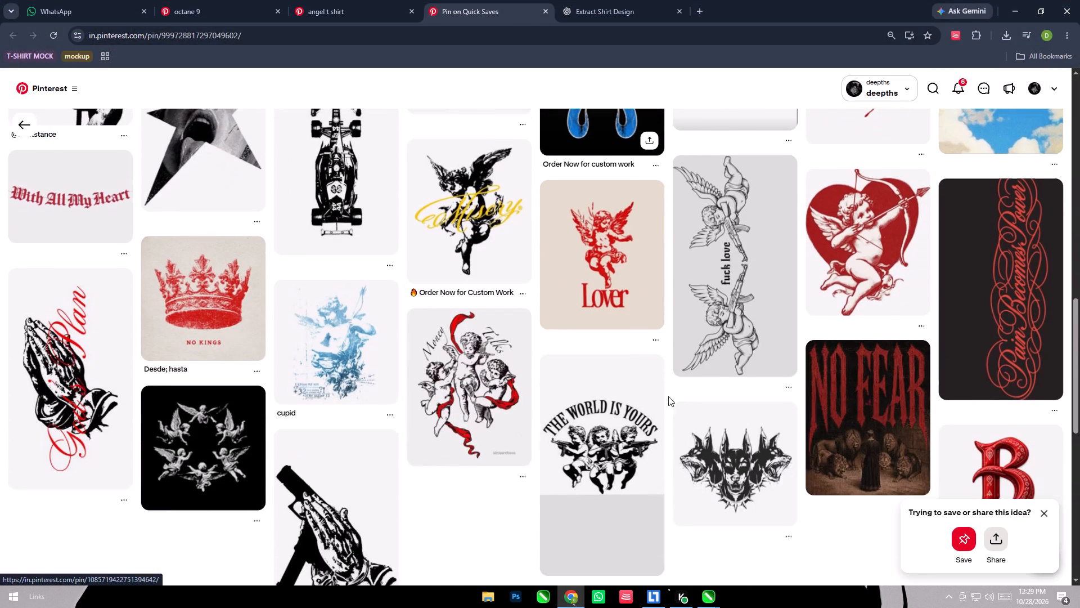
scroll(674, 386, down, 9)
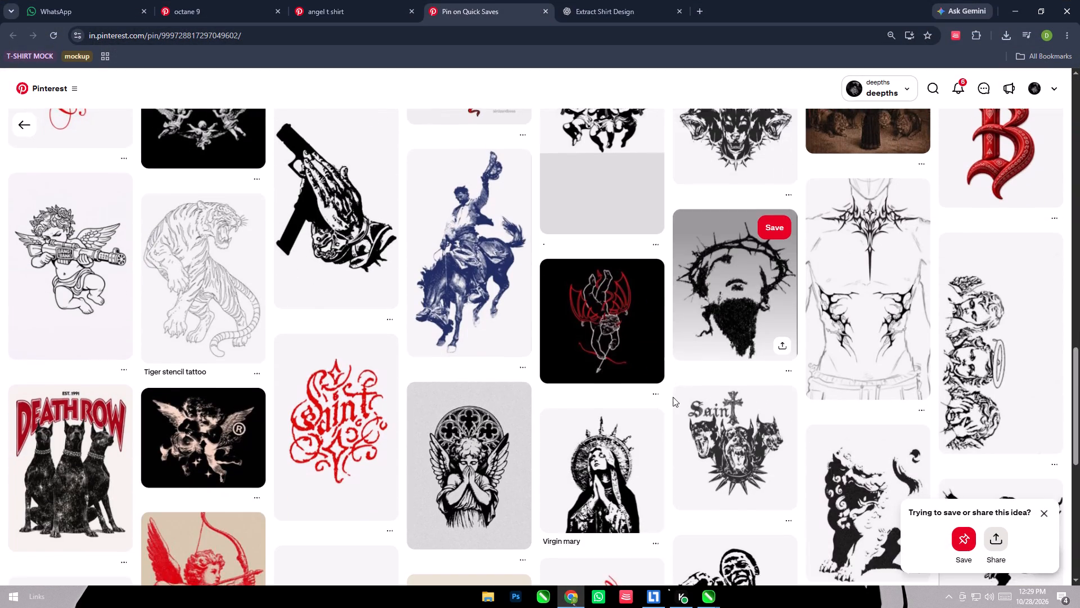
scroll(673, 397, down, 2)
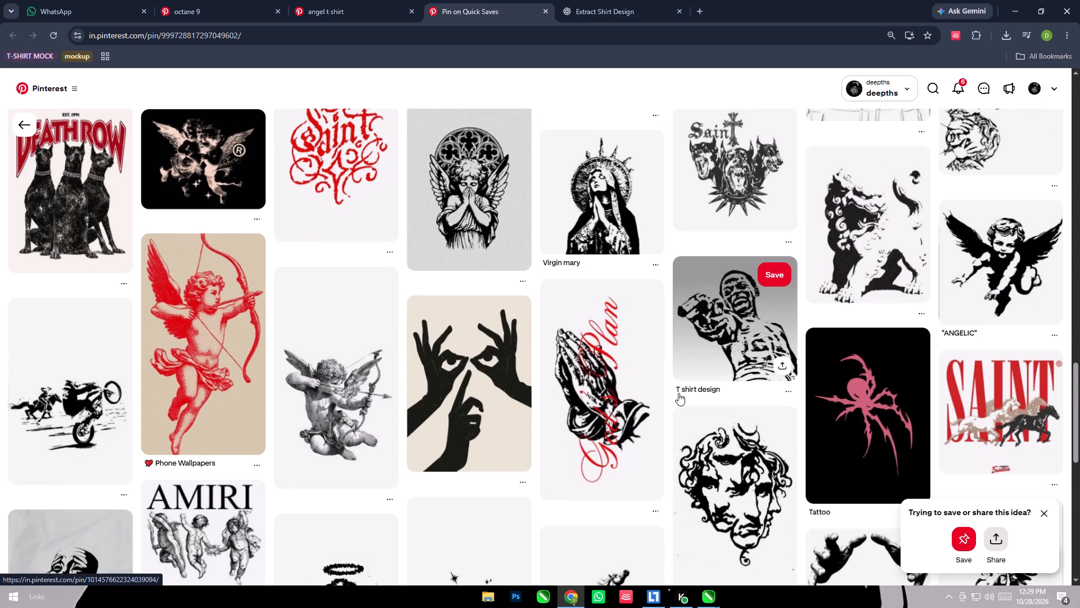
scroll(683, 397, down, 2)
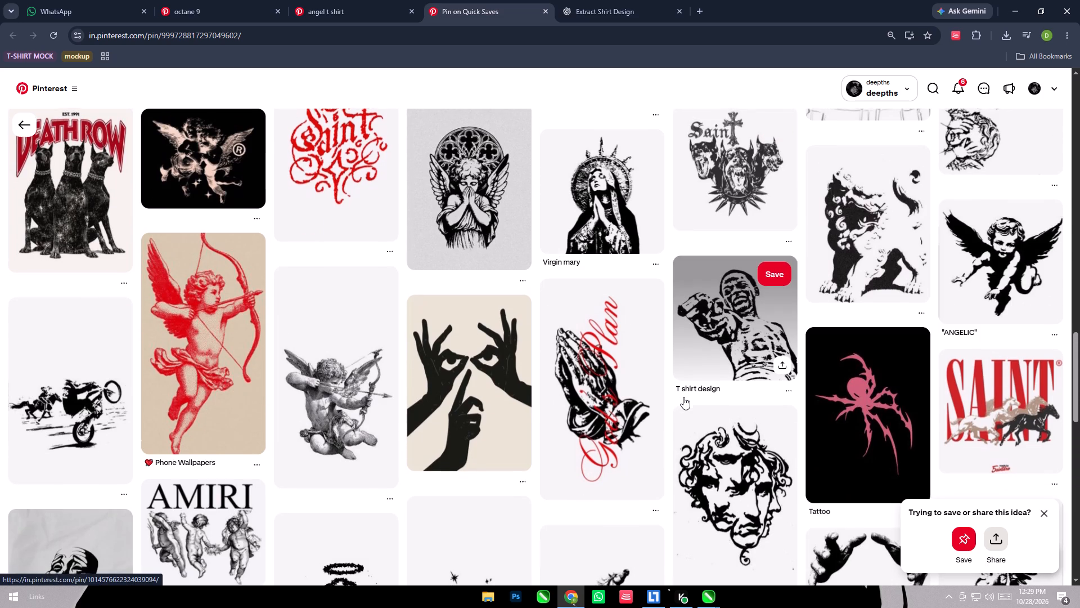
scroll(683, 397, down, 3)
scroll(590, 194, down, 3)
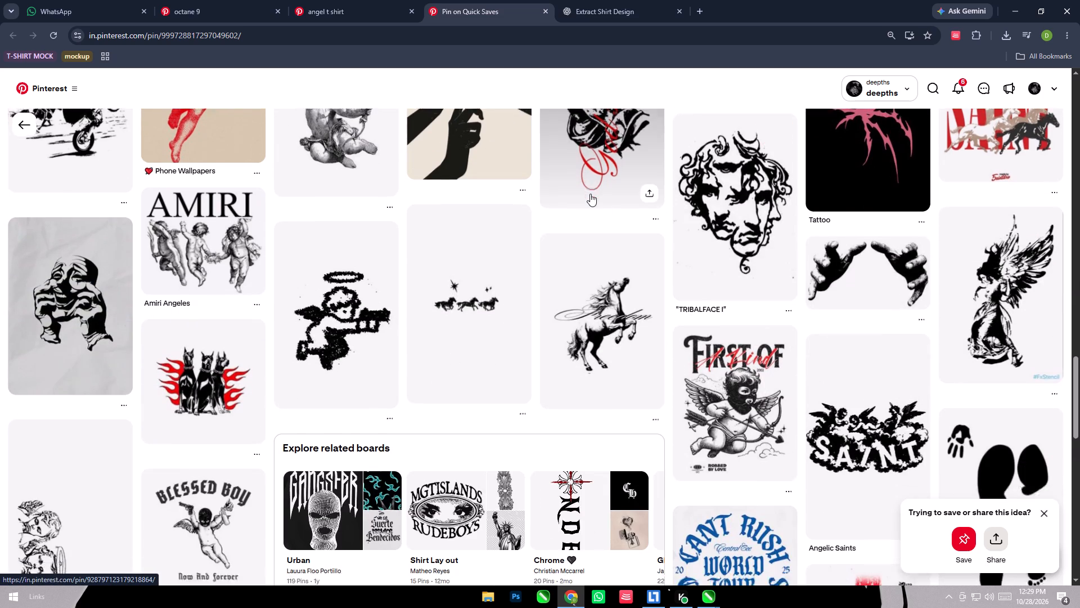
scroll(590, 194, down, 5)
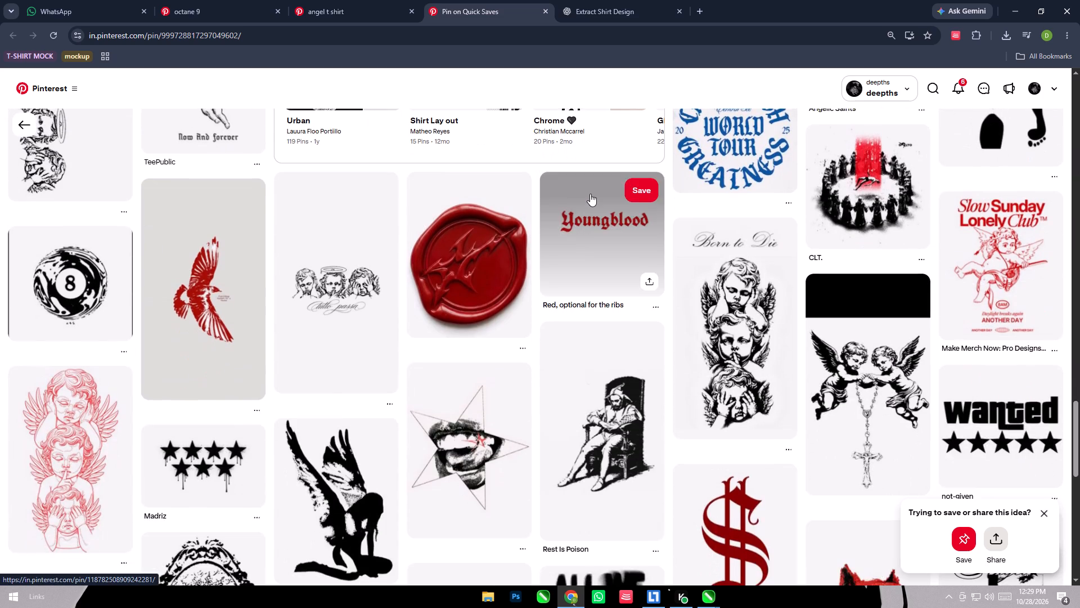
scroll(590, 194, down, 12)
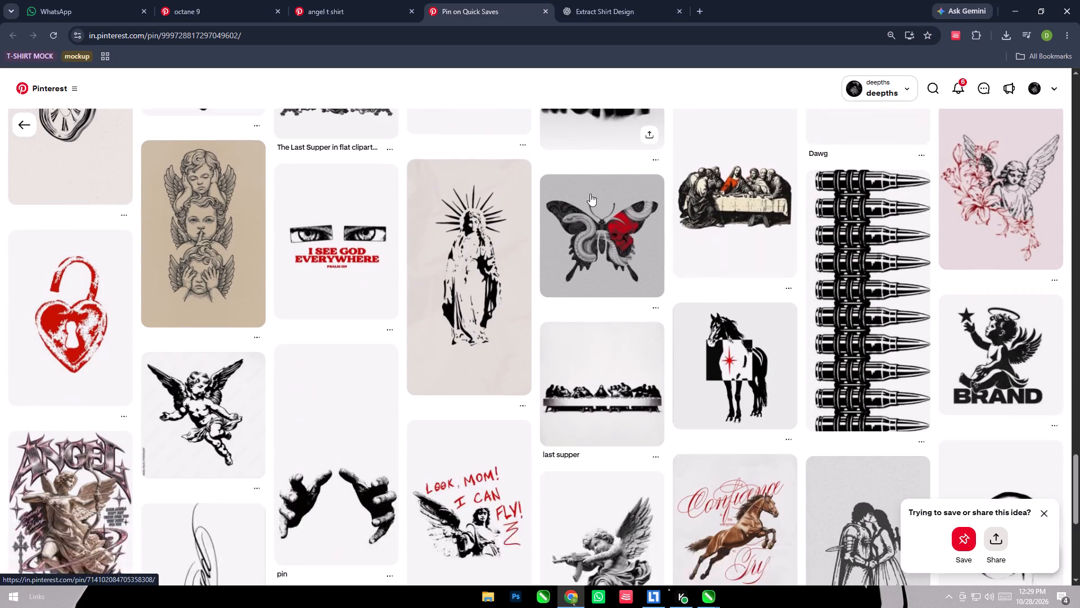
scroll(590, 194, down, 5)
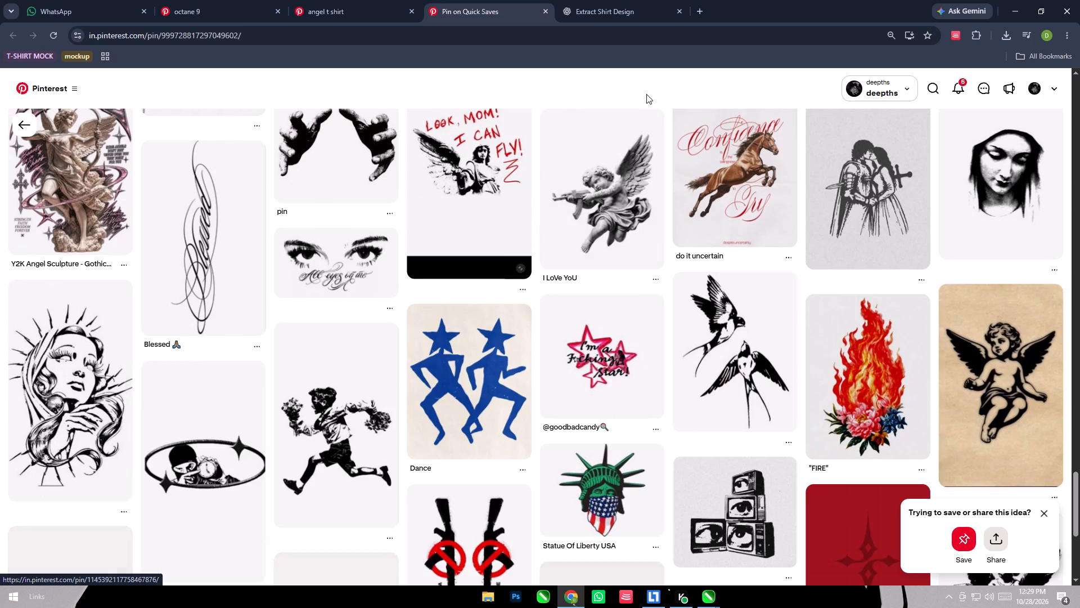
Browse further through the related angel, tattoo and lettering graphics under the Quick Saves pin for design ideas.
scroll(730, 113, down, 5)
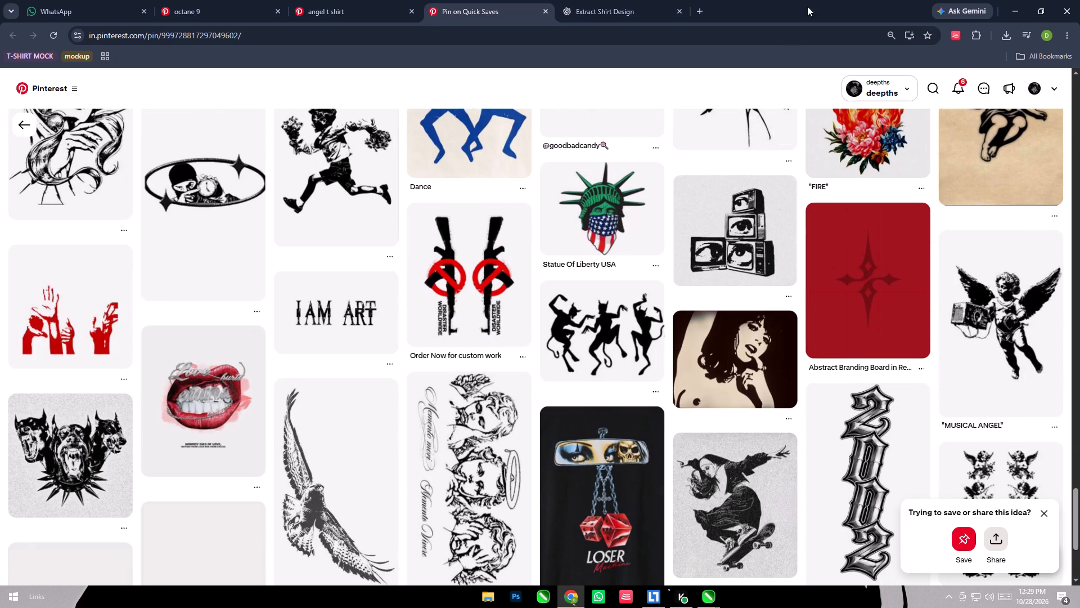
scroll(718, 458, down, 6)
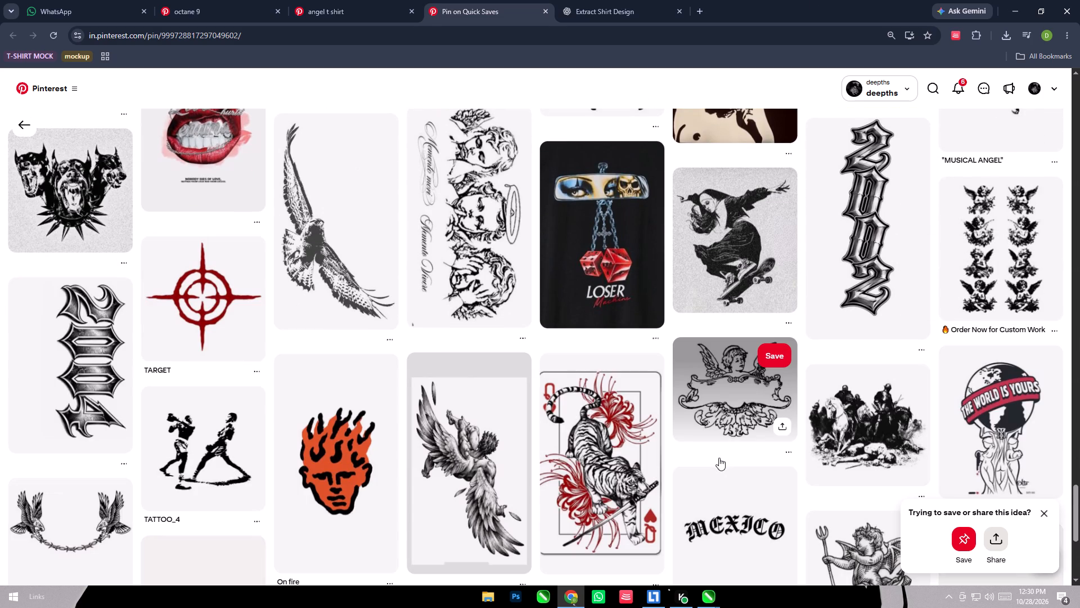
scroll(725, 451, down, 3)
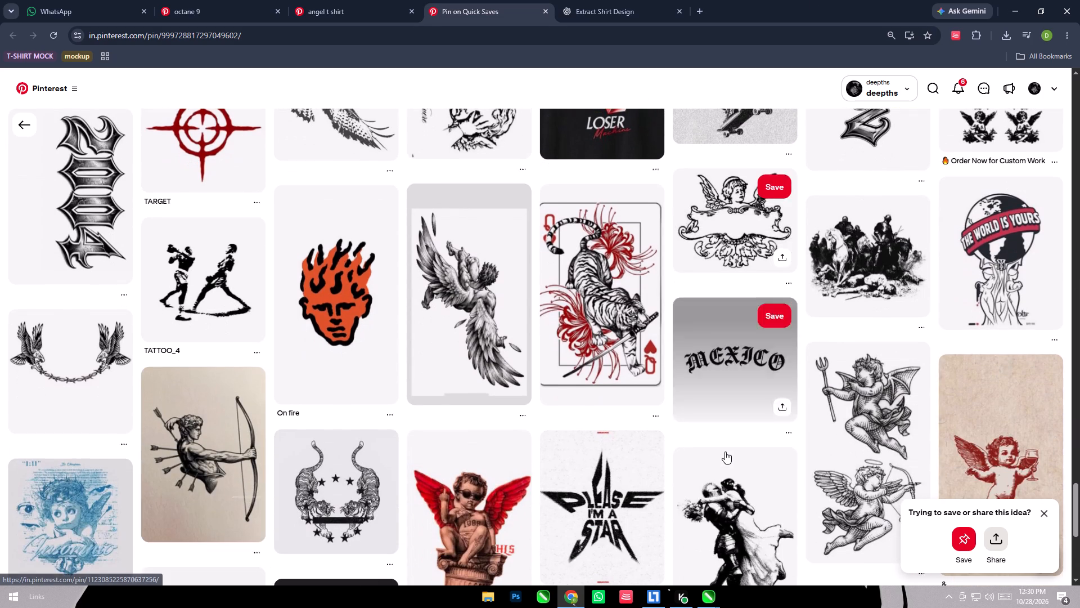
scroll(725, 451, down, 3)
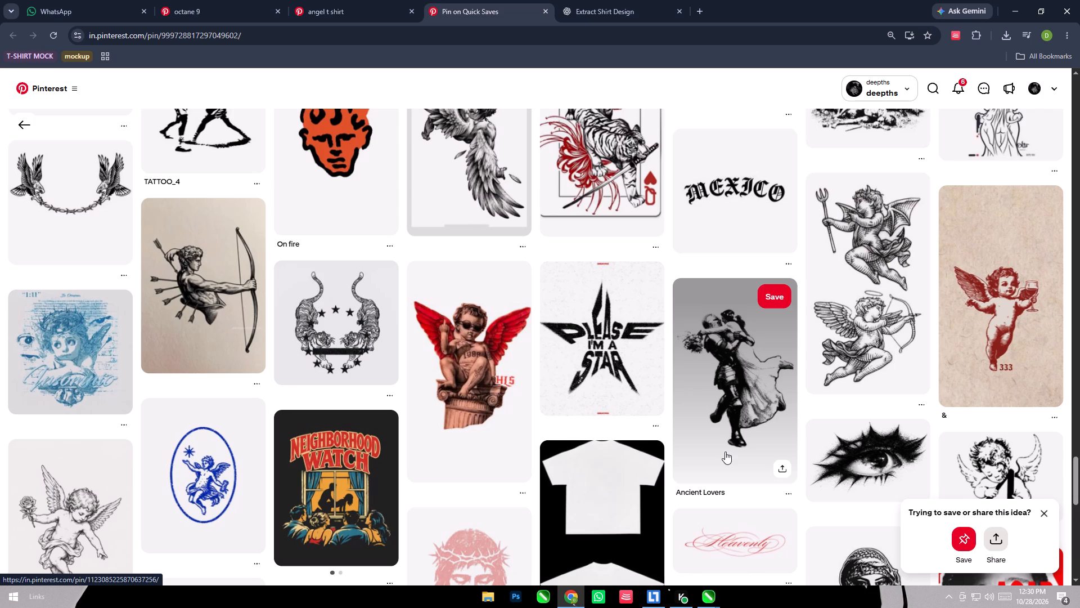
scroll(718, 440, down, 7)
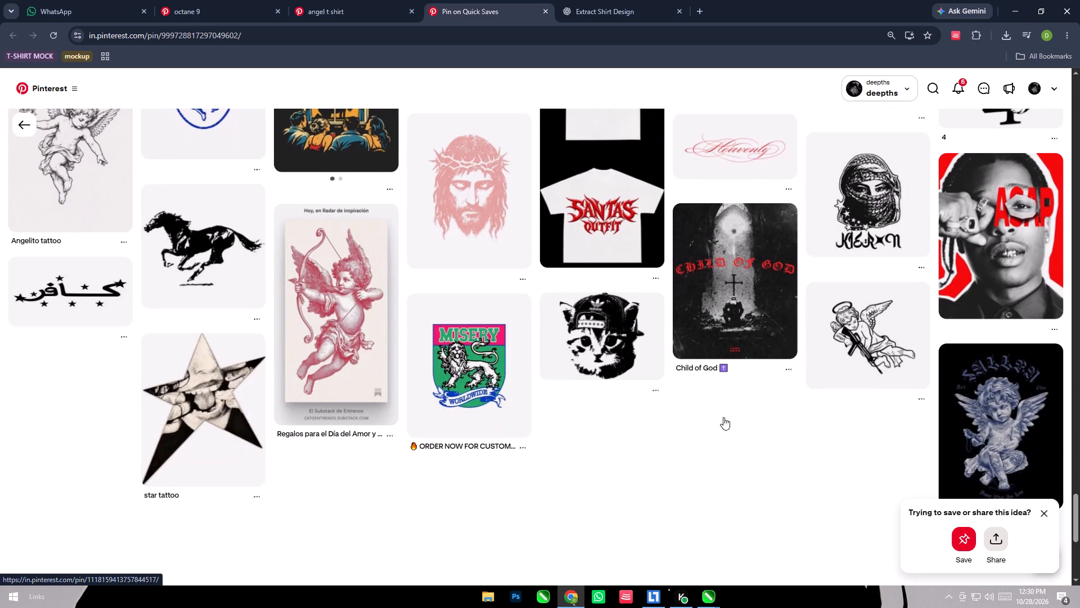
scroll(533, 370, down, 11)
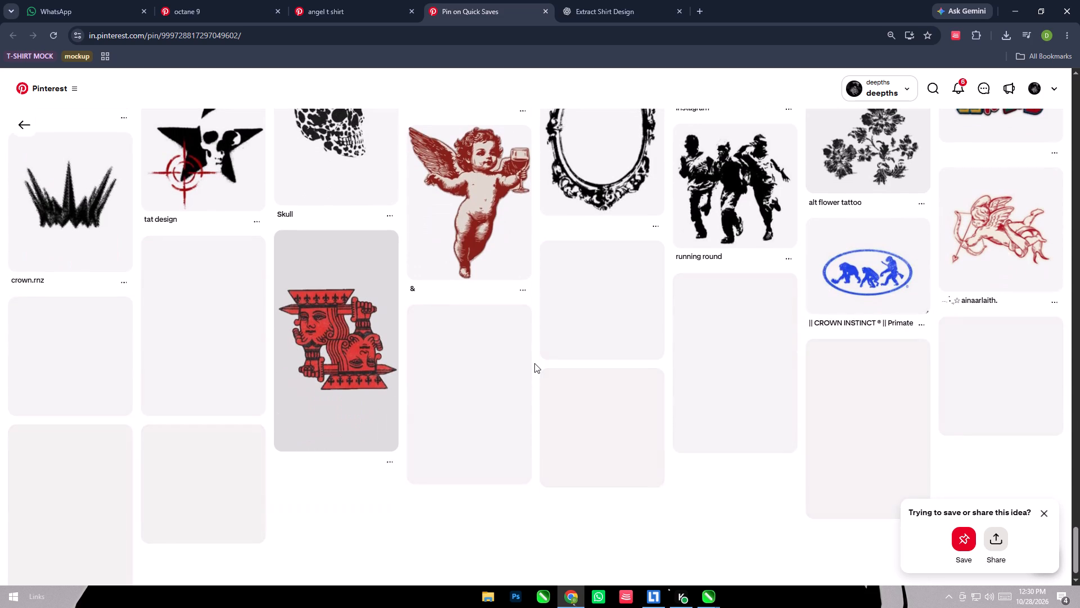
scroll(534, 363, down, 4)
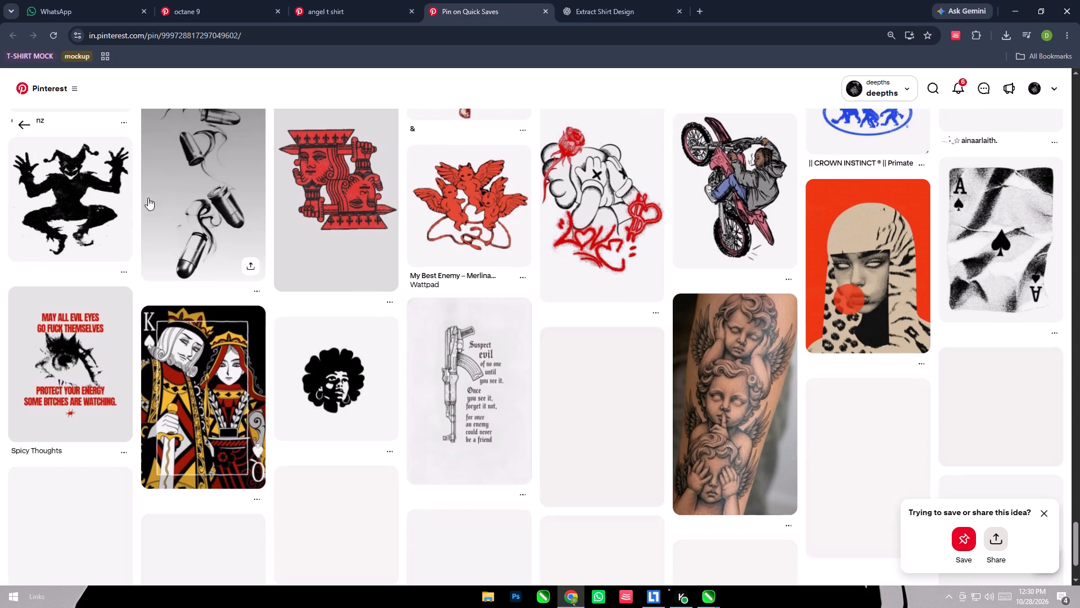
From the angel t shirt pin's related ideas, open the Playboi Carti T-shirt pin and examine its related streetwear designs.
click(317, 9)
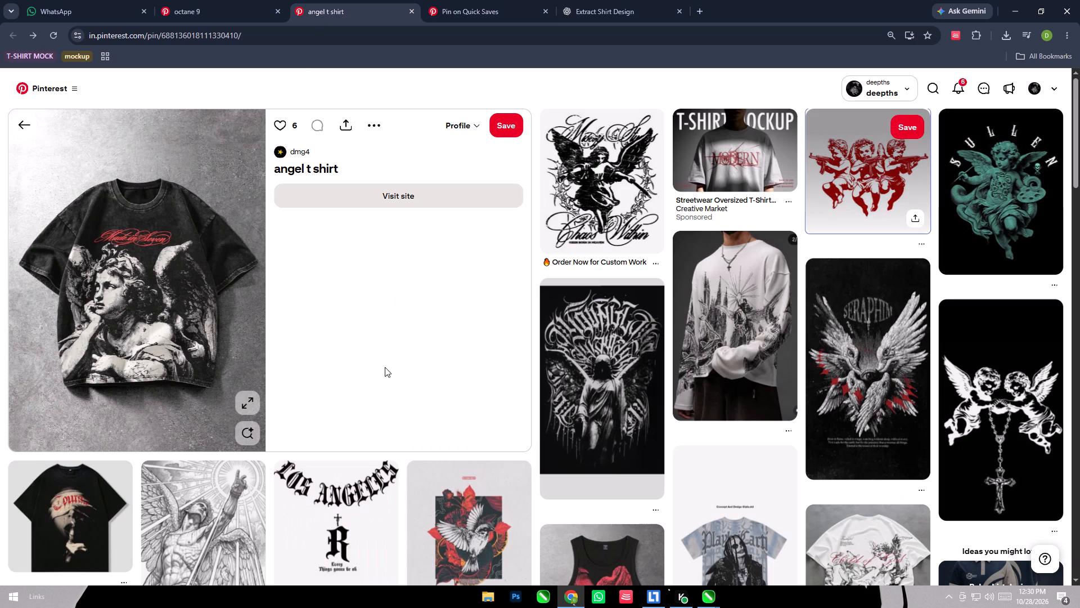
scroll(385, 367, down, 6)
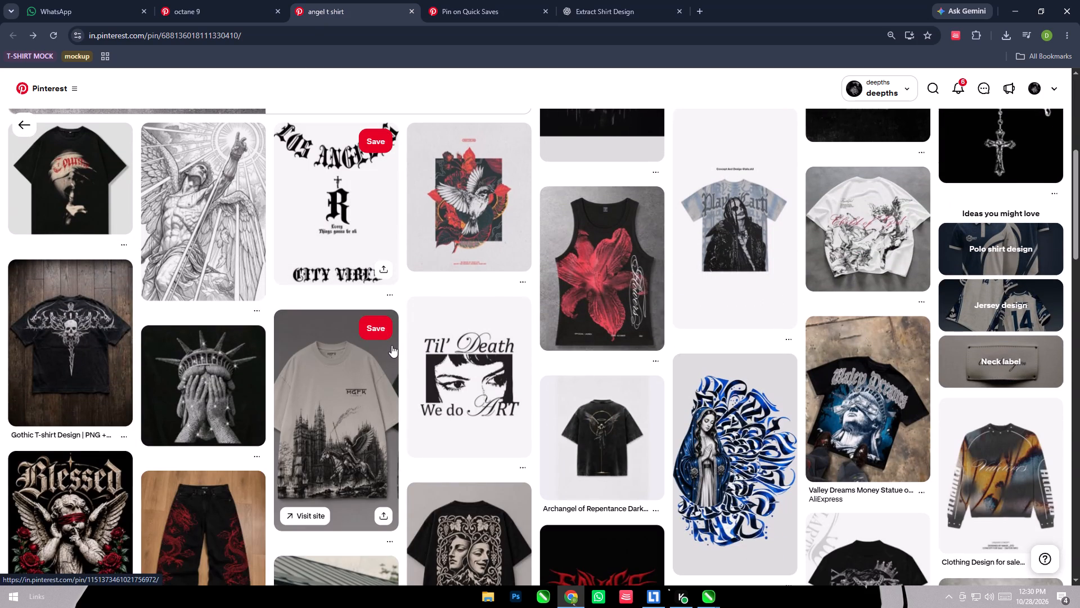
click(772, 260)
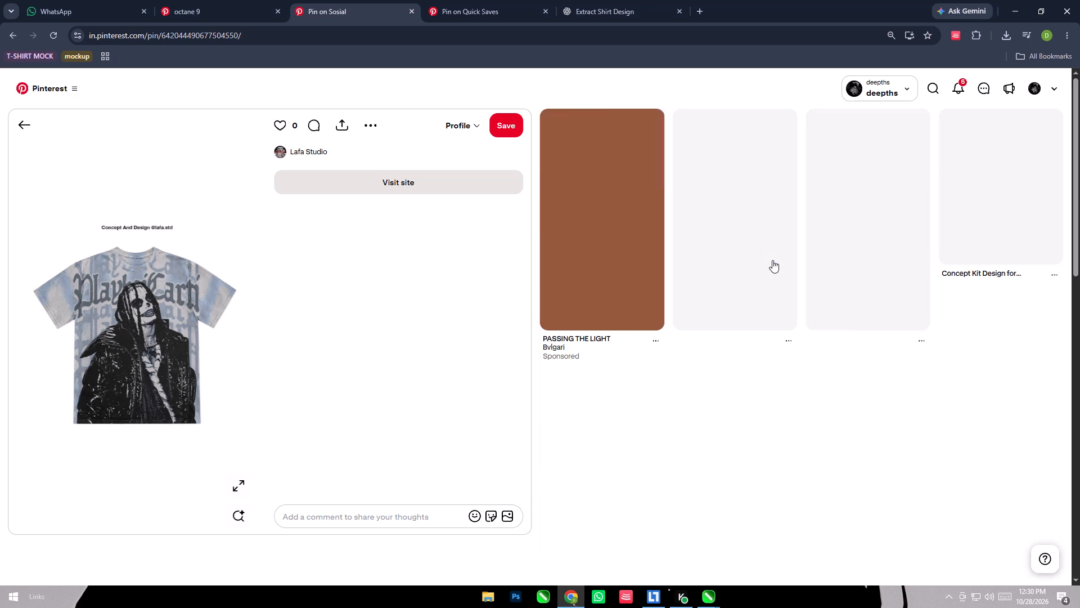
scroll(772, 260, down, 2)
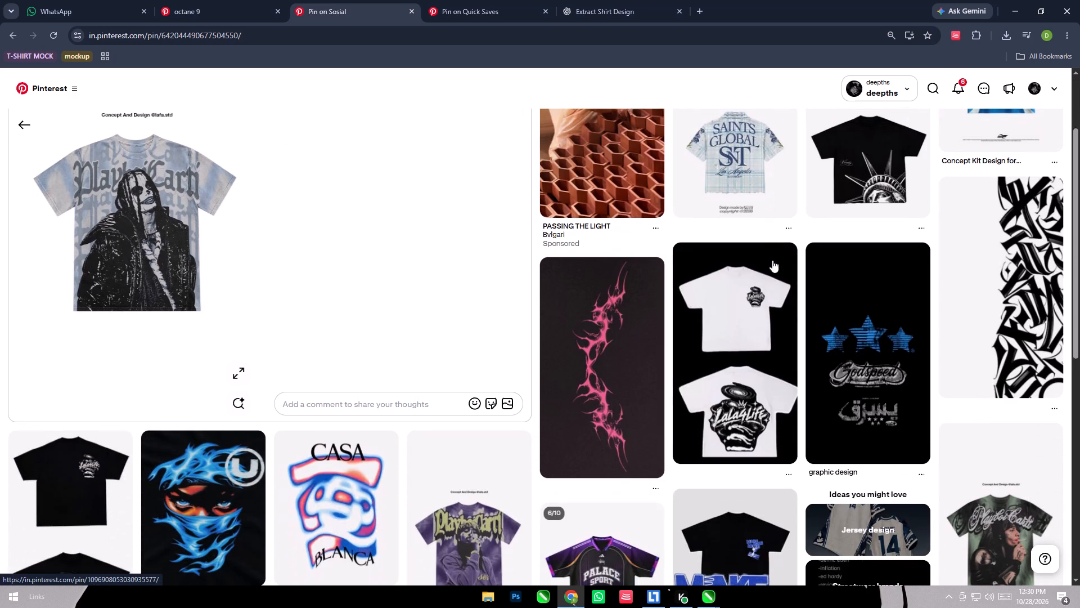
scroll(772, 260, up, 2)
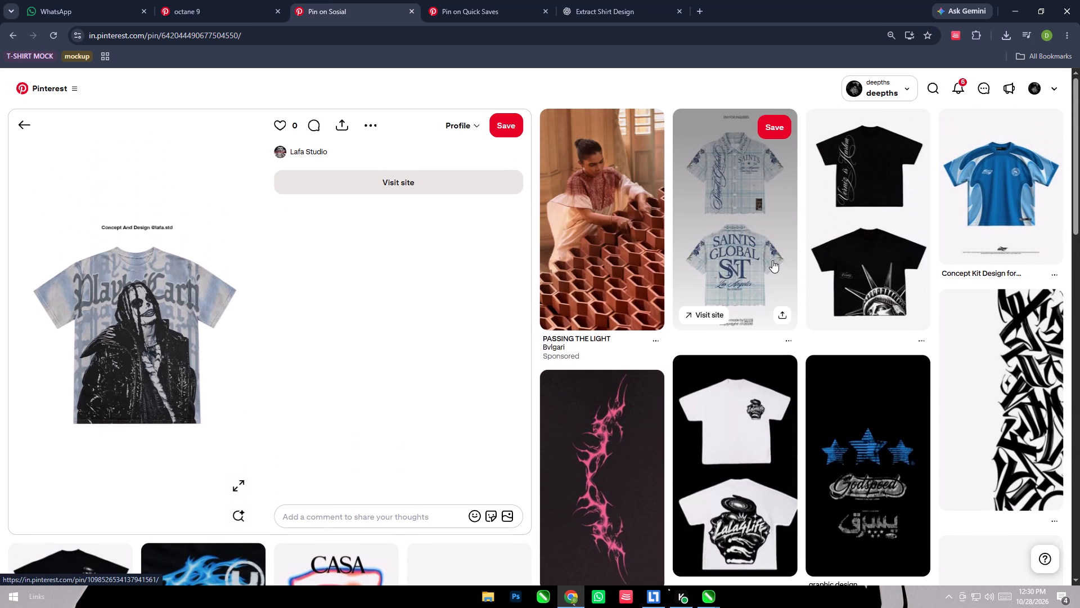
scroll(762, 261, down, 6)
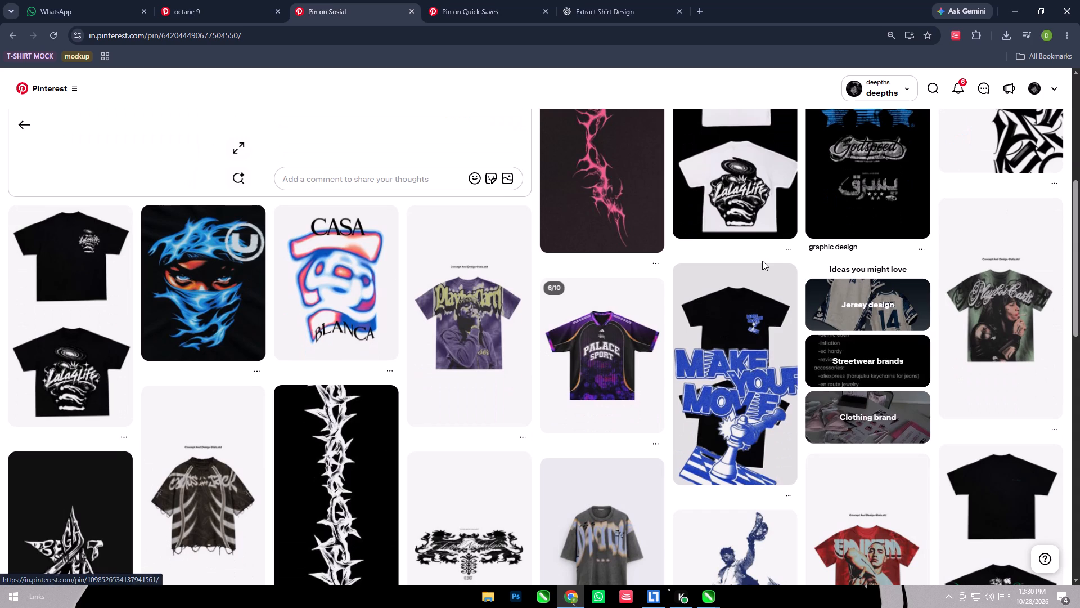
scroll(762, 261, down, 4)
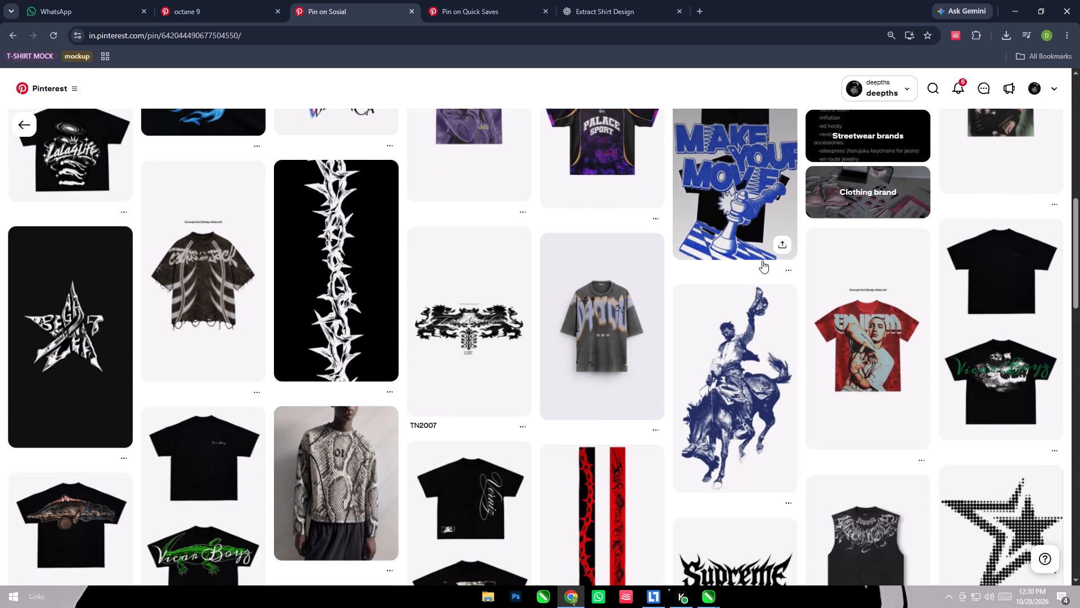
scroll(762, 261, down, 10)
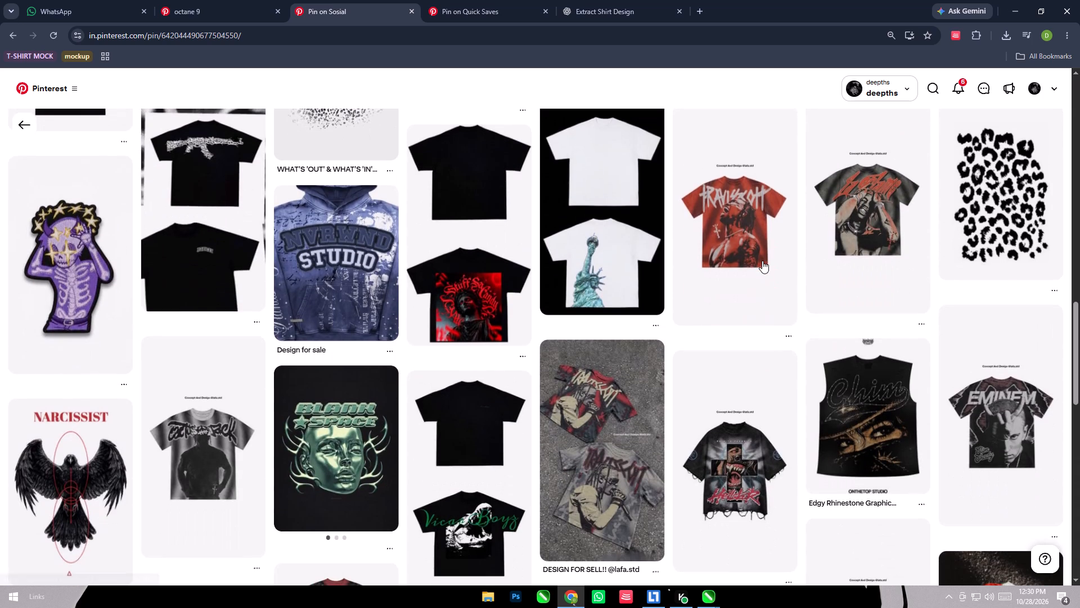
scroll(762, 261, down, 9)
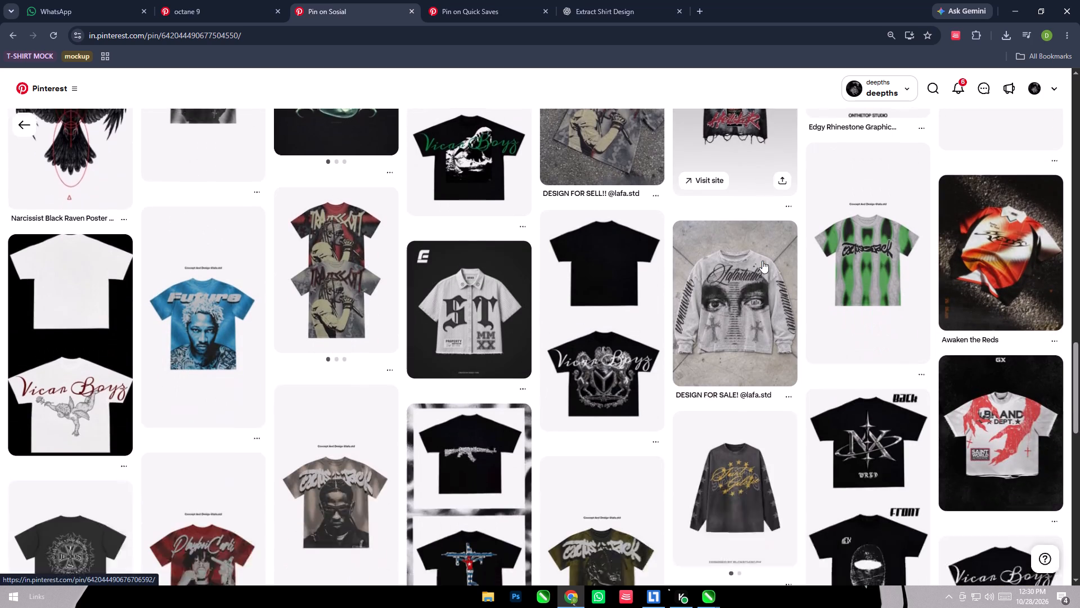
scroll(727, 421, down, 4)
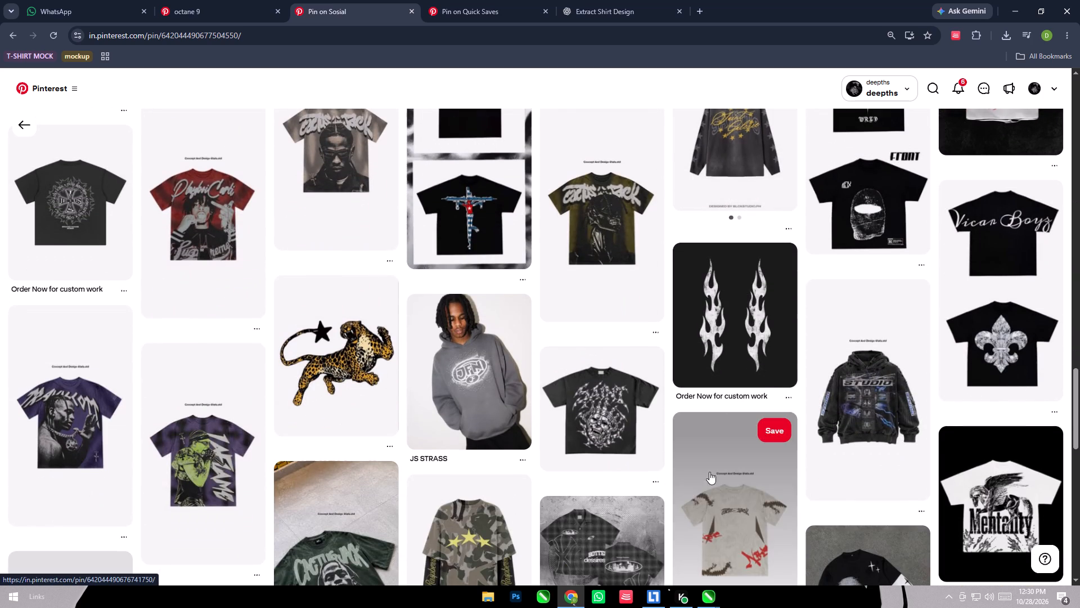
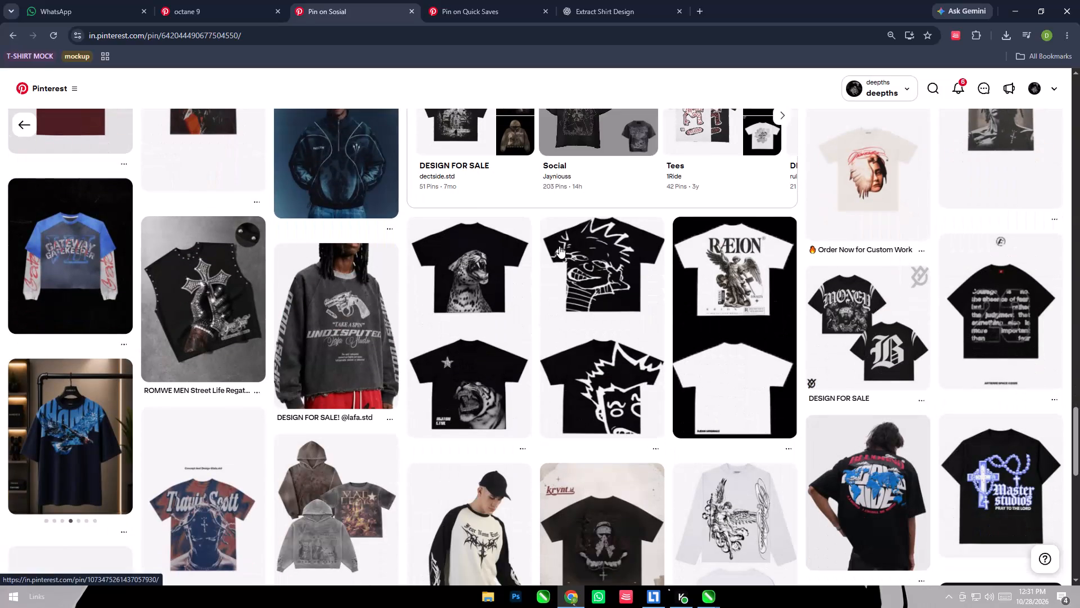
Browse the streetwear and lettering designs related to the Pin on Sosial page for further T-shirt graphic ideas.
scroll(559, 246, down, 7)
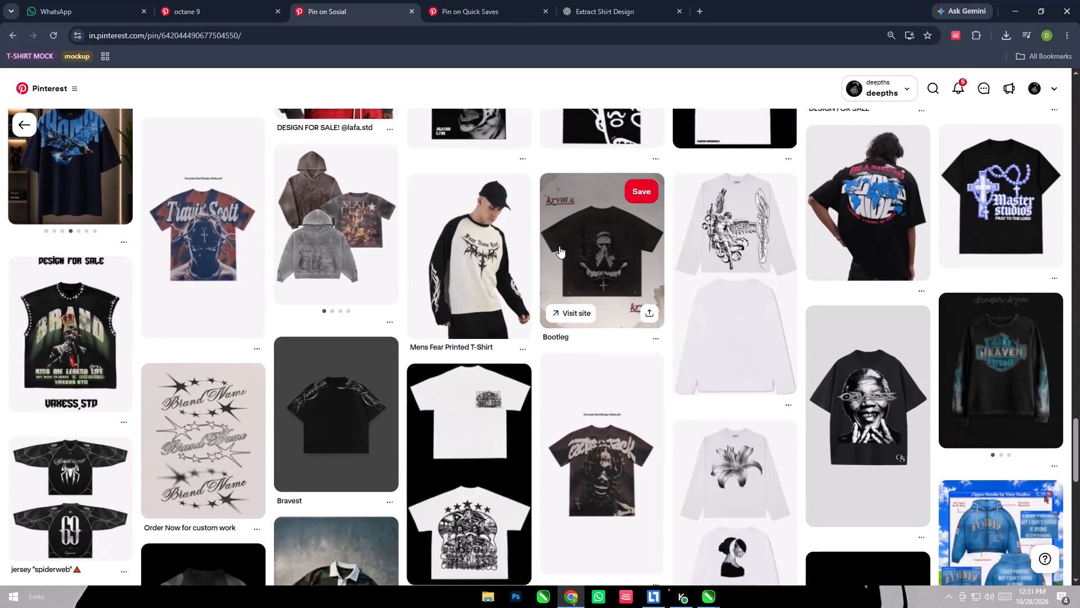
scroll(559, 246, down, 9)
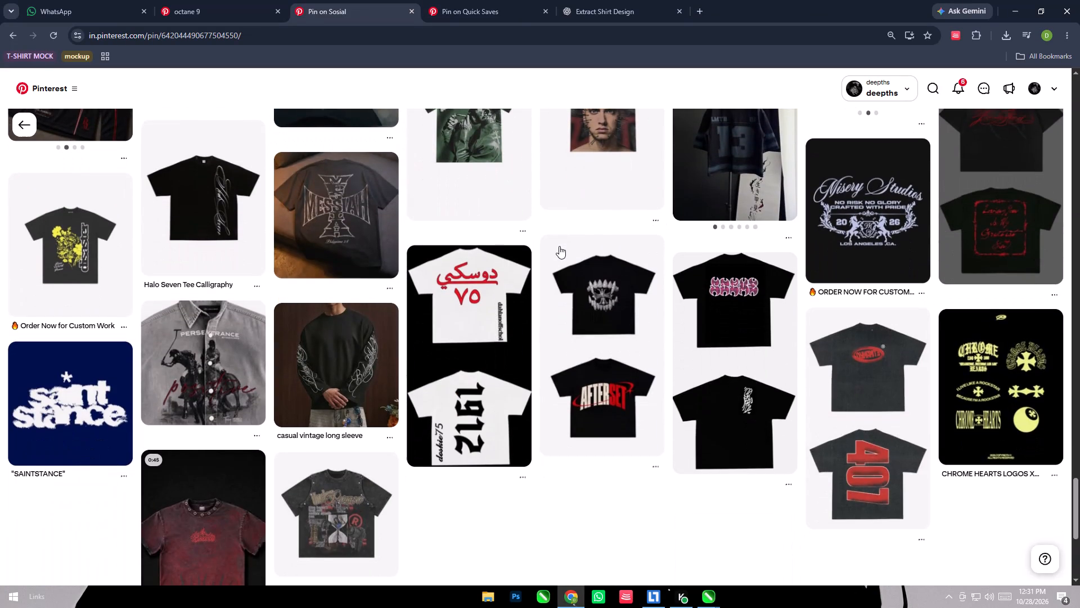
scroll(559, 246, down, 5)
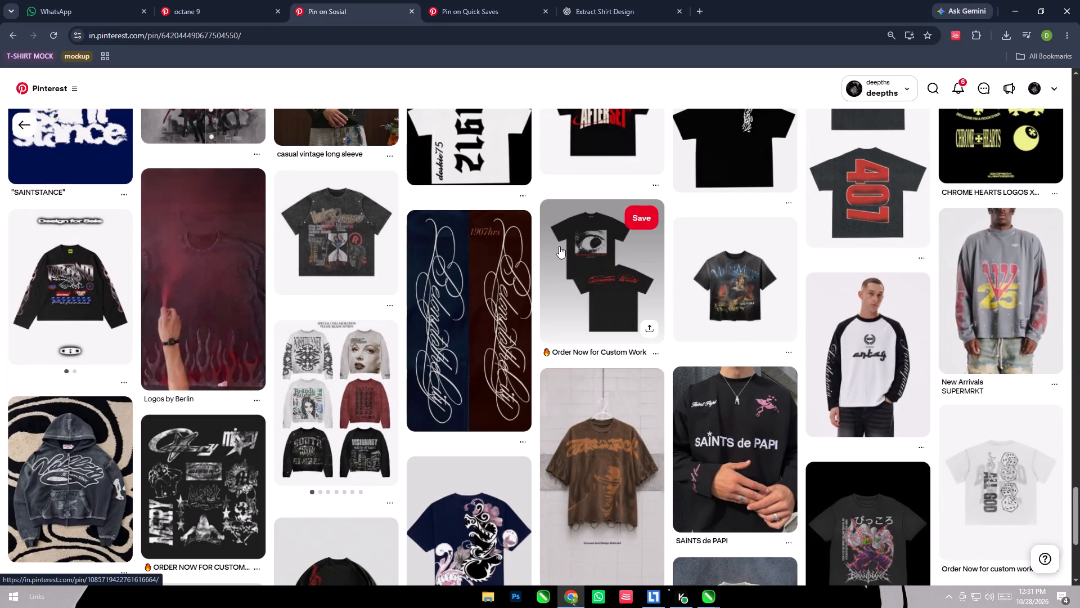
scroll(559, 246, down, 5)
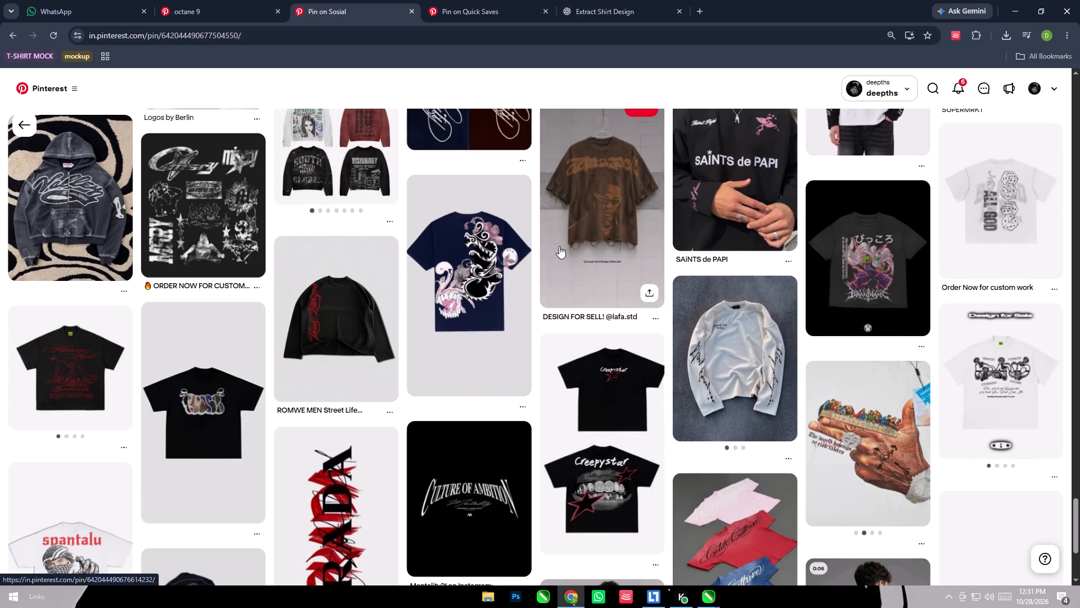
scroll(559, 246, down, 10)
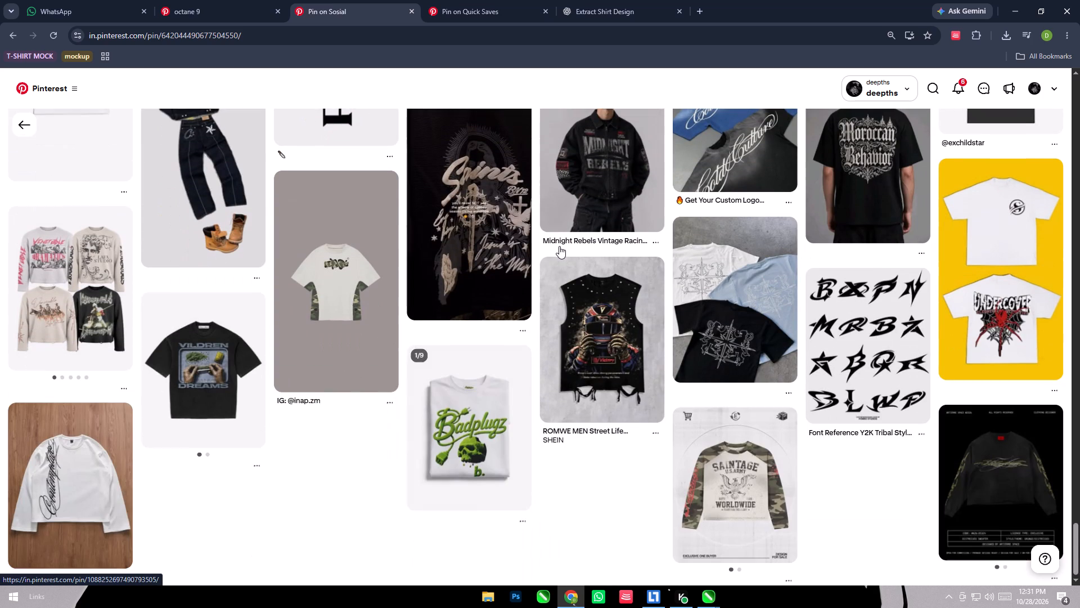
scroll(559, 246, down, 9)
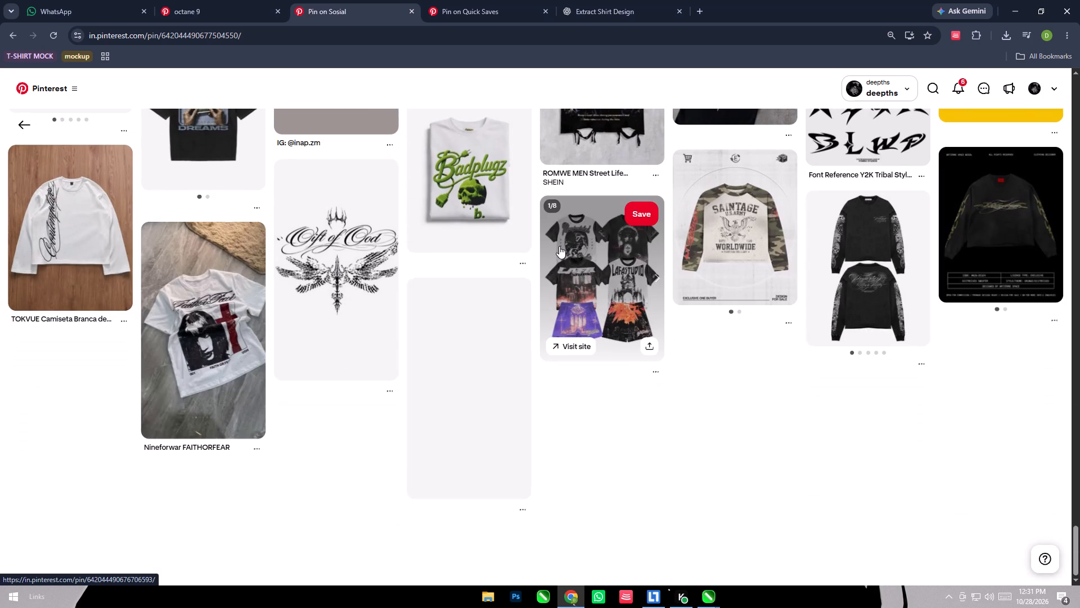
scroll(559, 246, down, 6)
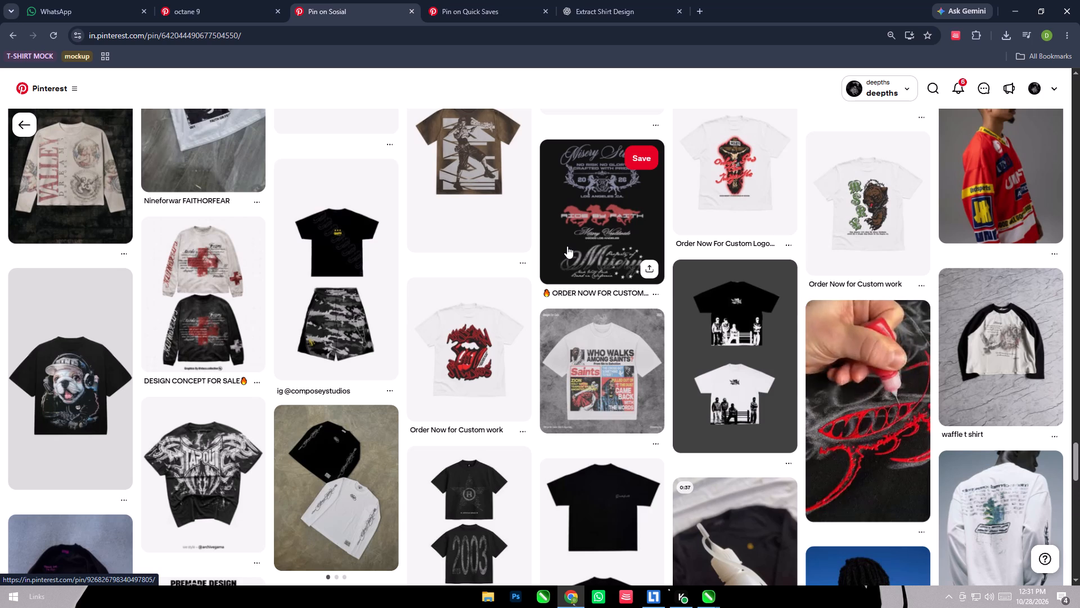
scroll(340, 444, down, 2)
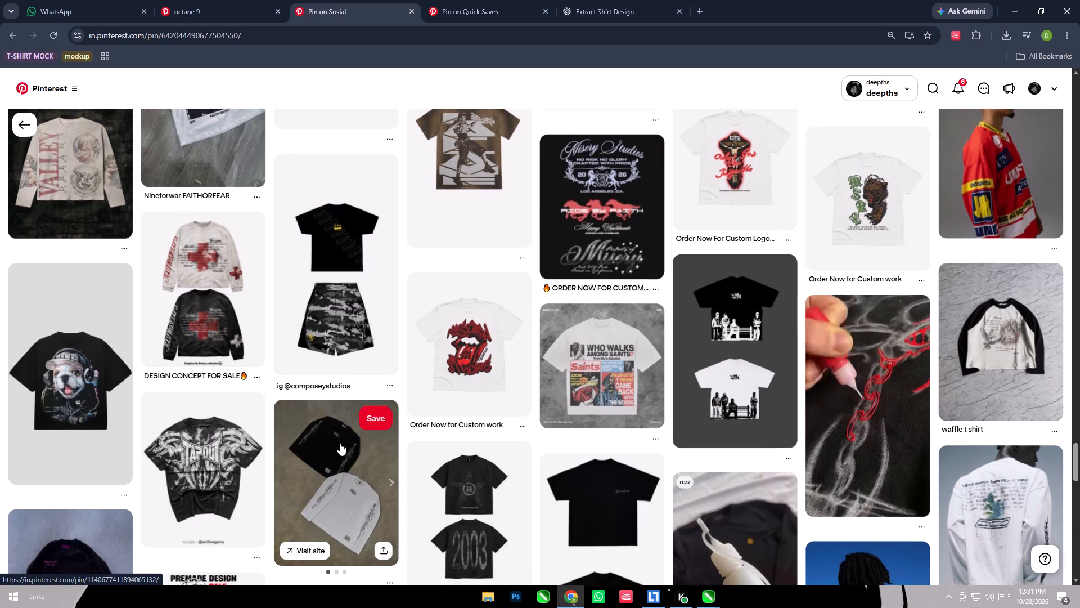
scroll(340, 443, down, 4)
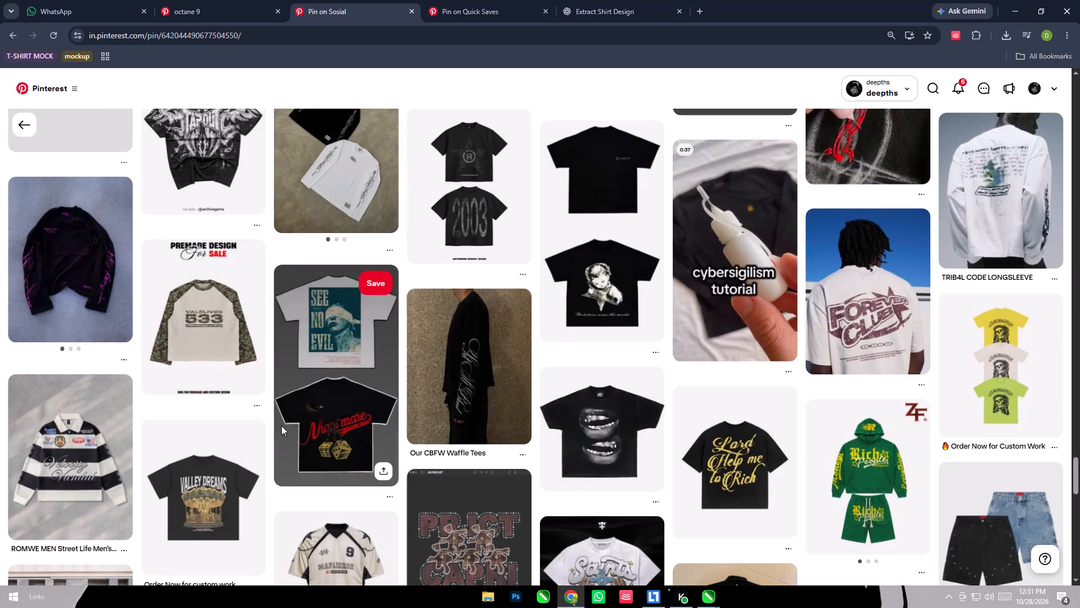
From the octane 9 pin's related ideas, open the Desain grafis metal lettering pin, followed by its related C&M PORT pin.
scroll(502, 232, down, 4)
scroll(391, 217, down, 6)
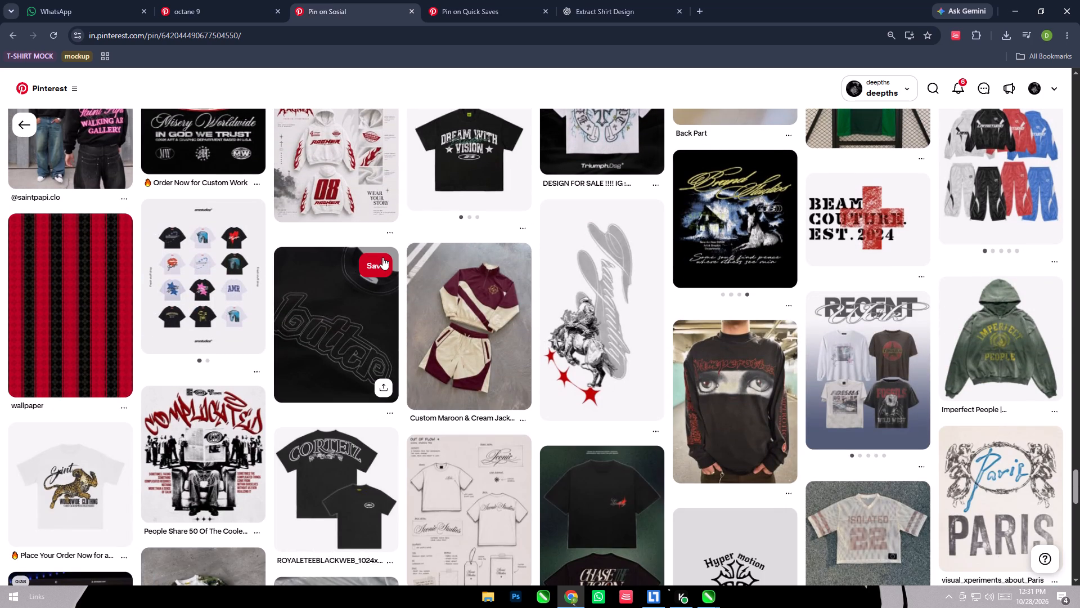
click(178, 0)
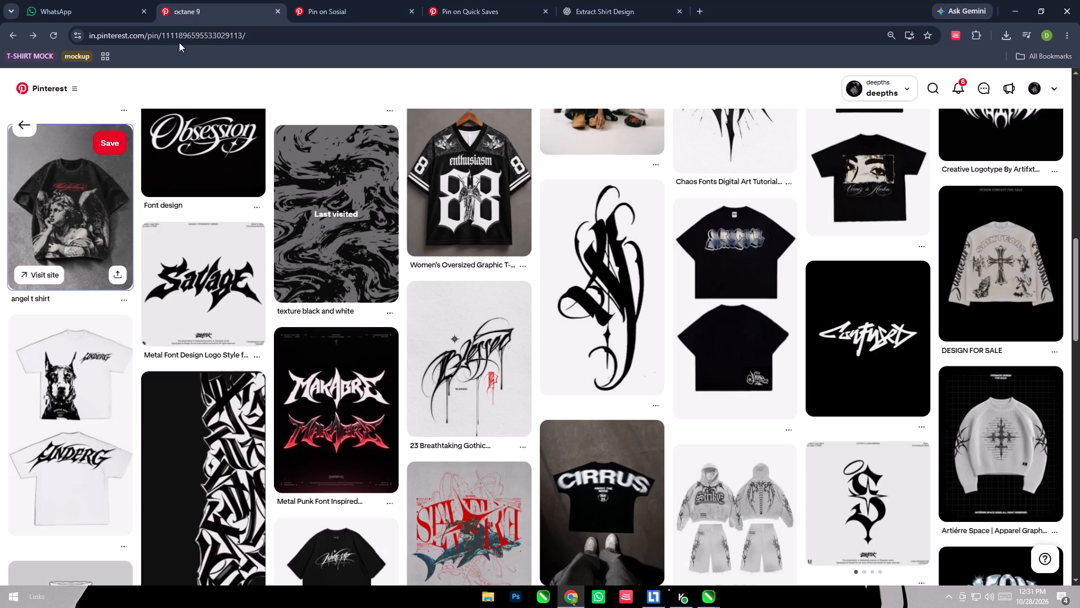
scroll(301, 318, up, 20)
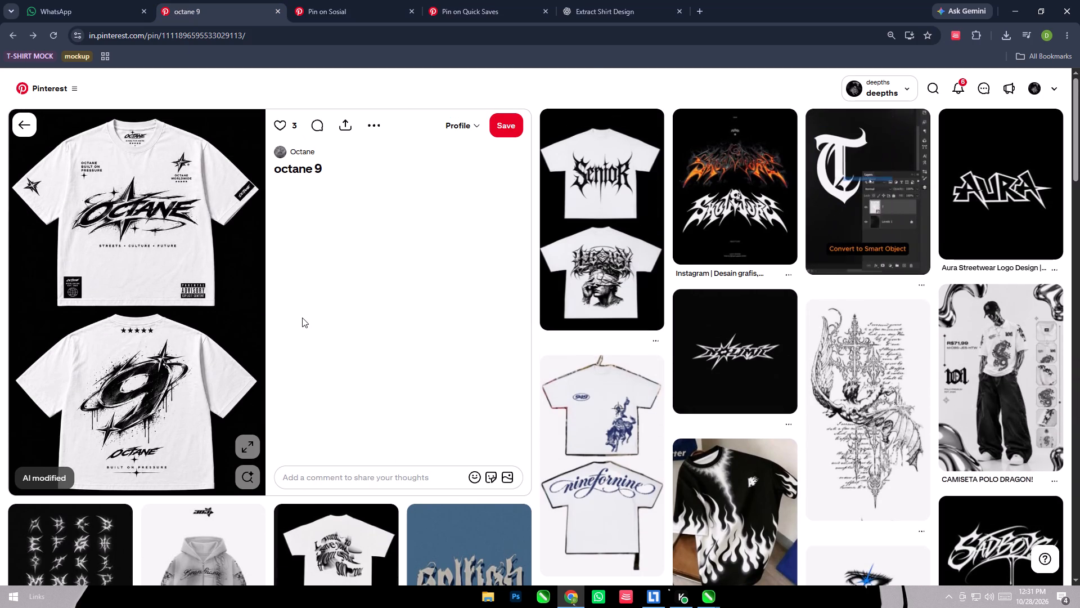
click(715, 185)
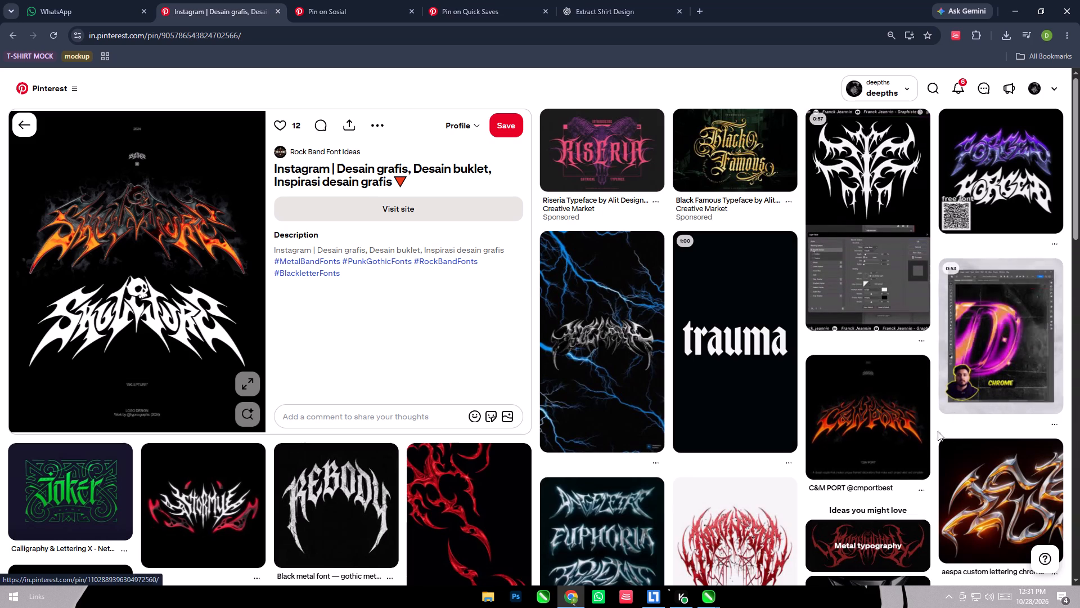
click(916, 420)
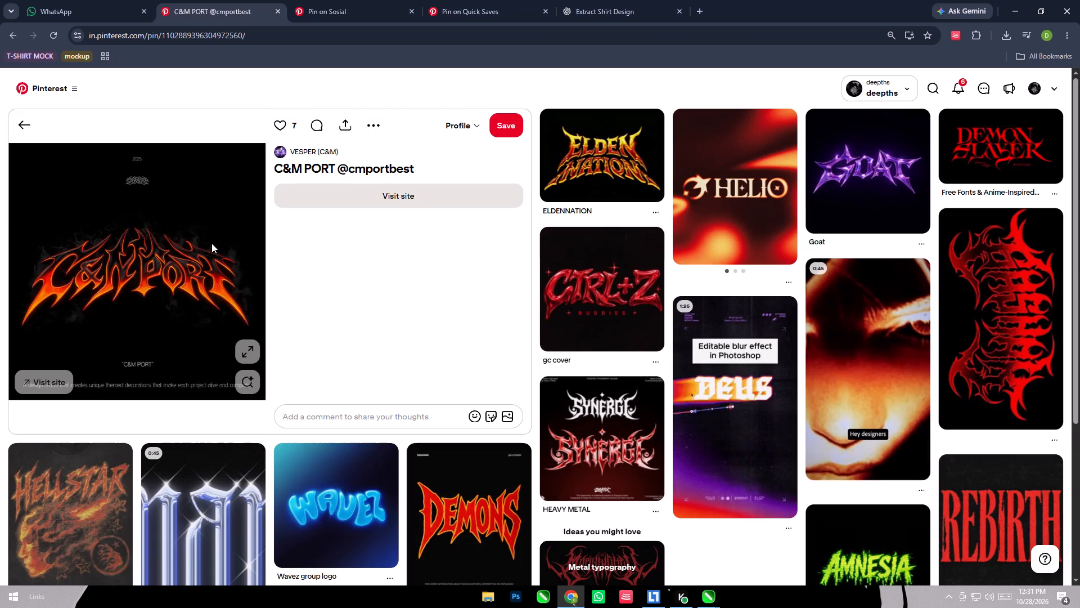
Open the source site linked from the C&M PORT pin's flaming lettering image.
right_click(184, 242)
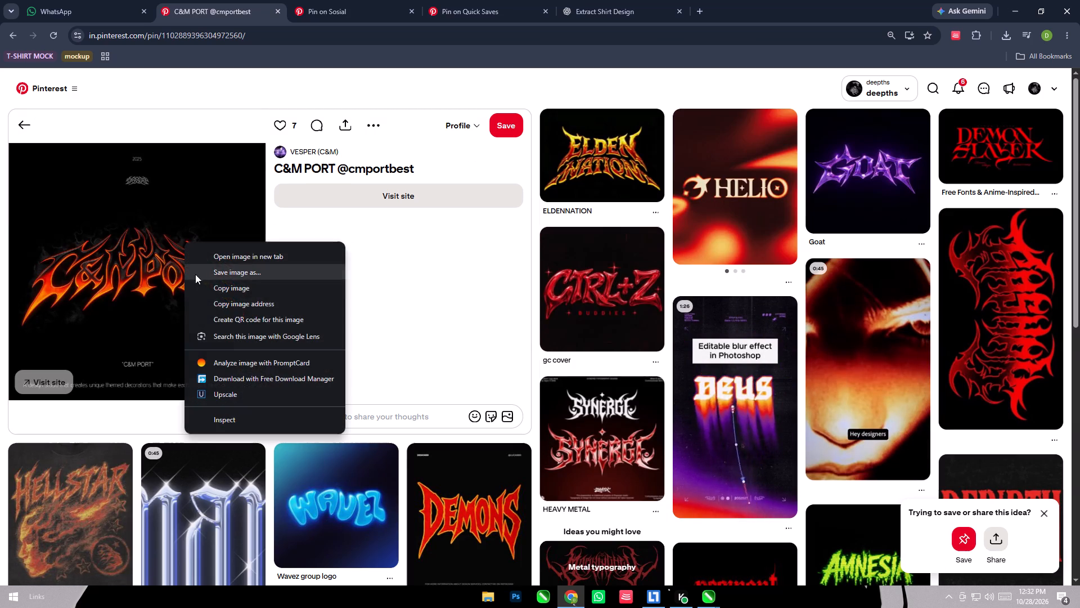
click(28, 390)
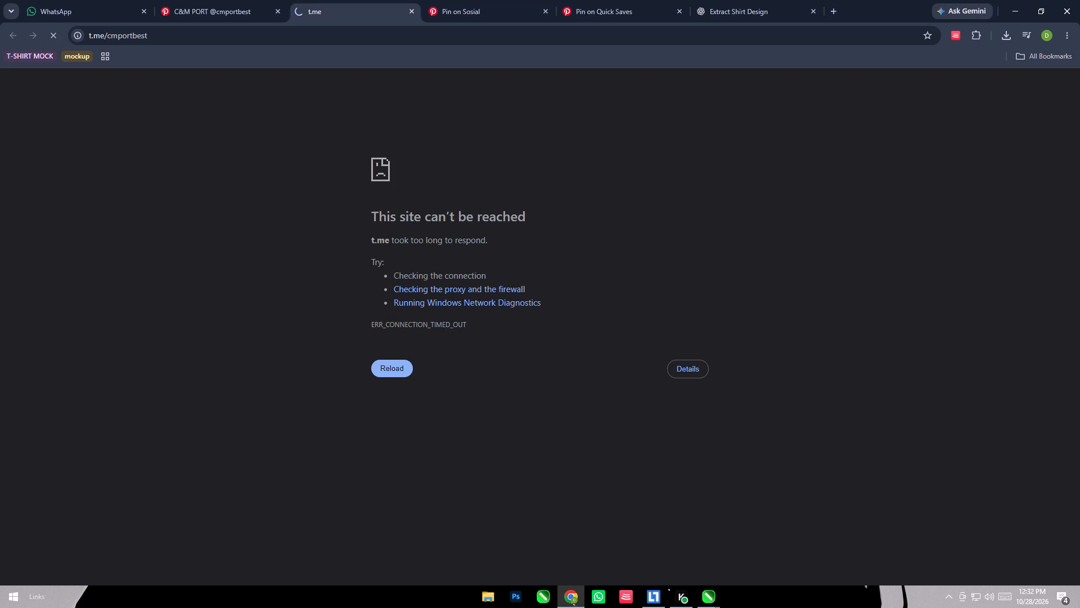
click(183, 0)
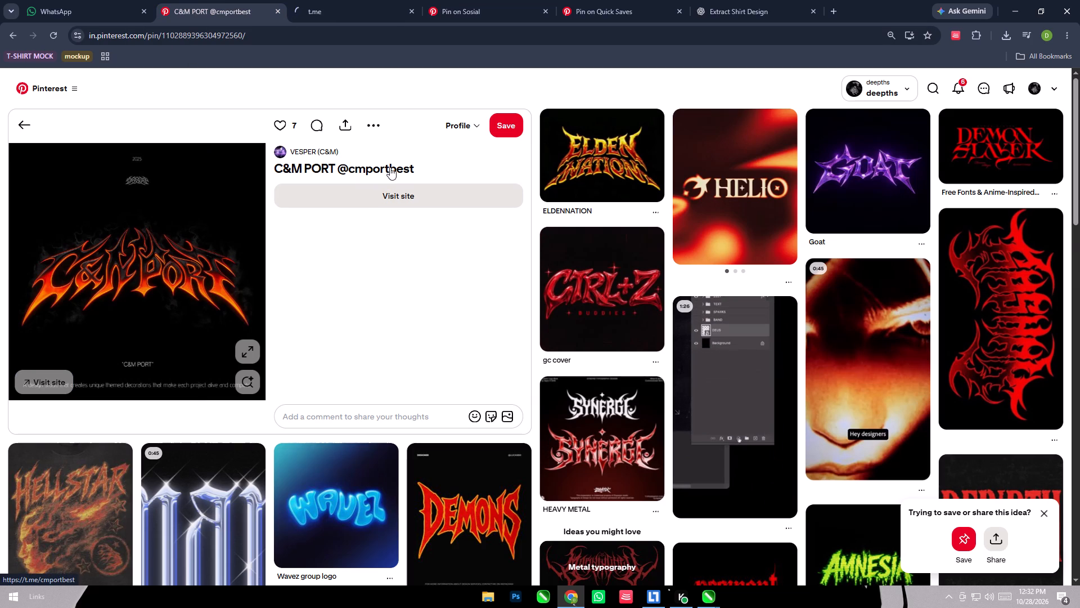
scroll(390, 167, down, 5)
scroll(384, 168, up, 5)
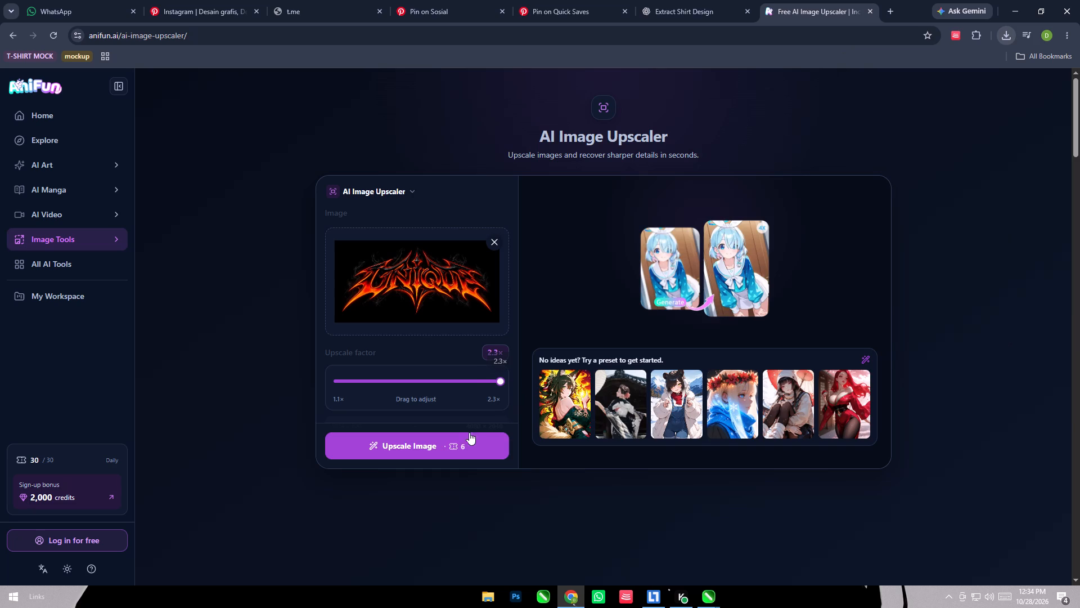
click(468, 432)
Browse the black-and-white, tattoo and streetwear graphics related to the Pin on Quick Saves page for T-shirt artwork ideas.
click(706, 0)
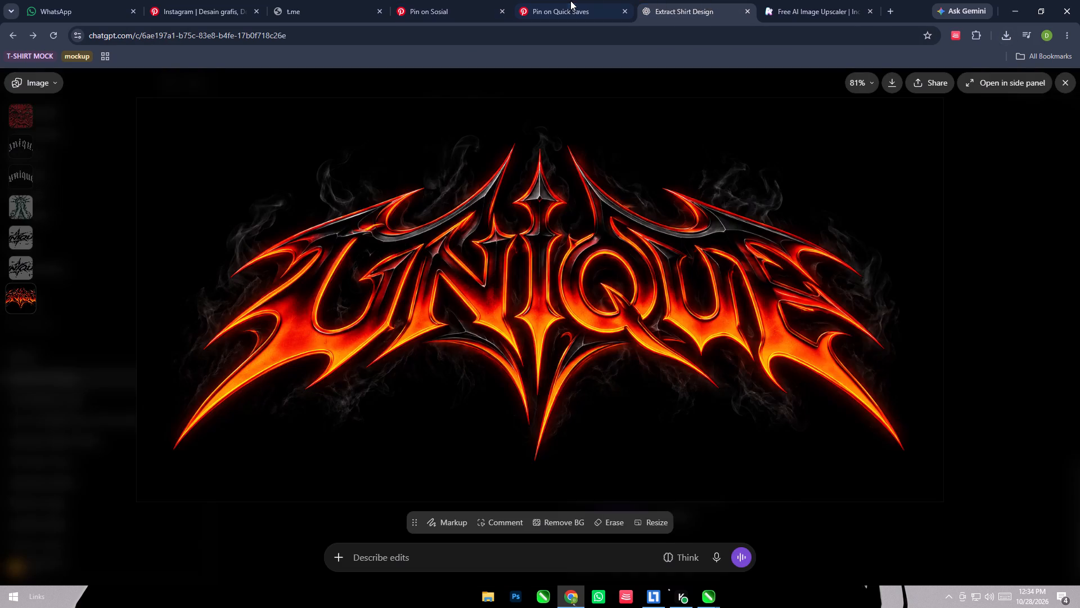
click(569, 1)
scroll(590, 278, down, 4)
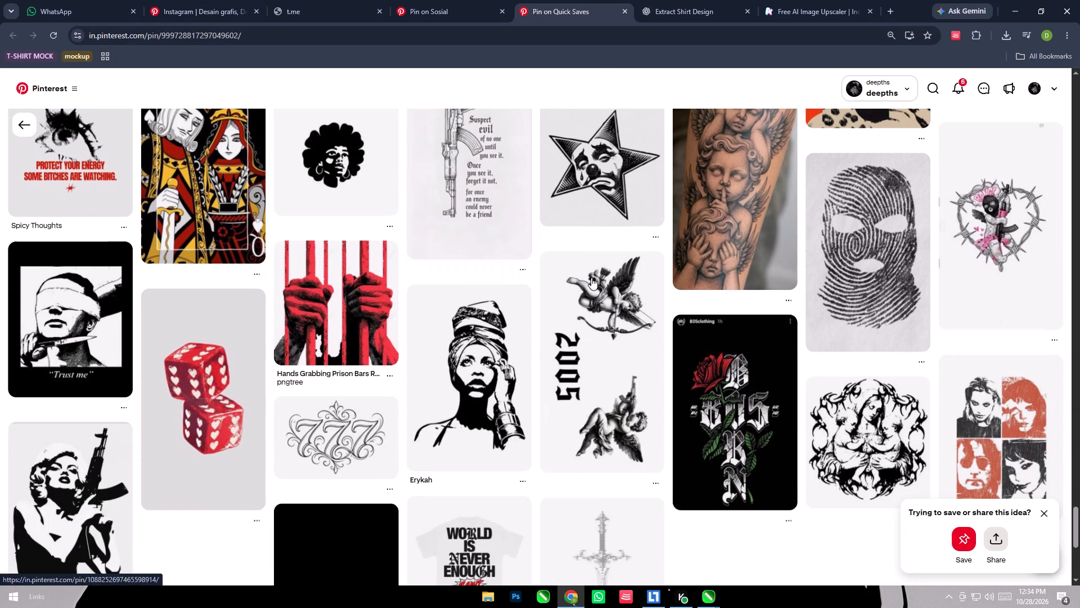
scroll(595, 273, down, 2)
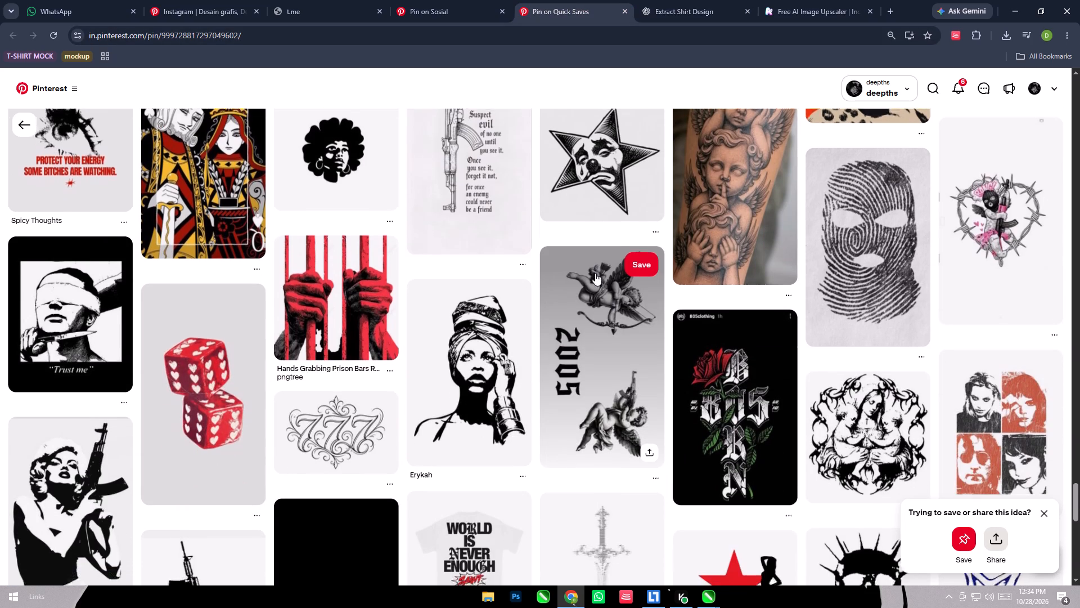
scroll(595, 273, down, 12)
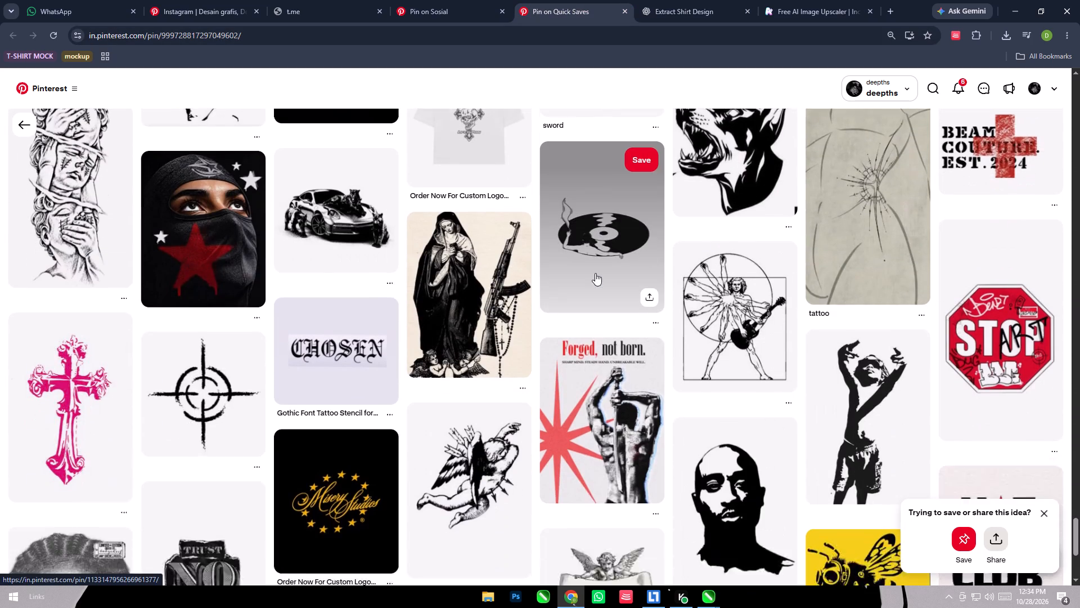
scroll(595, 273, down, 6)
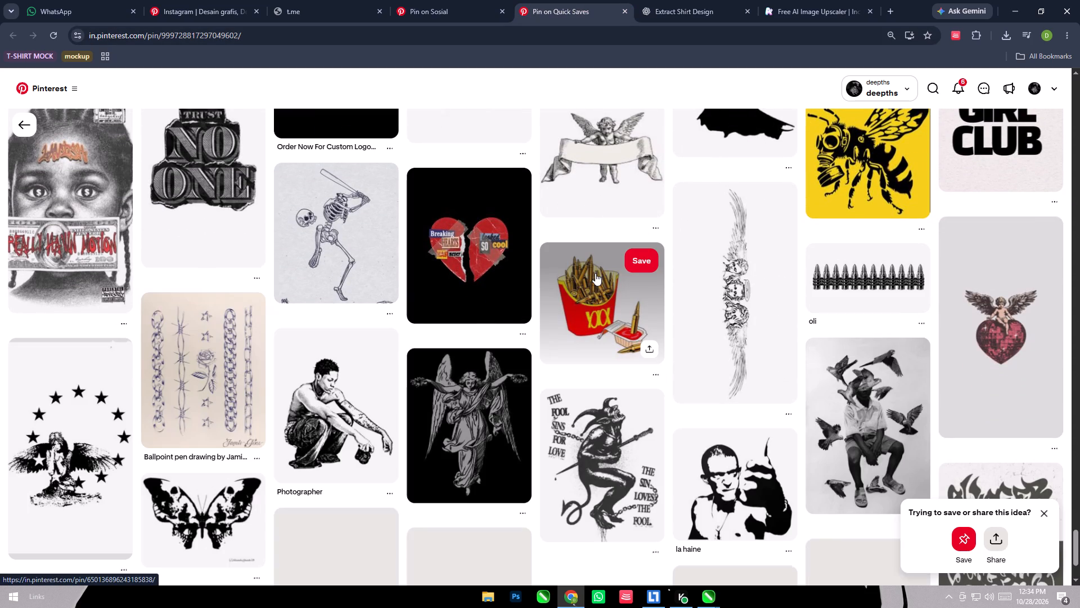
scroll(595, 273, down, 5)
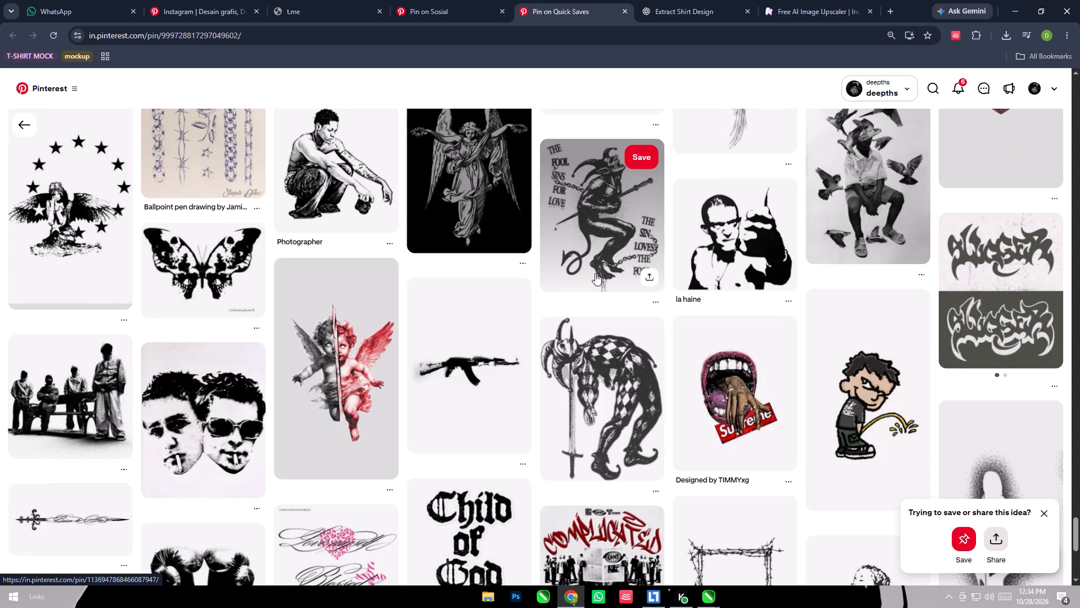
scroll(595, 273, down, 5)
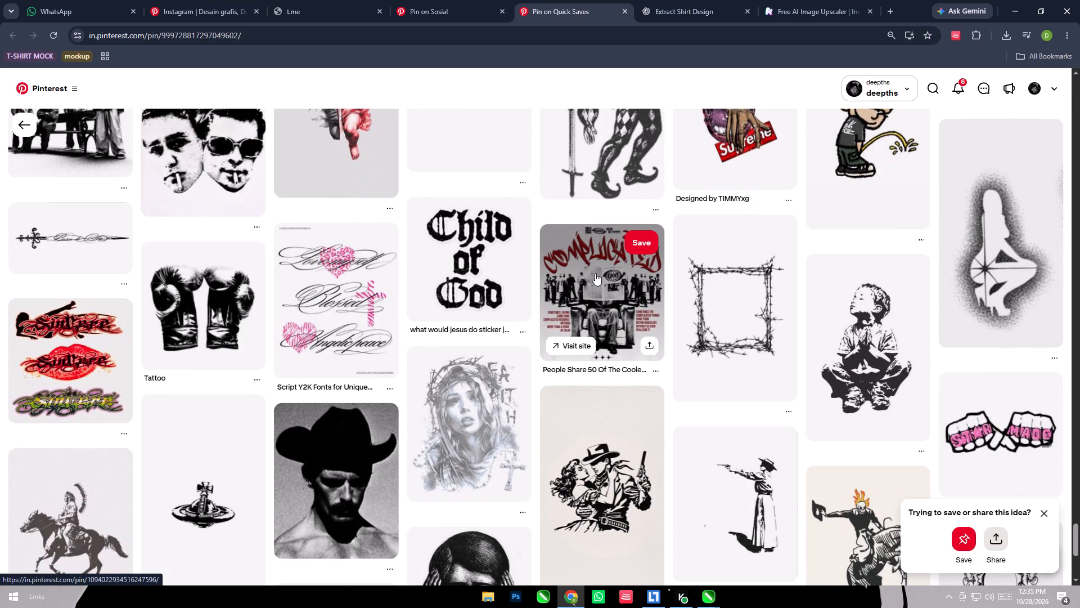
scroll(595, 273, down, 9)
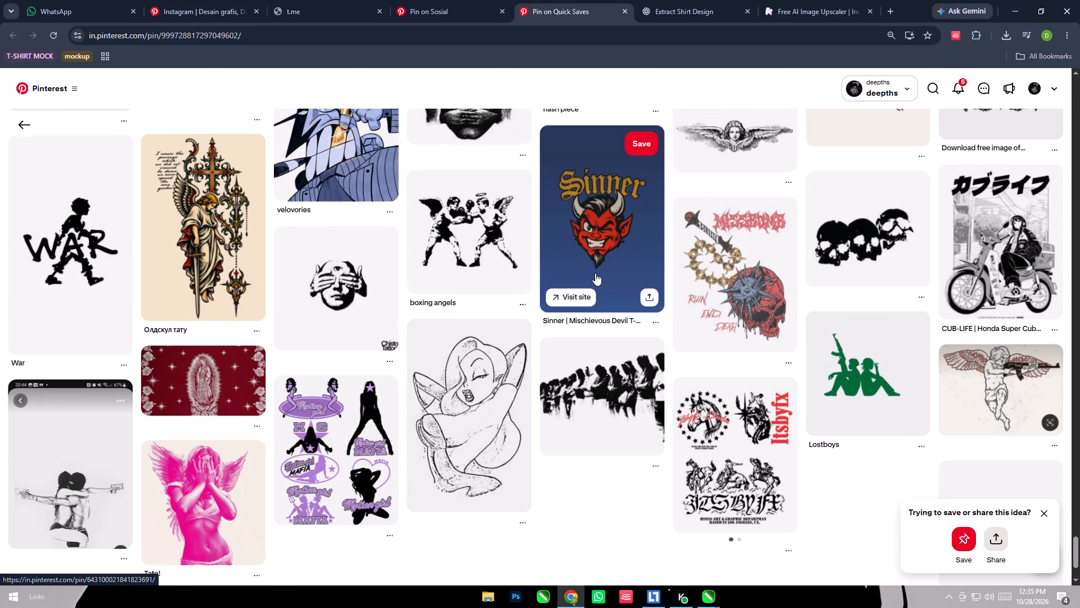
scroll(595, 273, down, 4)
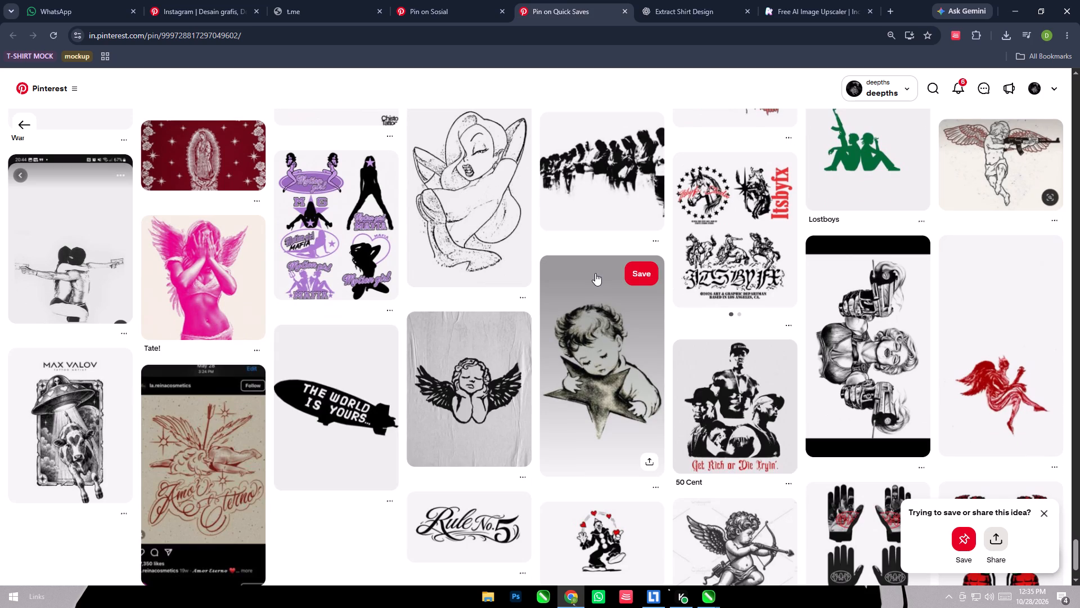
scroll(595, 273, down, 4)
scroll(595, 273, up, 4)
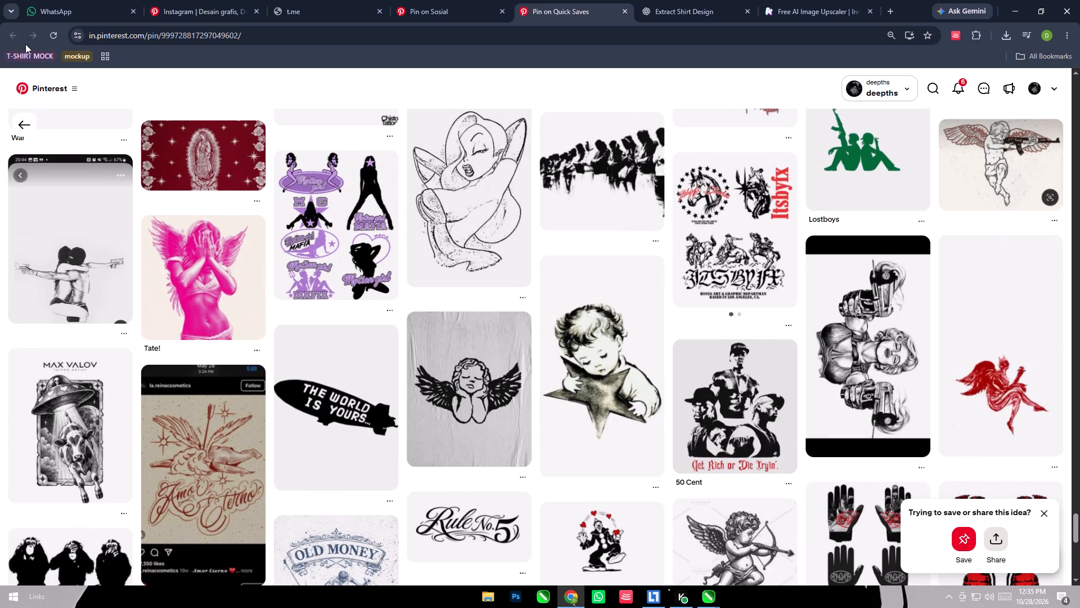
Open the Pinterest home feed and browse its apparel, poster, pattern and typography pins for design ideas.
click(439, 0)
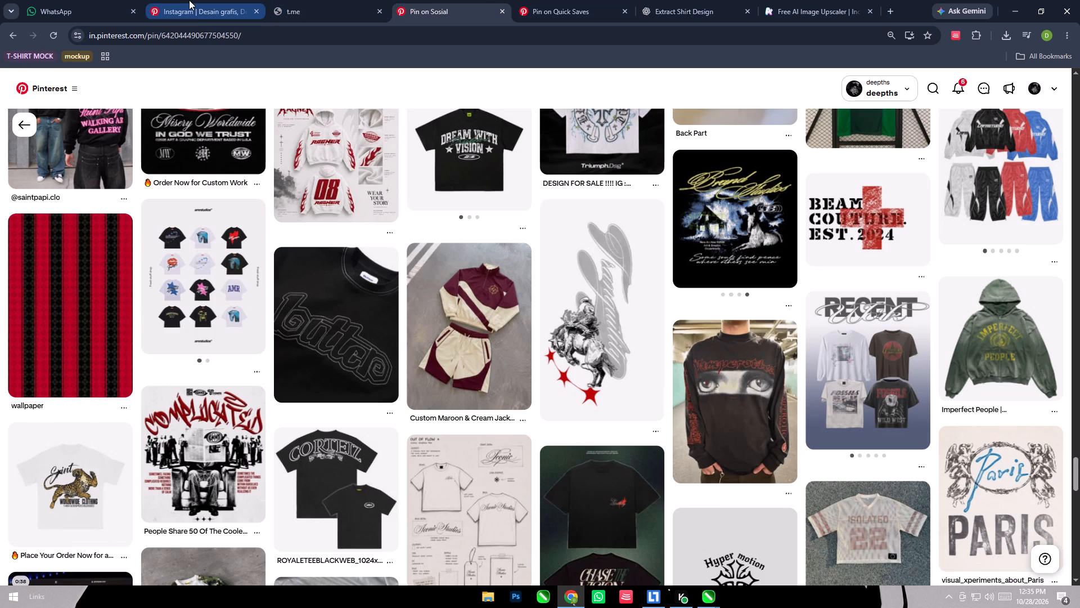
click(184, 0)
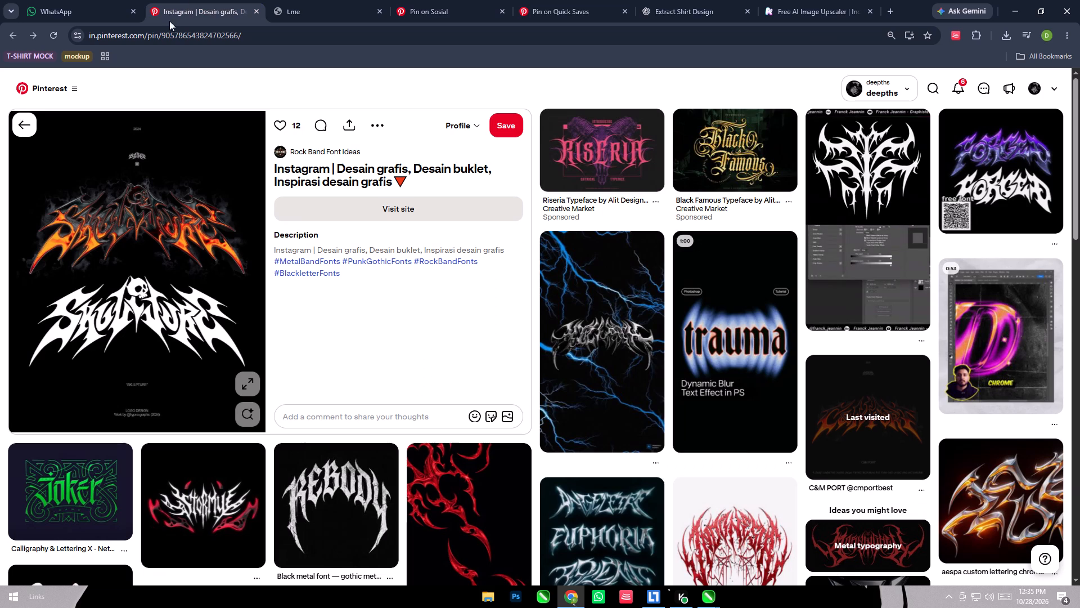
click(56, 88)
click(61, 182)
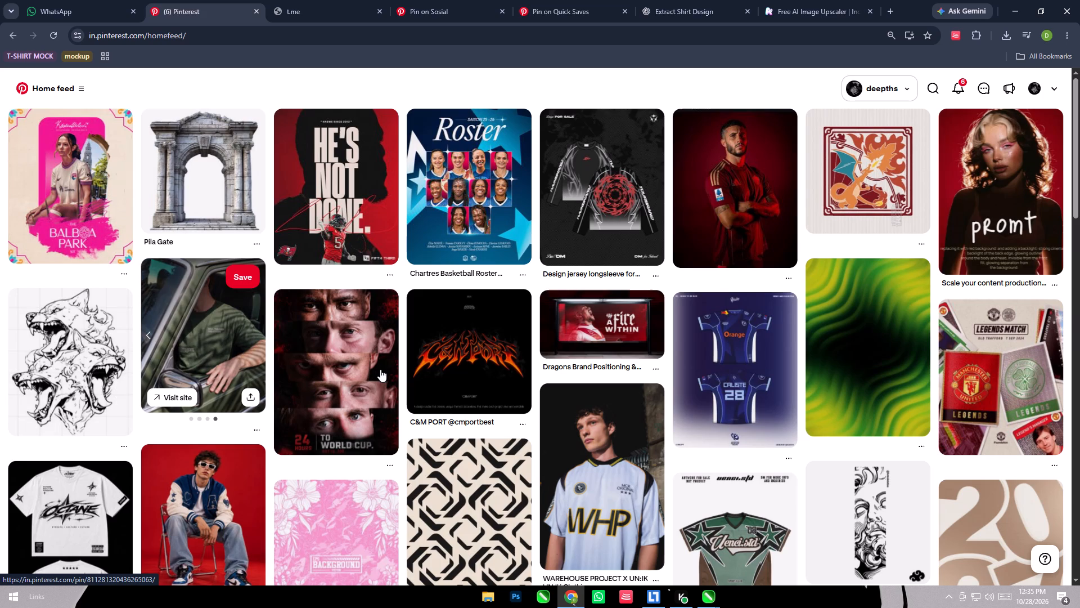
scroll(575, 365, down, 5)
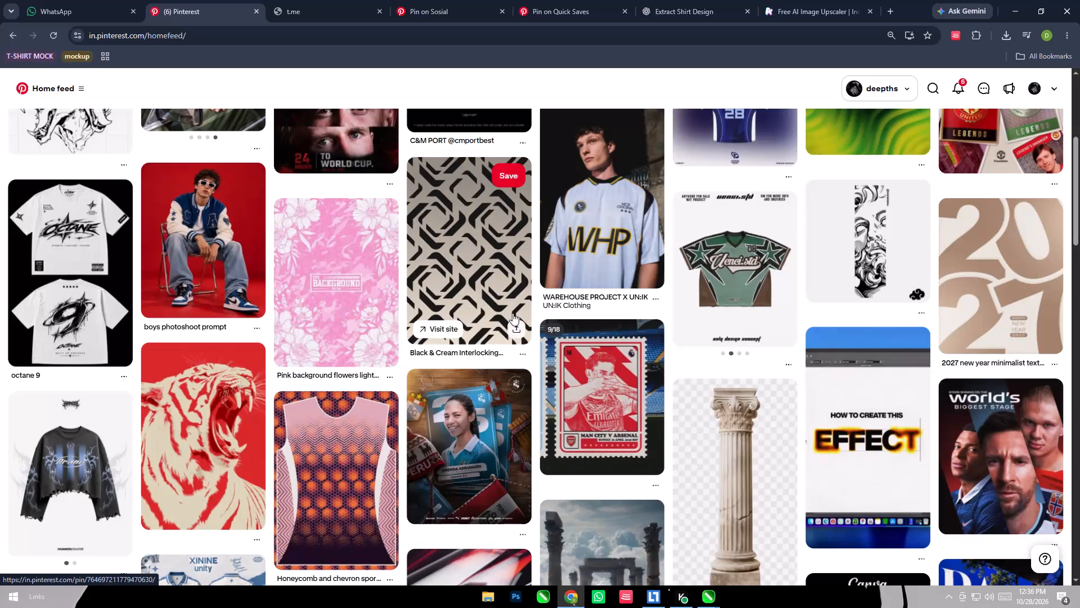
scroll(497, 294, down, 4)
scroll(545, 370, down, 4)
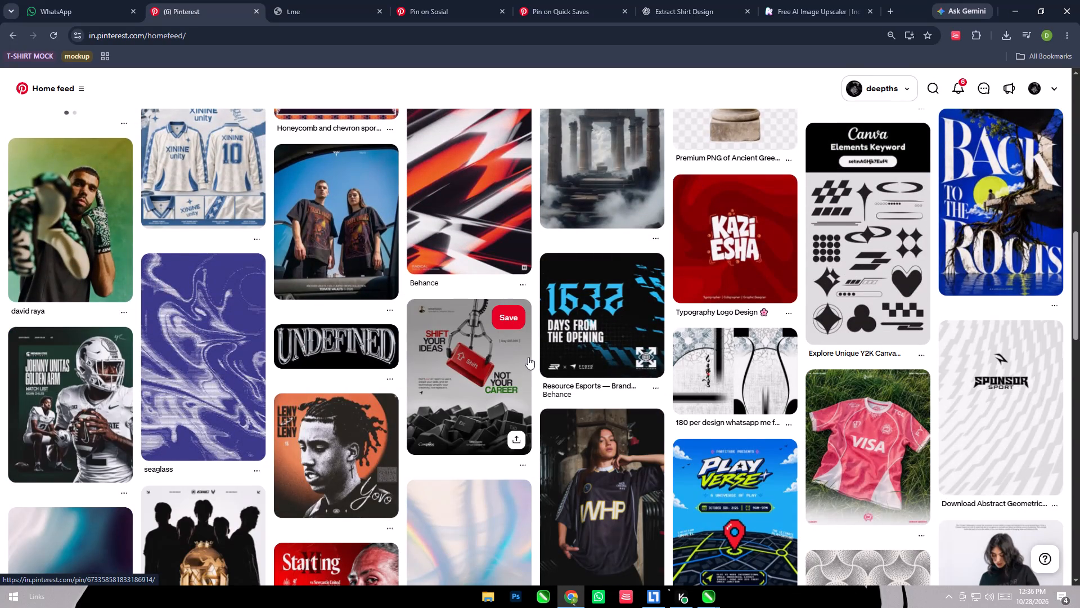
scroll(528, 357, down, 1)
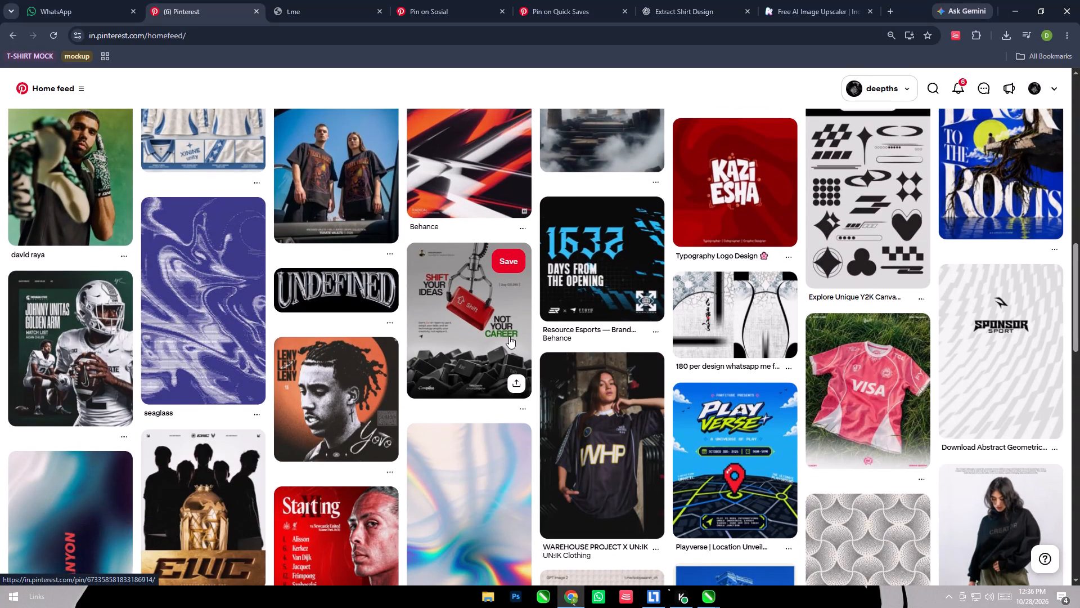
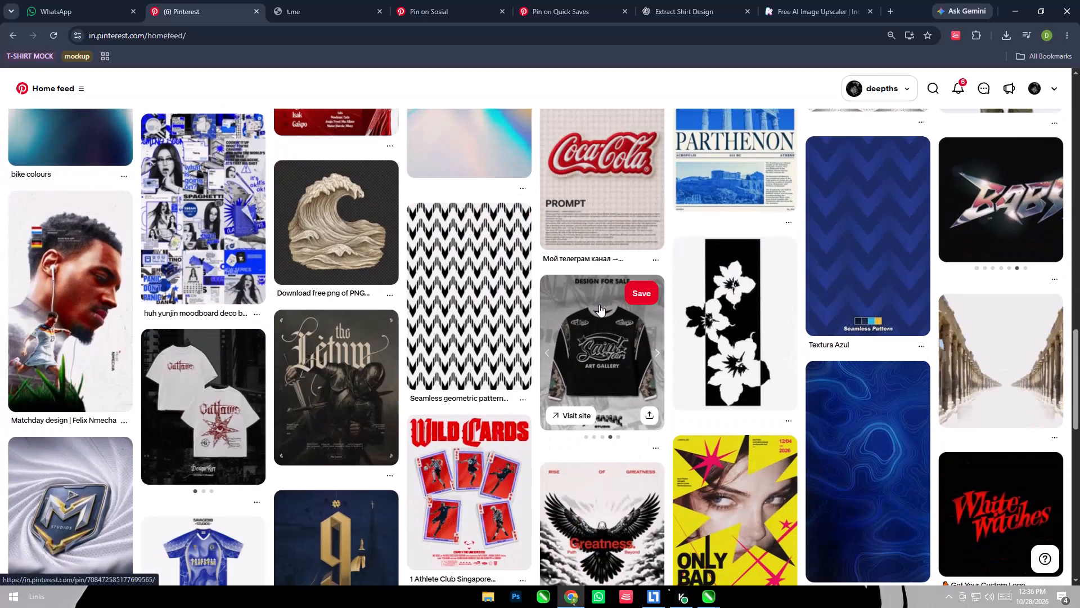
Continue browsing the Pinterest home feed's apparel, metal-style logo, poster and pattern pins for T-shirt design ideas.
scroll(597, 305, down, 3)
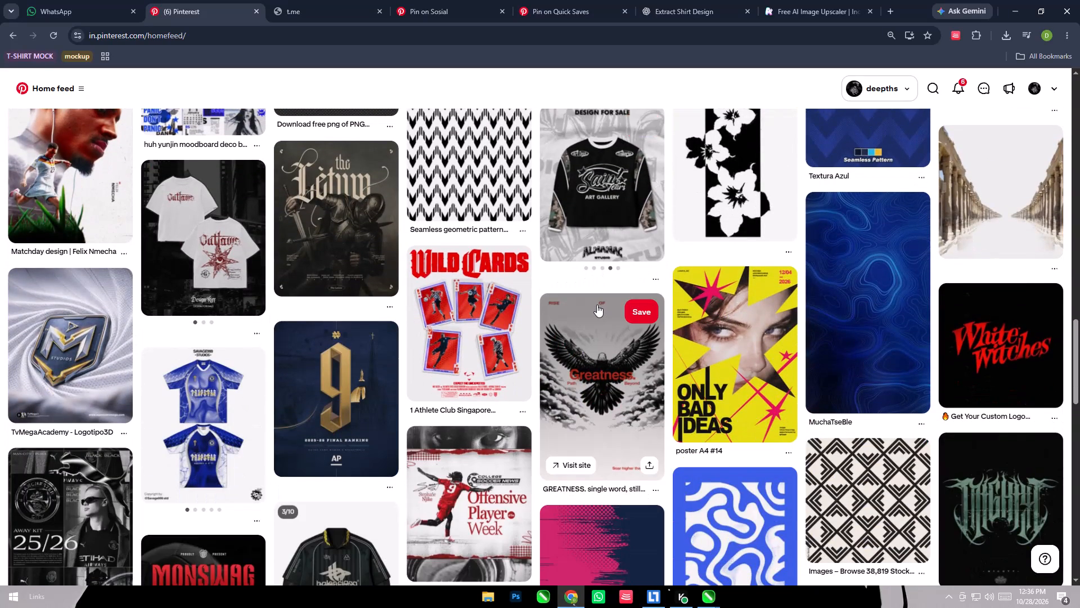
scroll(597, 305, down, 4)
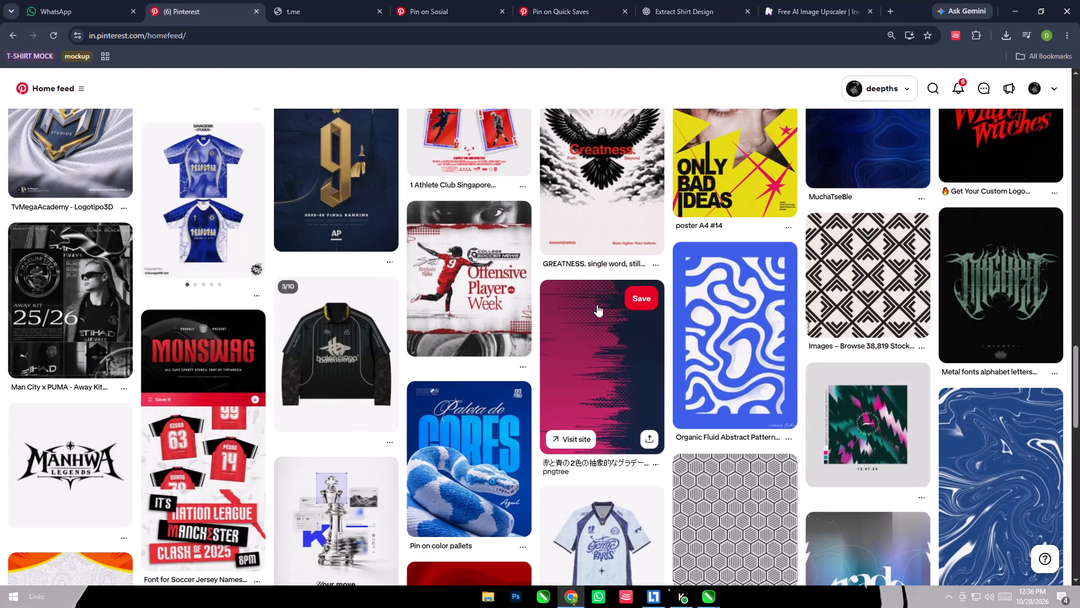
scroll(597, 305, down, 3)
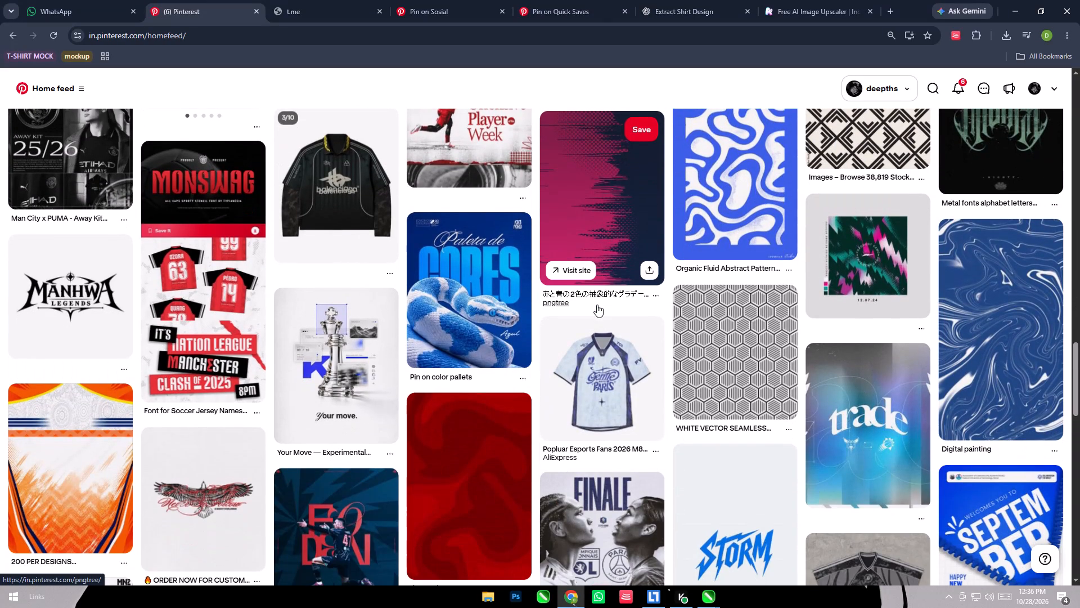
scroll(597, 305, down, 3)
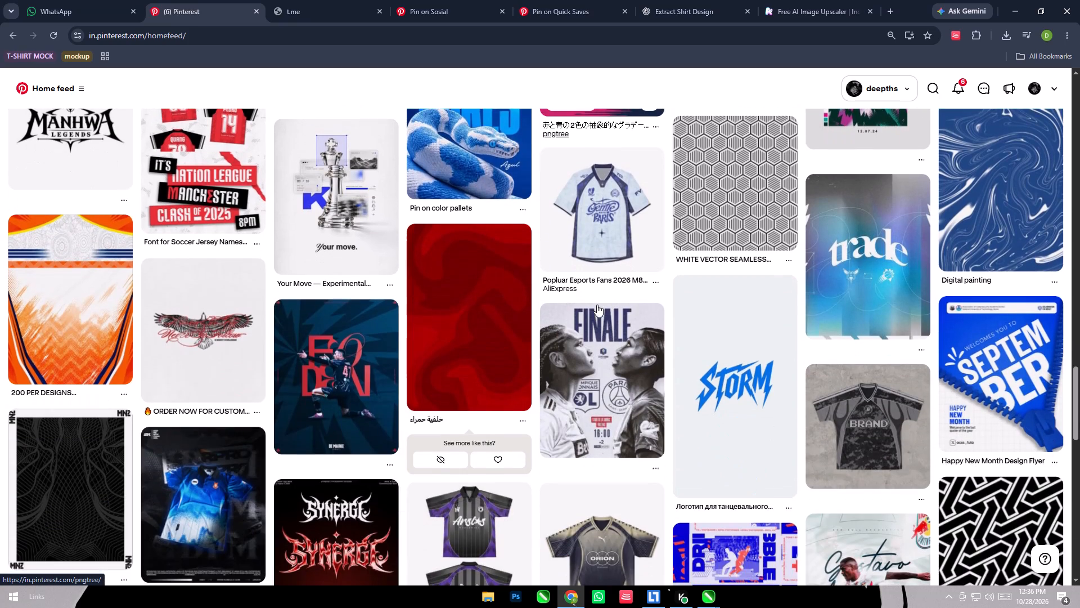
scroll(597, 305, down, 3)
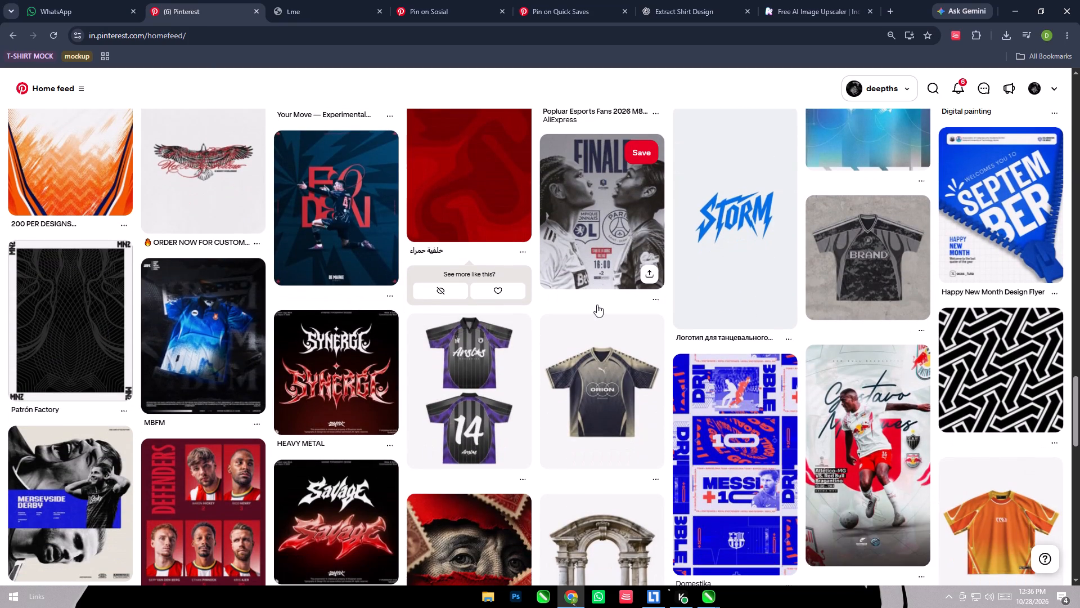
scroll(597, 305, down, 4)
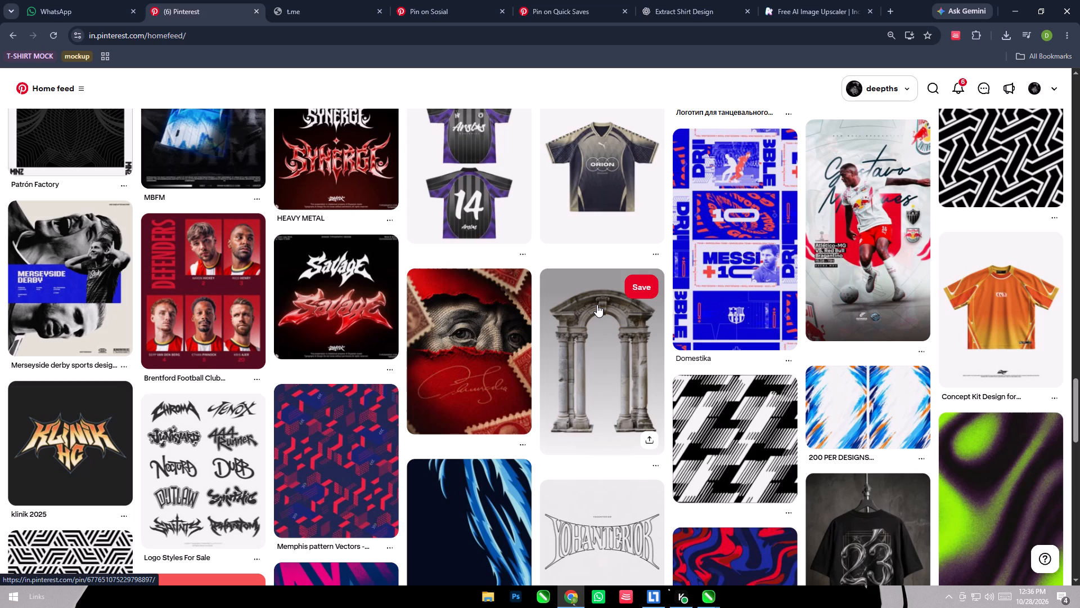
scroll(597, 305, down, 2)
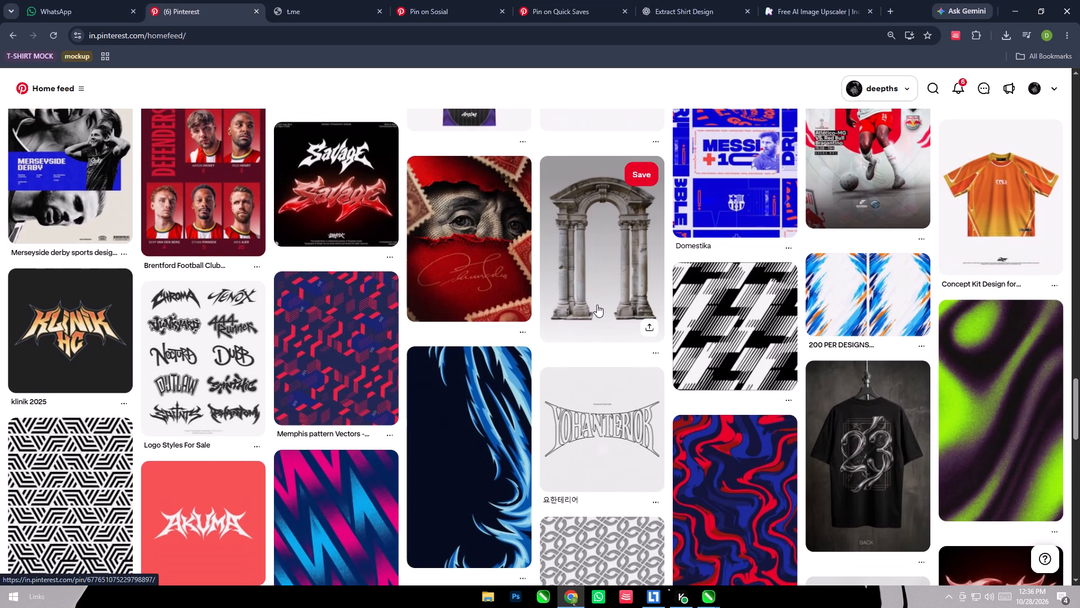
scroll(597, 305, down, 8)
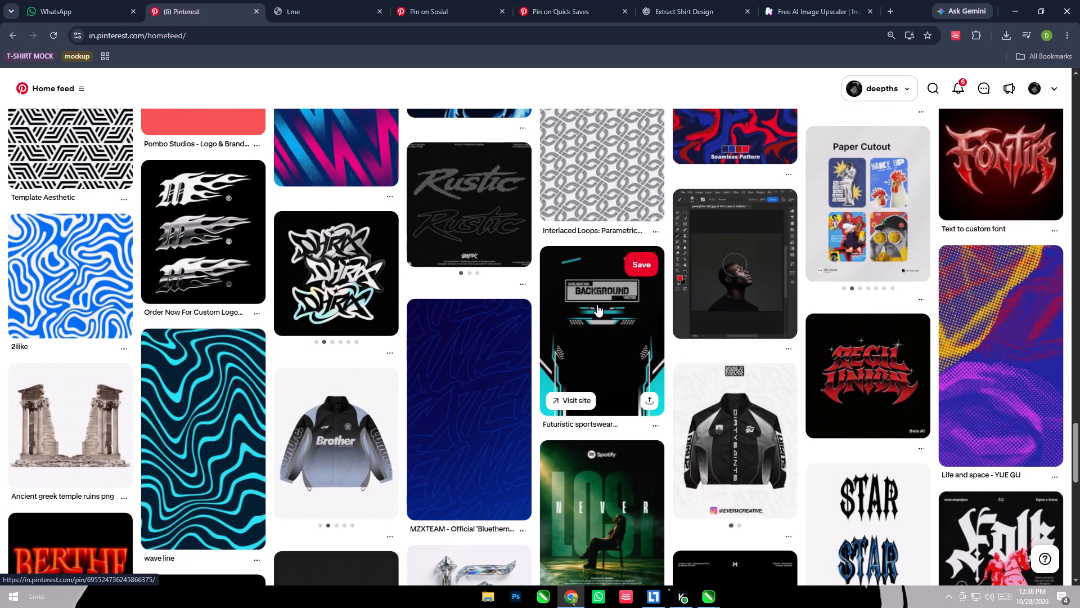
scroll(597, 305, up, 5)
scroll(499, 266, up, 3)
Open the red torn-paper poster pin with engraved eyes and postage stamps, and browse its related poster graphics.
click(501, 240)
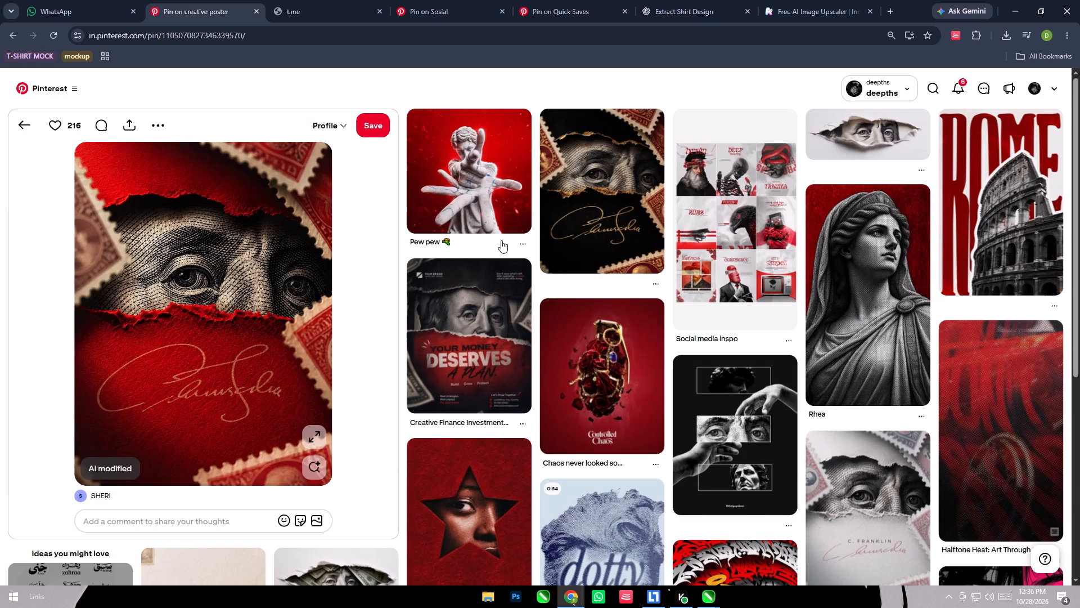
scroll(501, 240, down, 3)
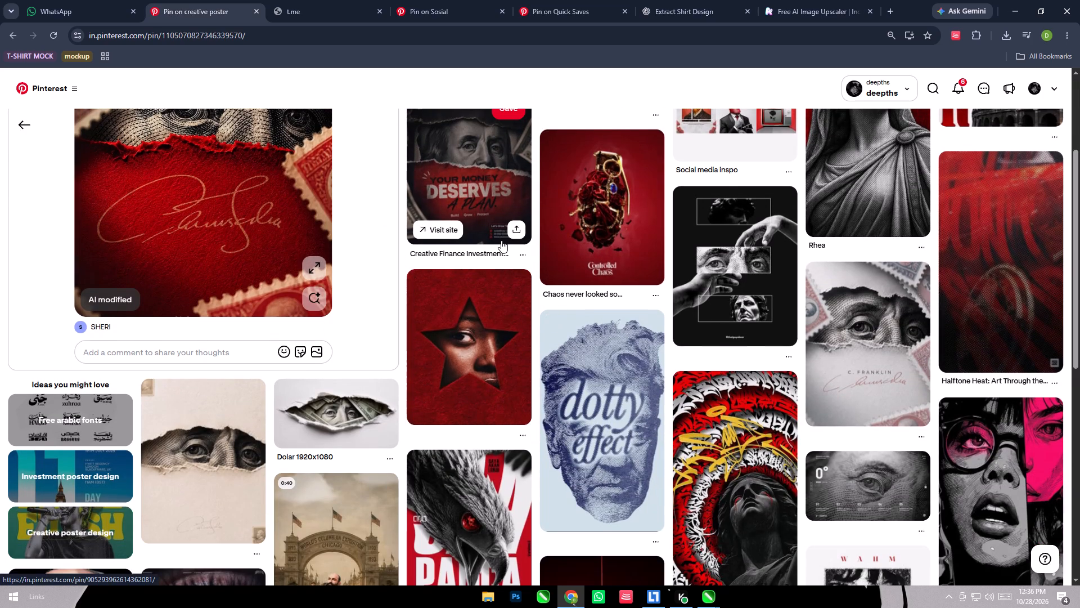
scroll(501, 240, down, 3)
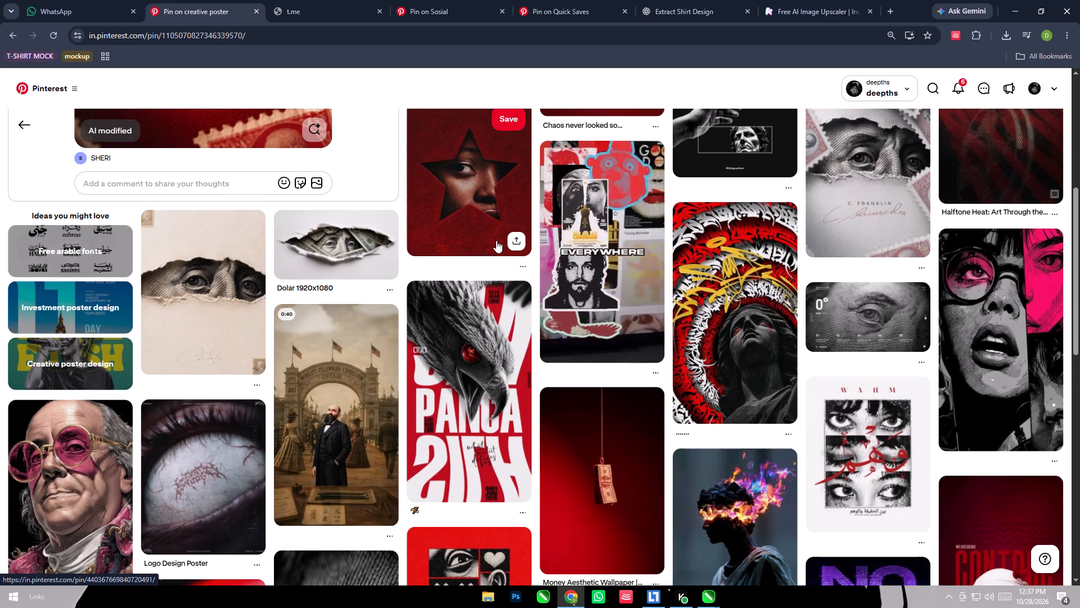
scroll(496, 240, down, 4)
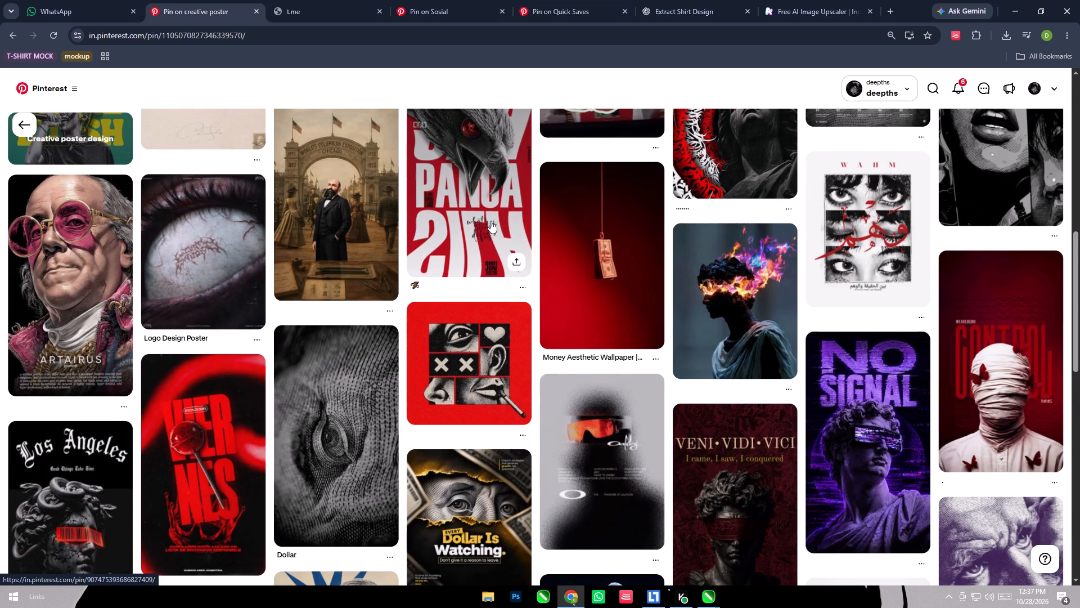
scroll(490, 221, down, 7)
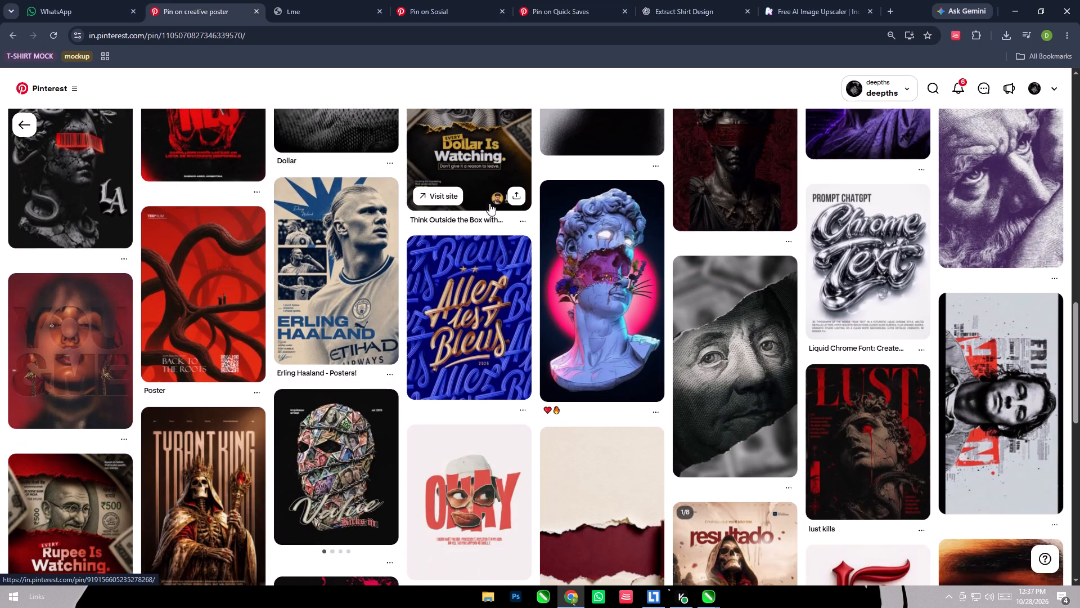
scroll(489, 203, down, 4)
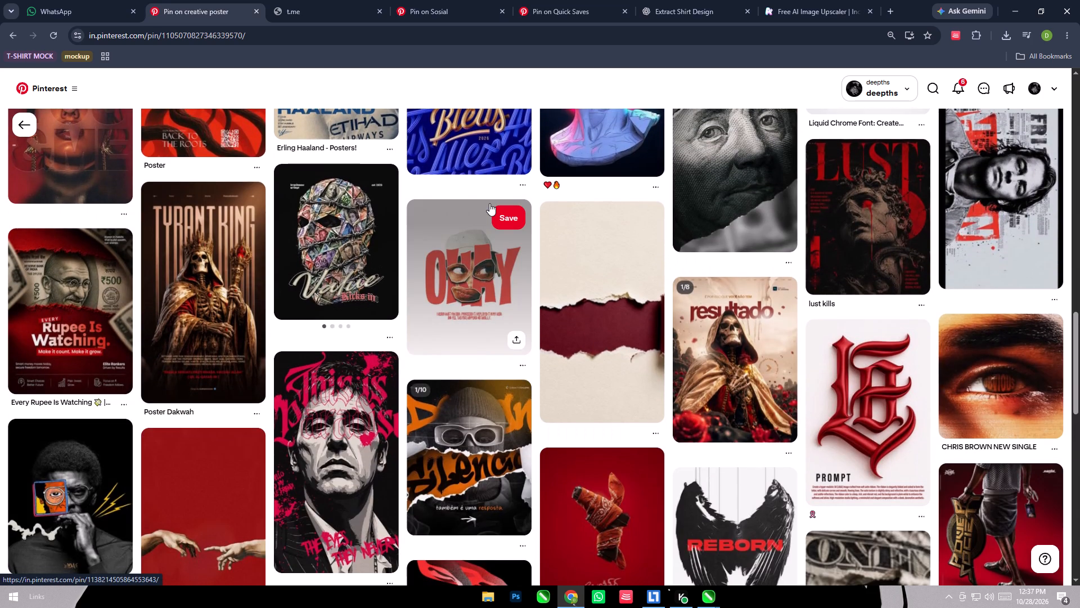
scroll(489, 203, down, 5)
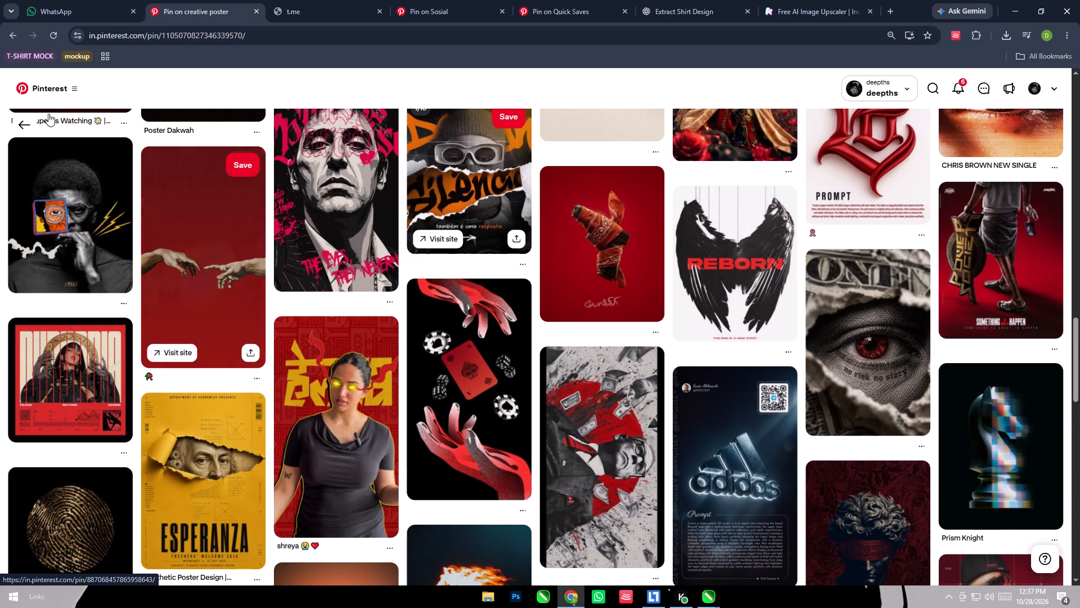
Return to the Pinterest home feed and browse further apparel, flame lettering, pattern and sports poster pins.
click(16, 33)
scroll(508, 302, down, 6)
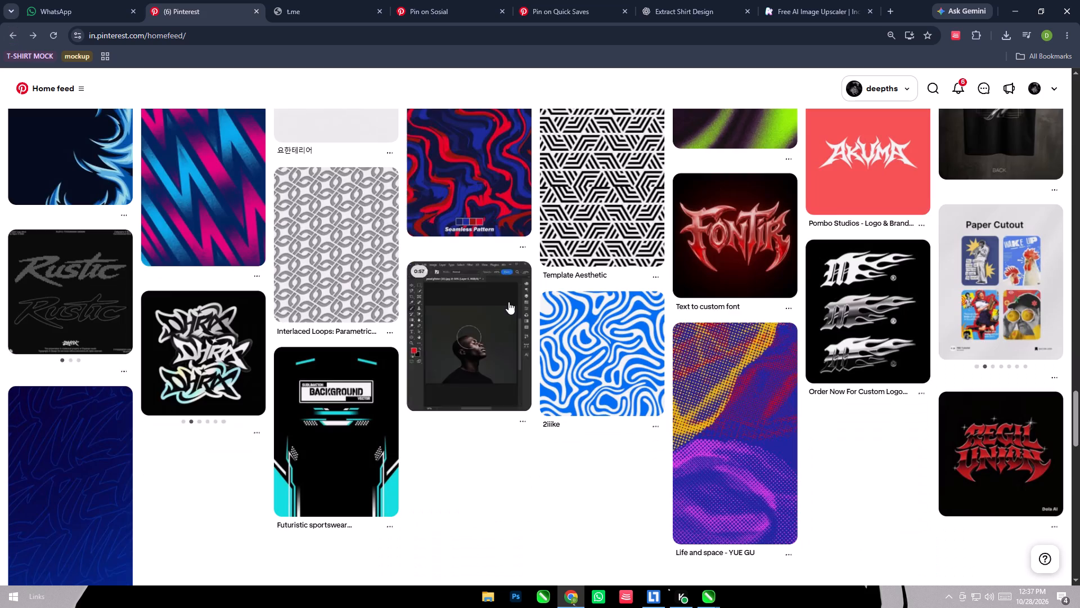
scroll(510, 298, down, 10)
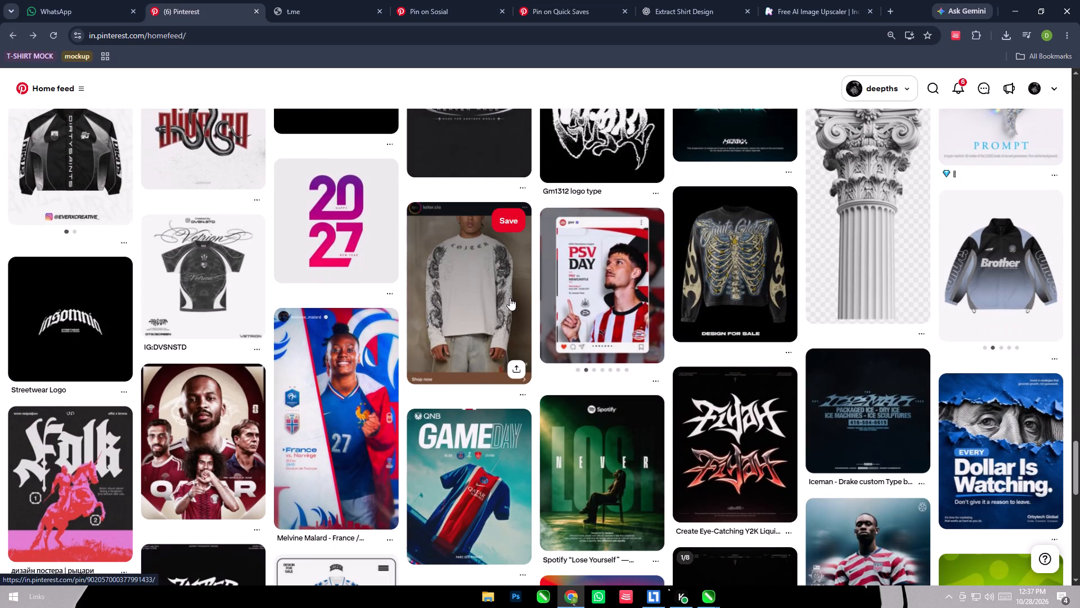
scroll(507, 298, down, 6)
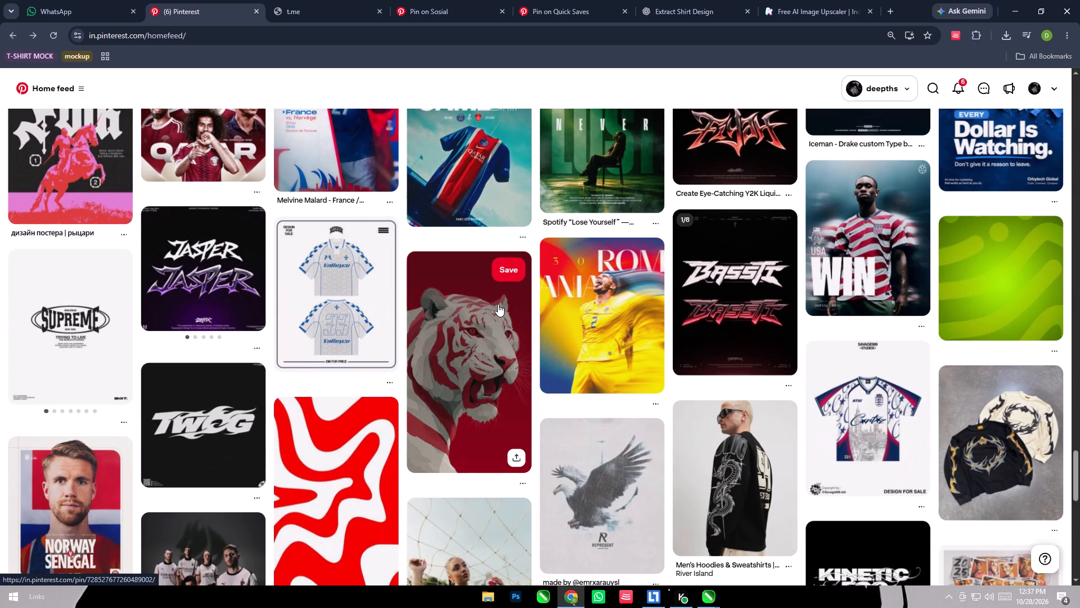
scroll(496, 305, down, 11)
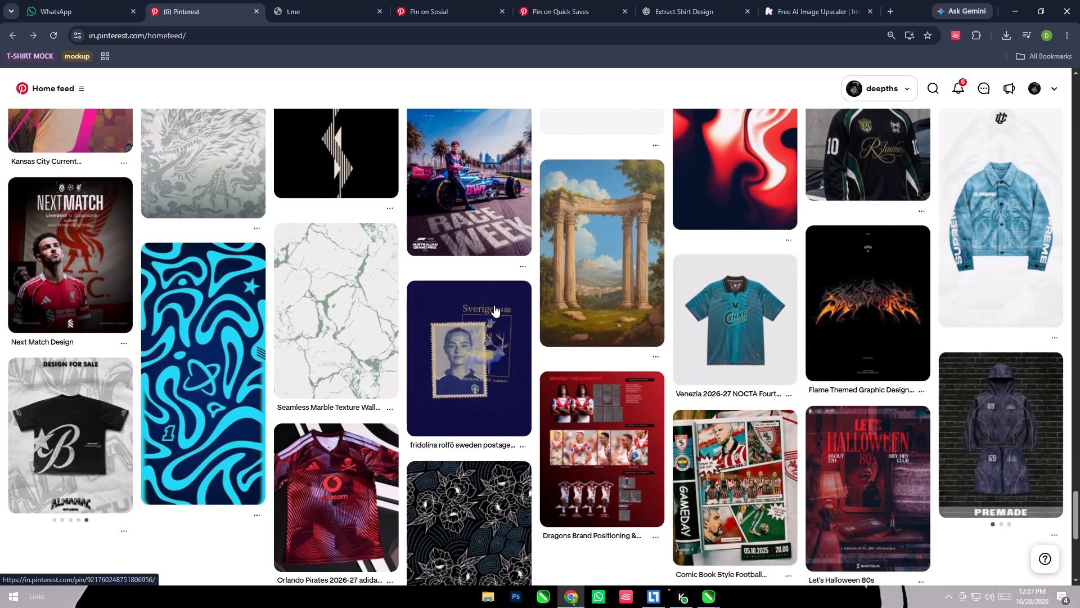
scroll(489, 305, down, 6)
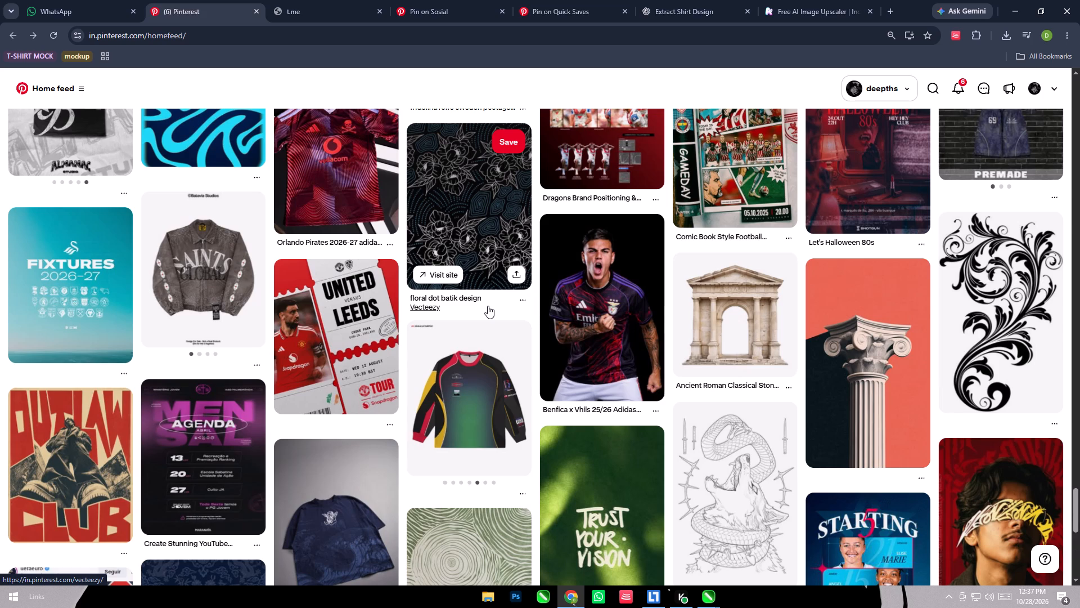
scroll(488, 306, down, 5)
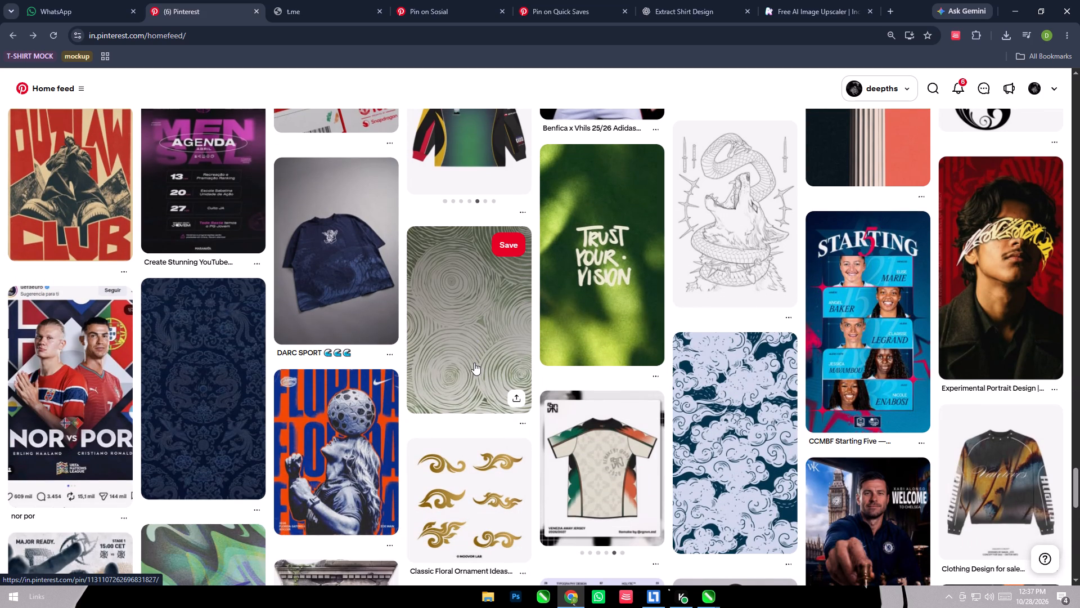
scroll(474, 363, down, 5)
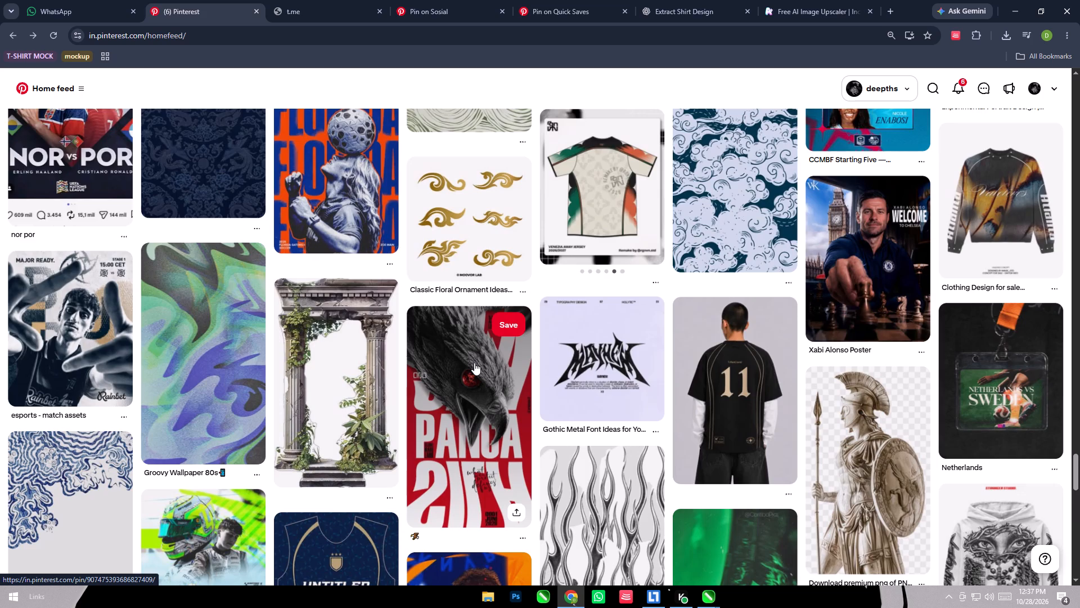
scroll(474, 363, down, 5)
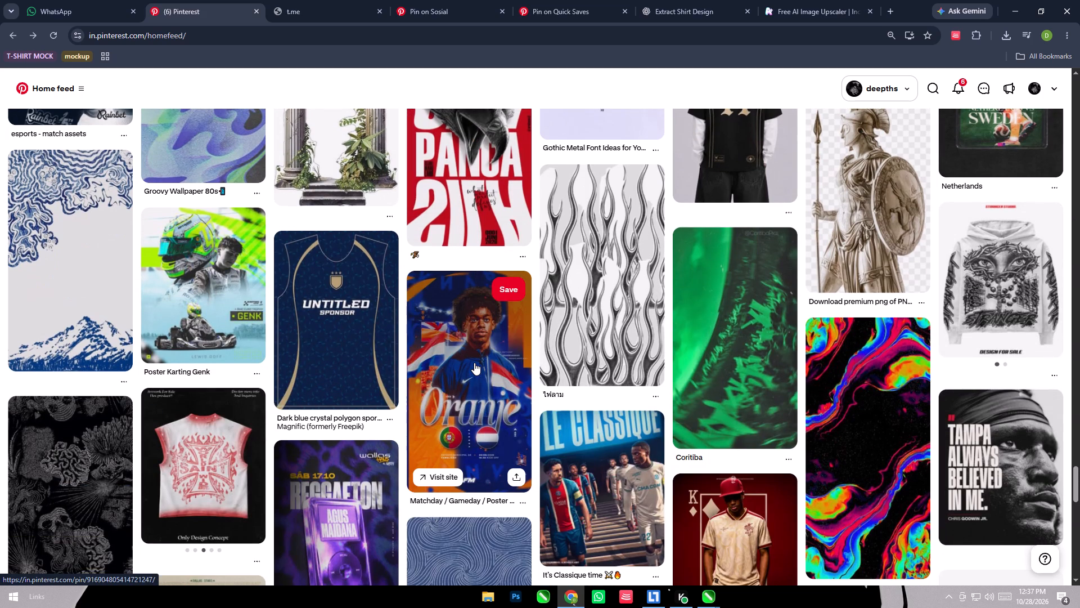
scroll(340, 410, down, 4)
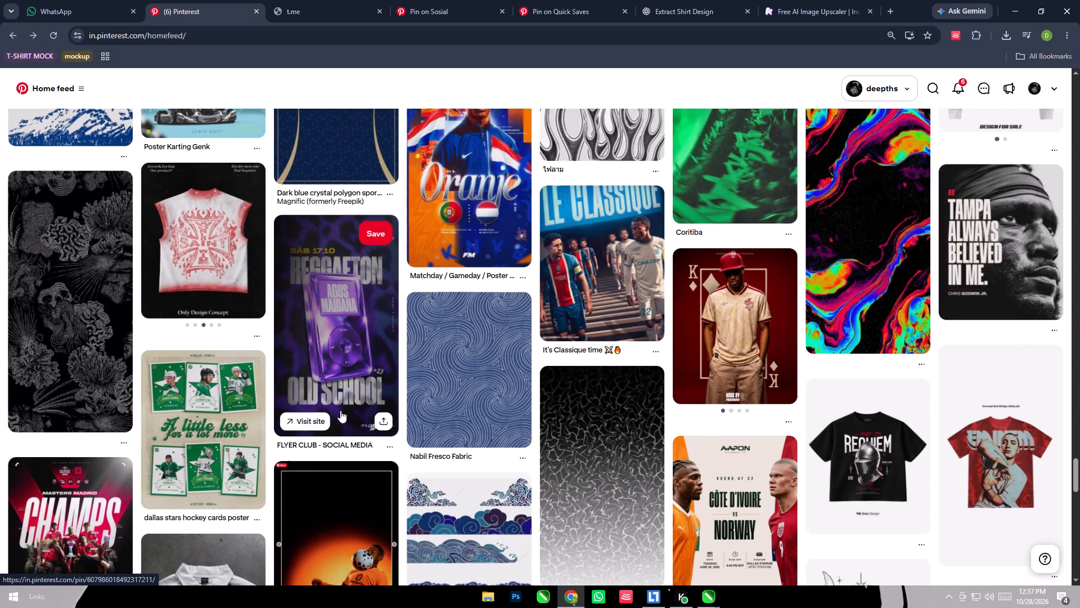
scroll(340, 410, down, 3)
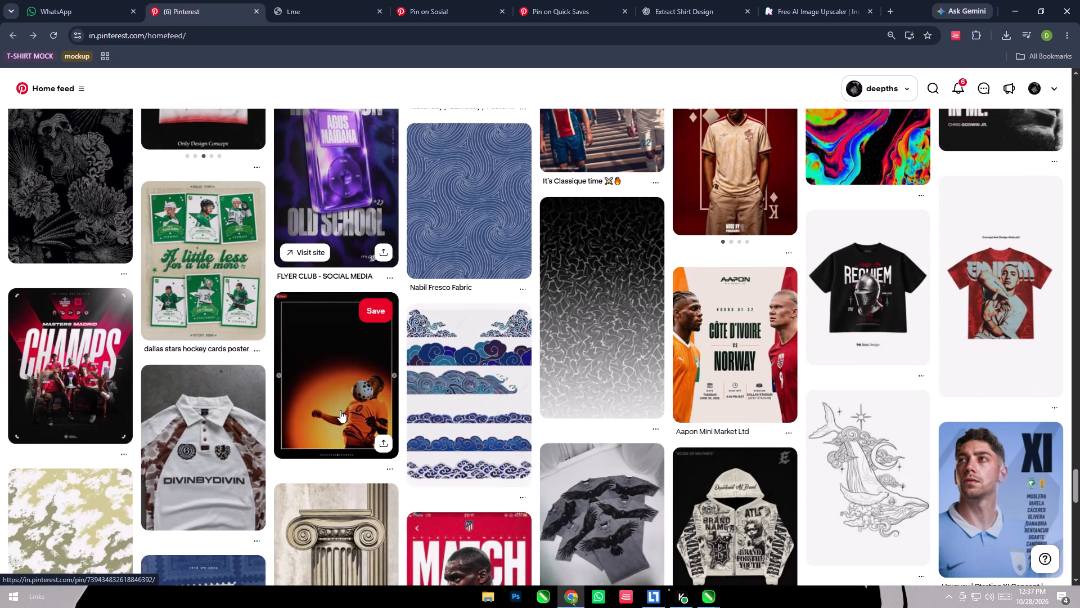
scroll(340, 410, down, 6)
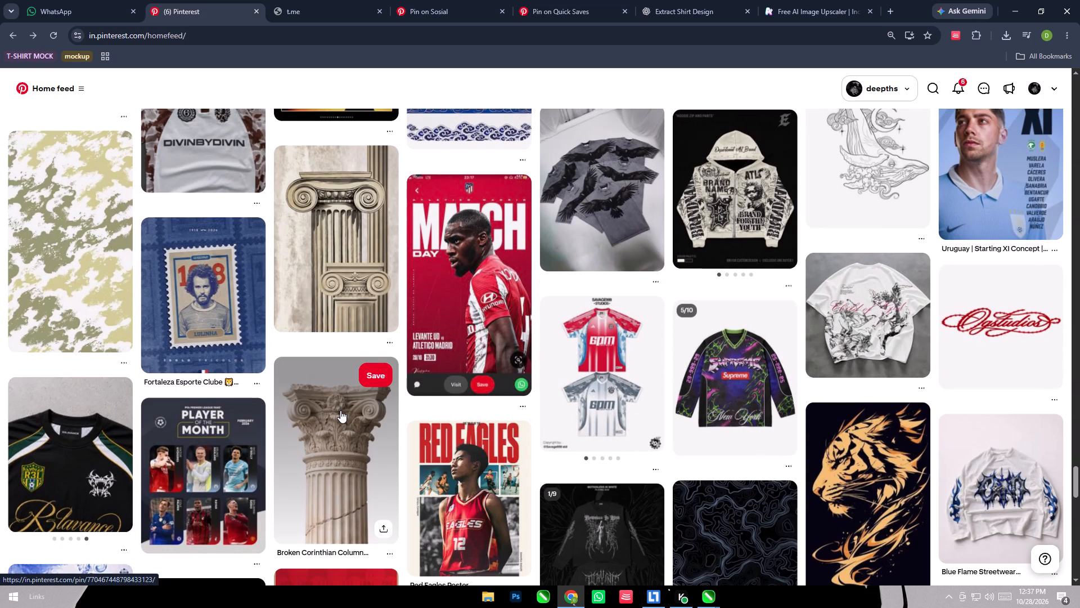
Open the Savage999 studio 6PM jersey pin, view its fifth image, and browse the related jersey concept designs.
click(584, 403)
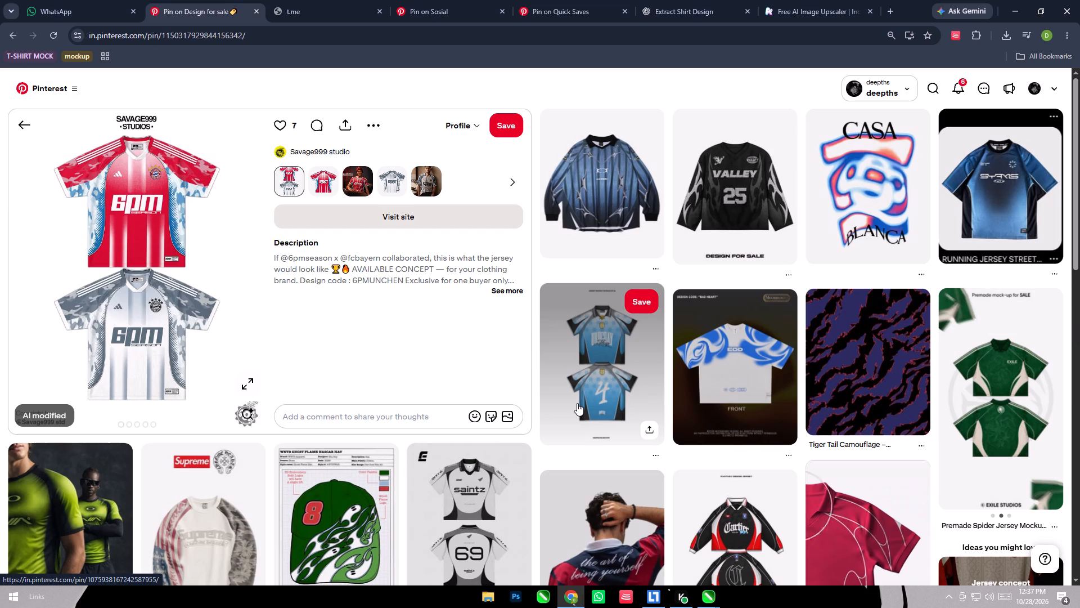
click(430, 172)
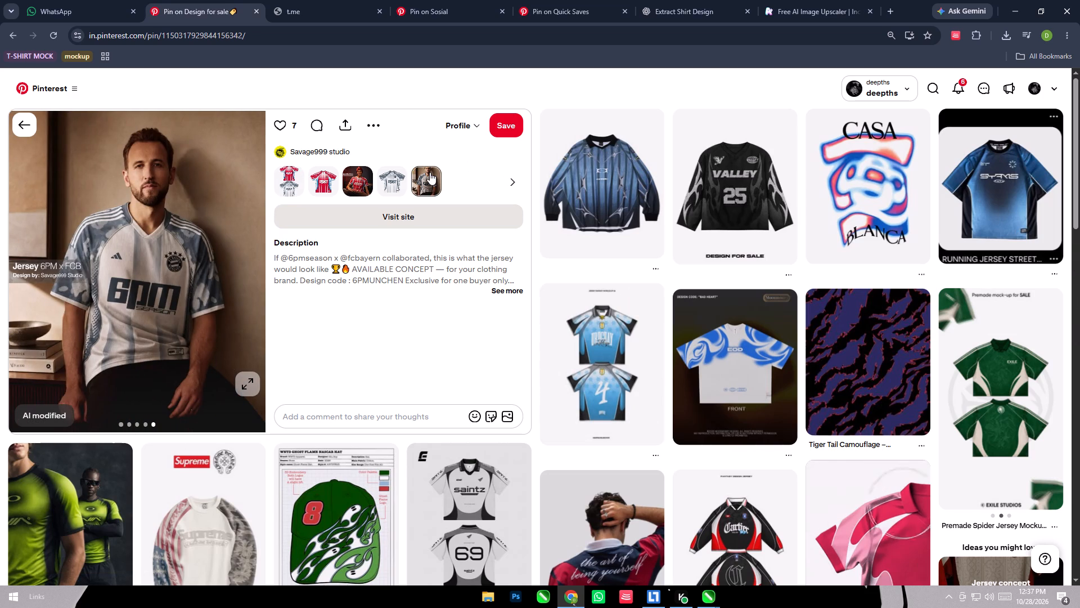
scroll(430, 172, down, 4)
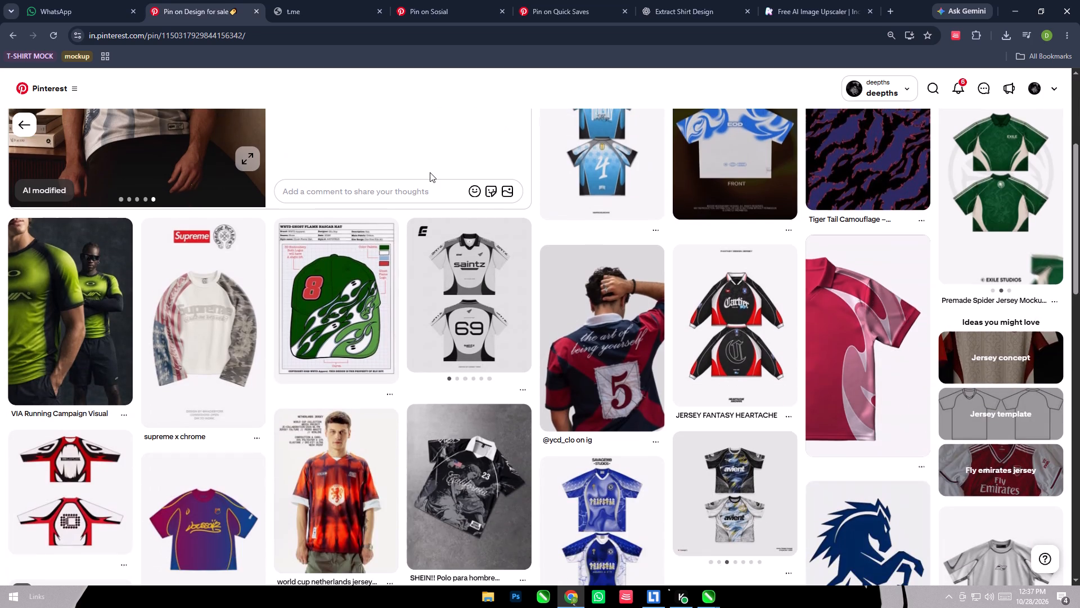
scroll(430, 172, down, 4)
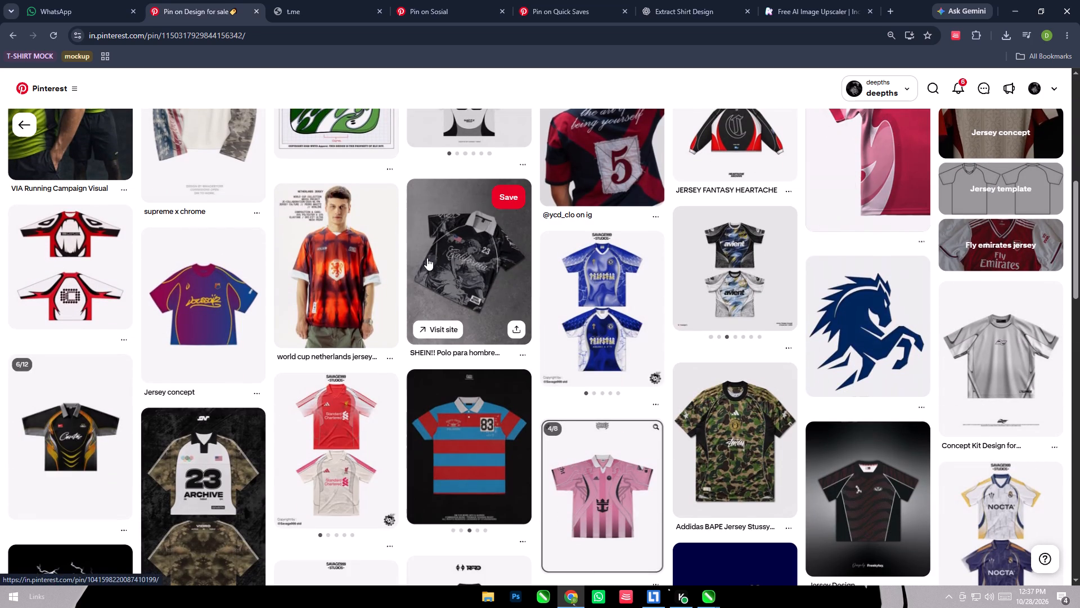
scroll(417, 296, down, 4)
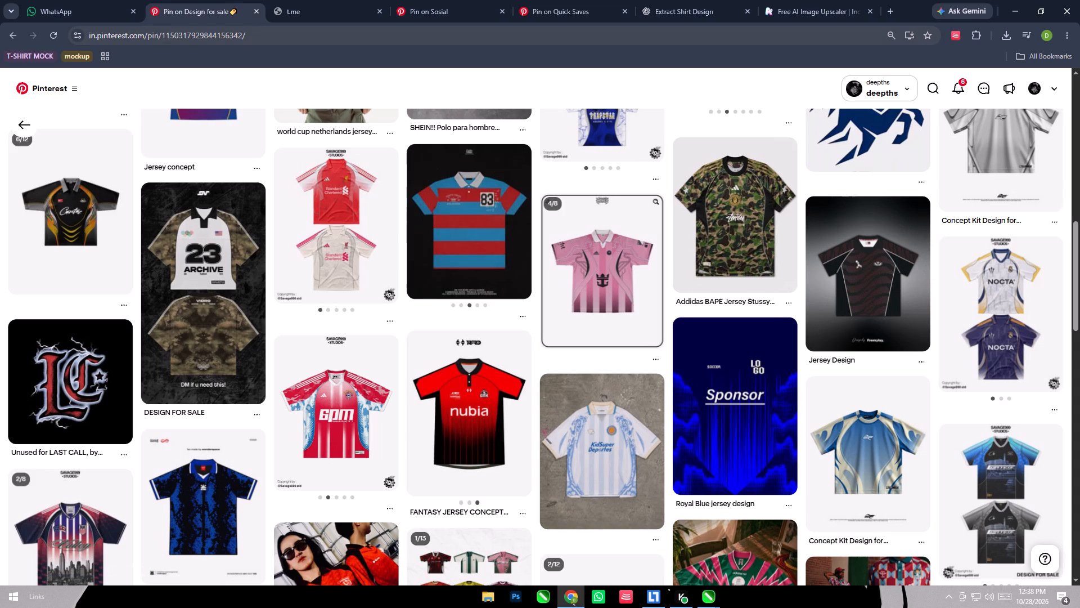
scroll(418, 32, down, 5)
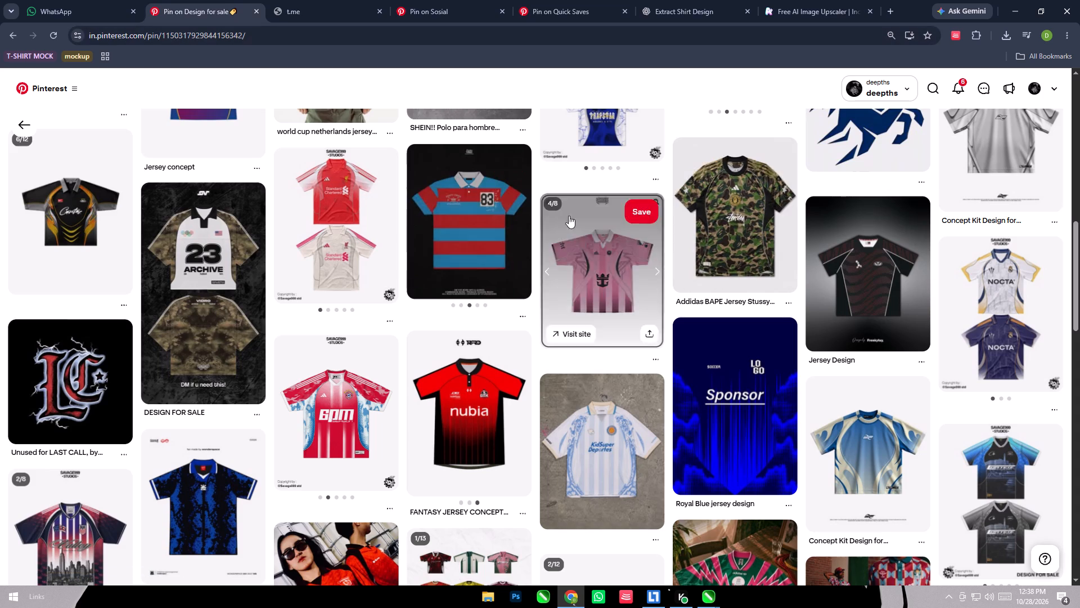
scroll(487, 266, down, 5)
scroll(474, 207, down, 4)
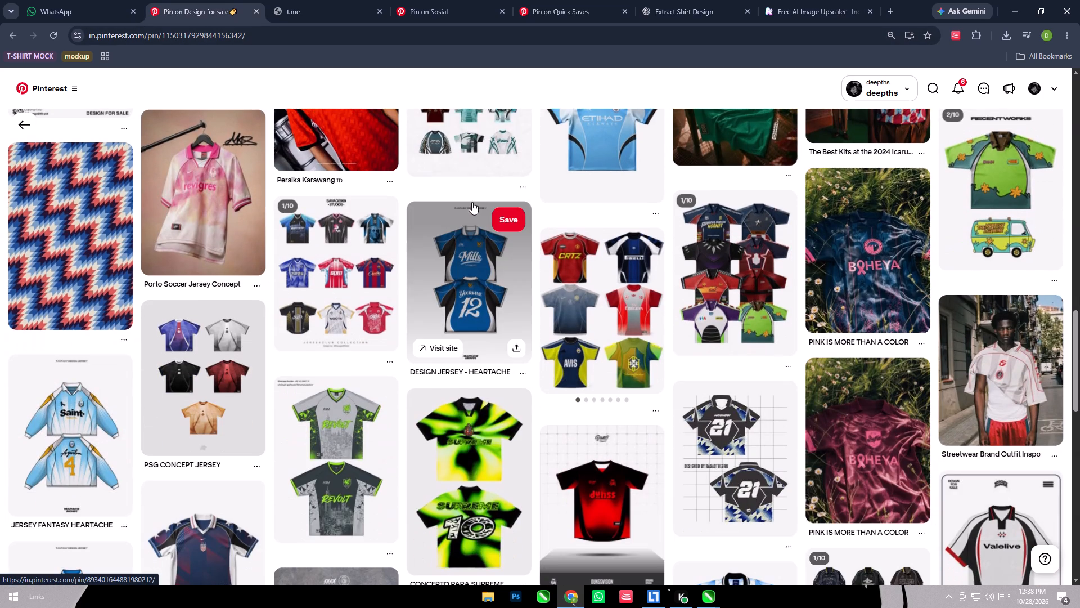
scroll(472, 202, down, 5)
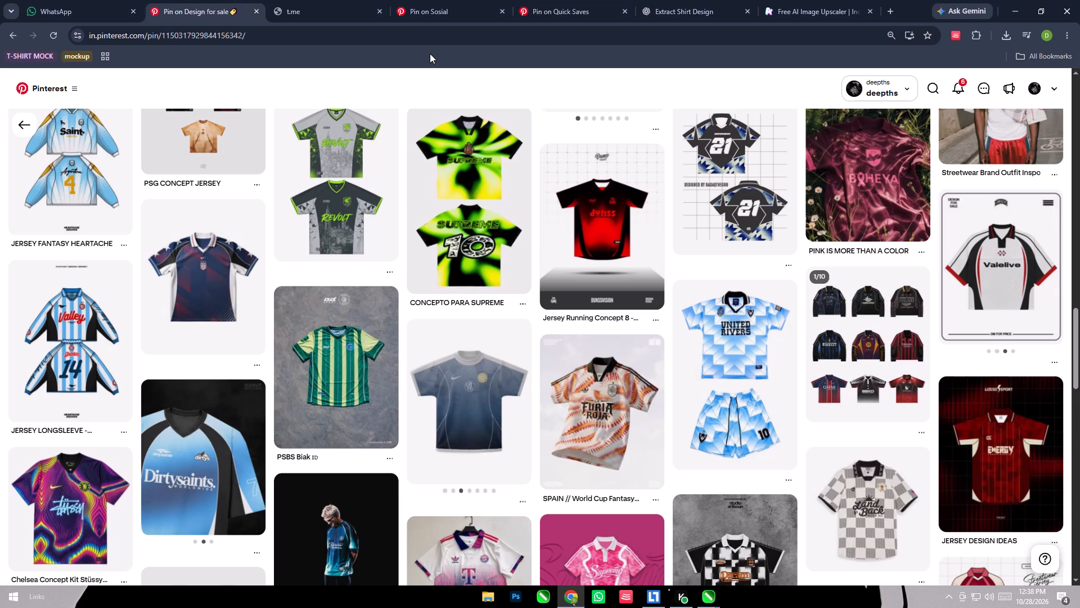
scroll(430, 53, down, 5)
Continue browsing the jersey concept designs related to the Savage999 studio jersey pin for T-shirt ideas.
scroll(355, 252, down, 8)
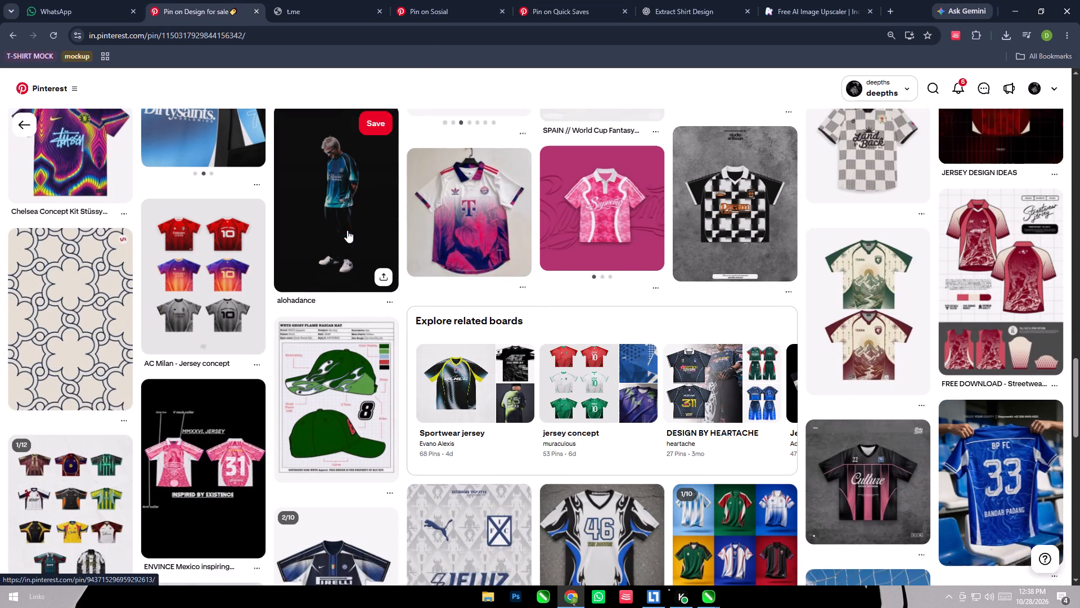
scroll(347, 230, down, 5)
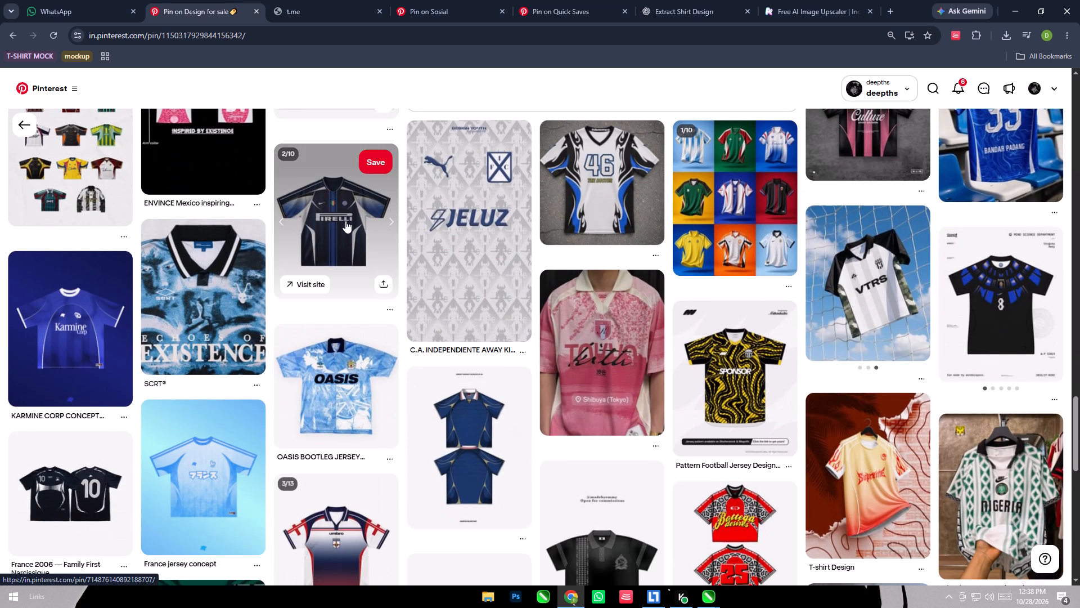
scroll(345, 221, down, 5)
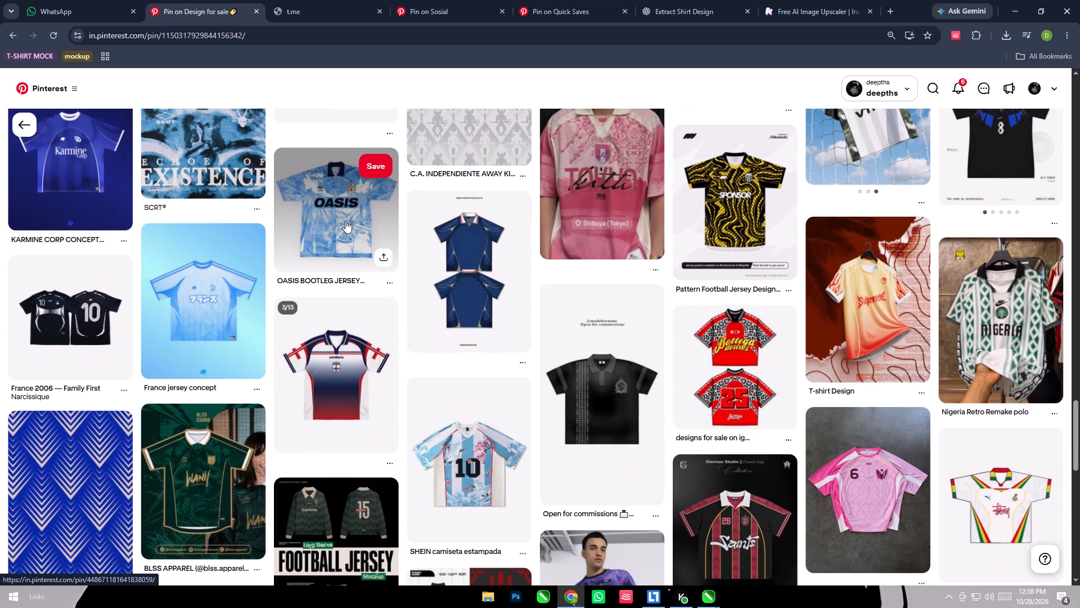
scroll(345, 221, down, 3)
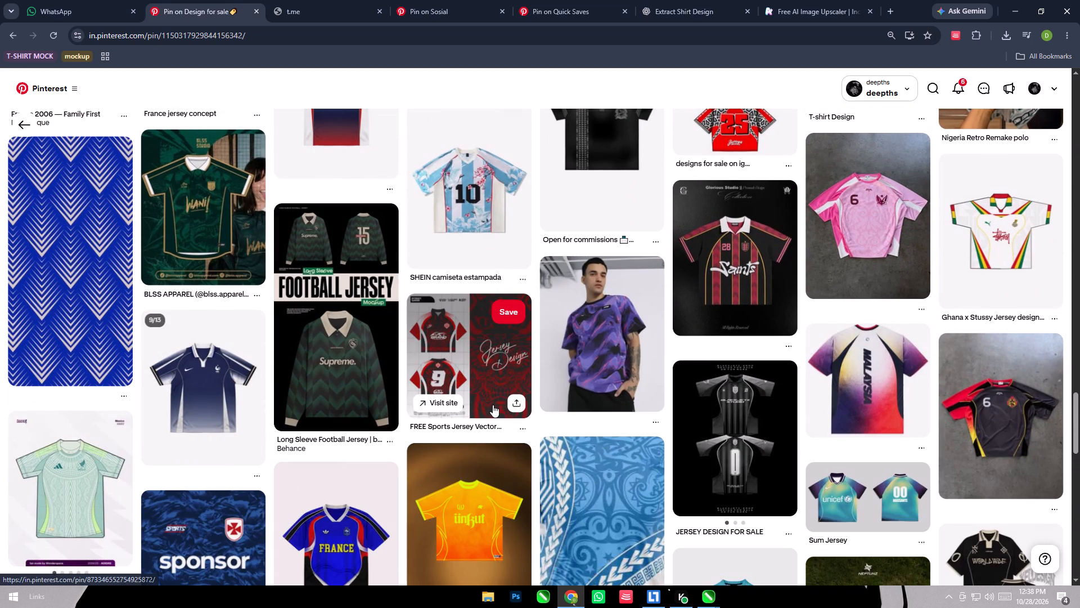
Open the red FREE Sports Jersey Vector Design pin by anjis std and browse its related jersey, flame and pattern designs.
click(487, 335)
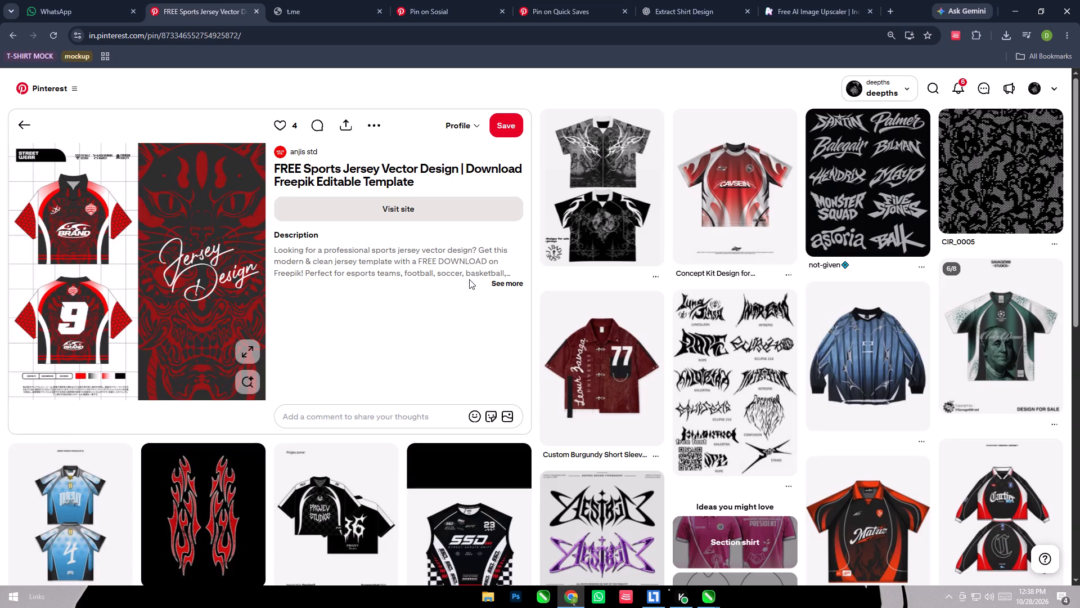
scroll(469, 279, down, 4)
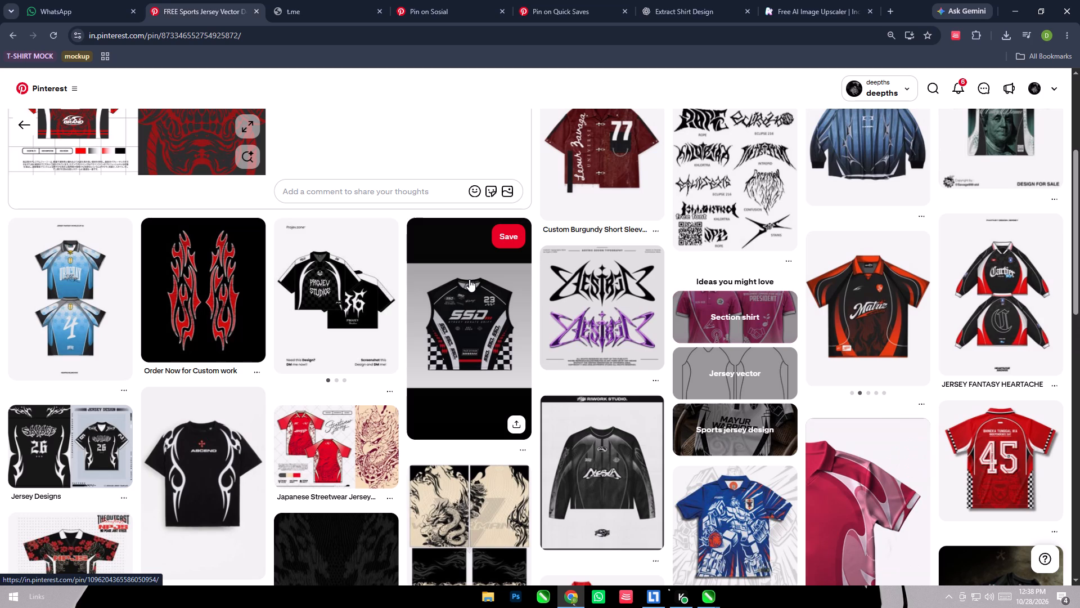
scroll(469, 279, down, 3)
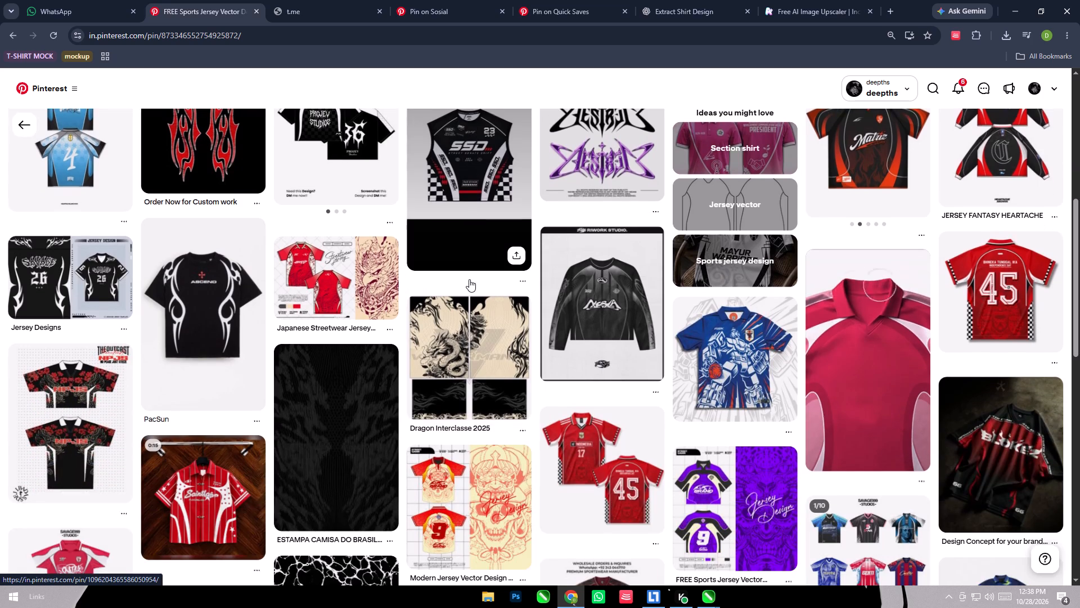
scroll(469, 279, down, 7)
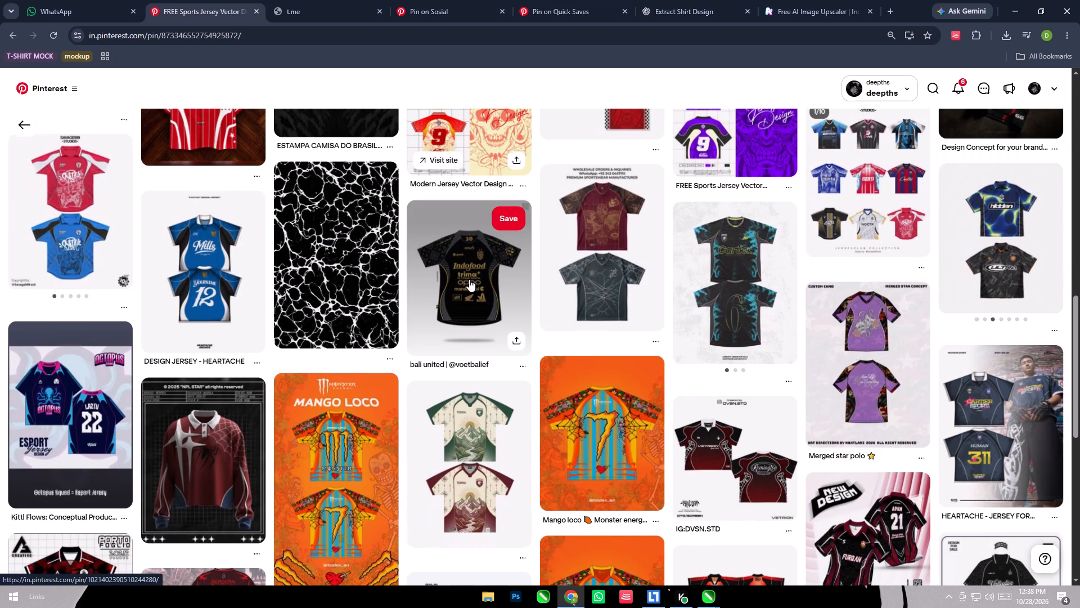
scroll(469, 279, down, 3)
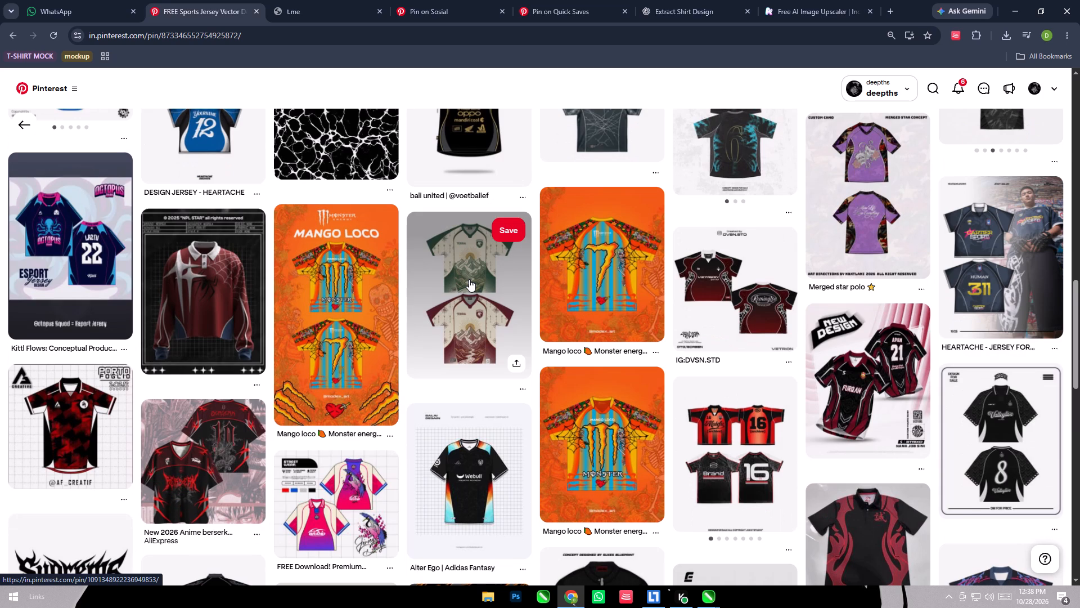
scroll(469, 279, down, 4)
scroll(288, 230, down, 3)
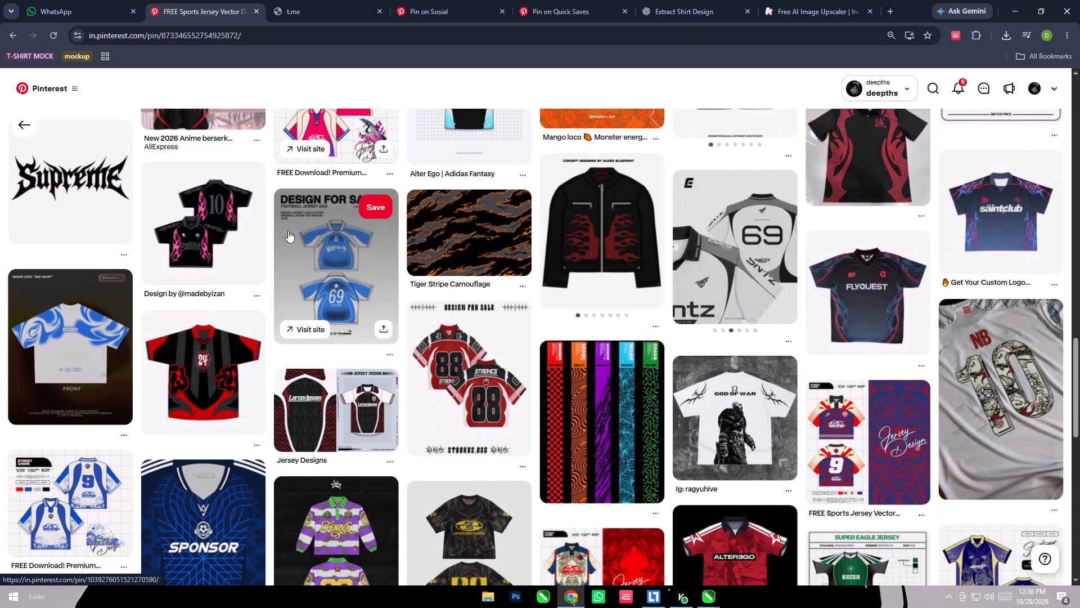
scroll(288, 230, down, 3)
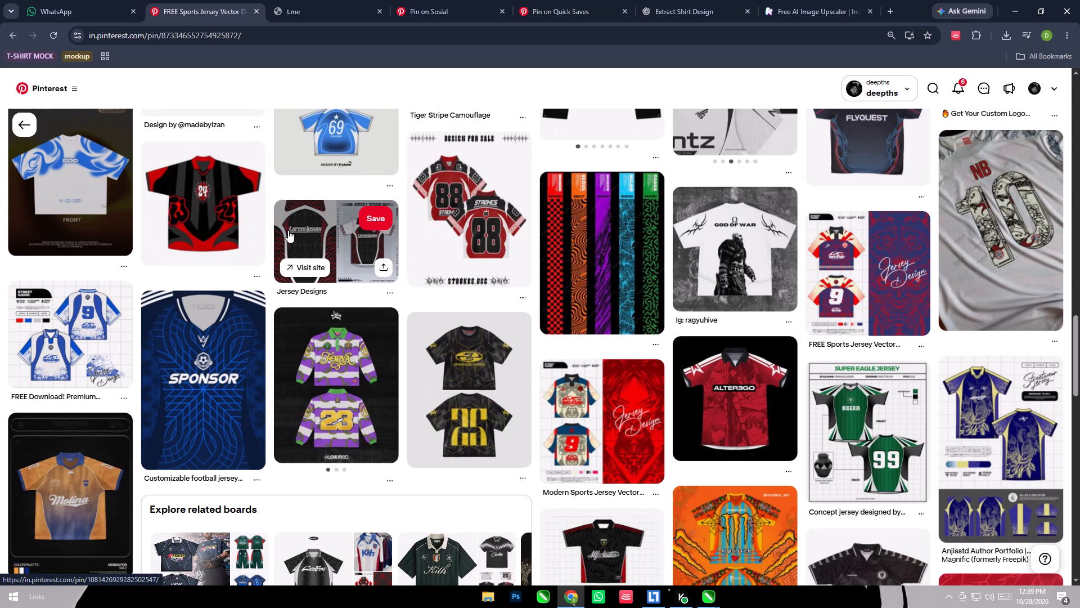
click(64, 338)
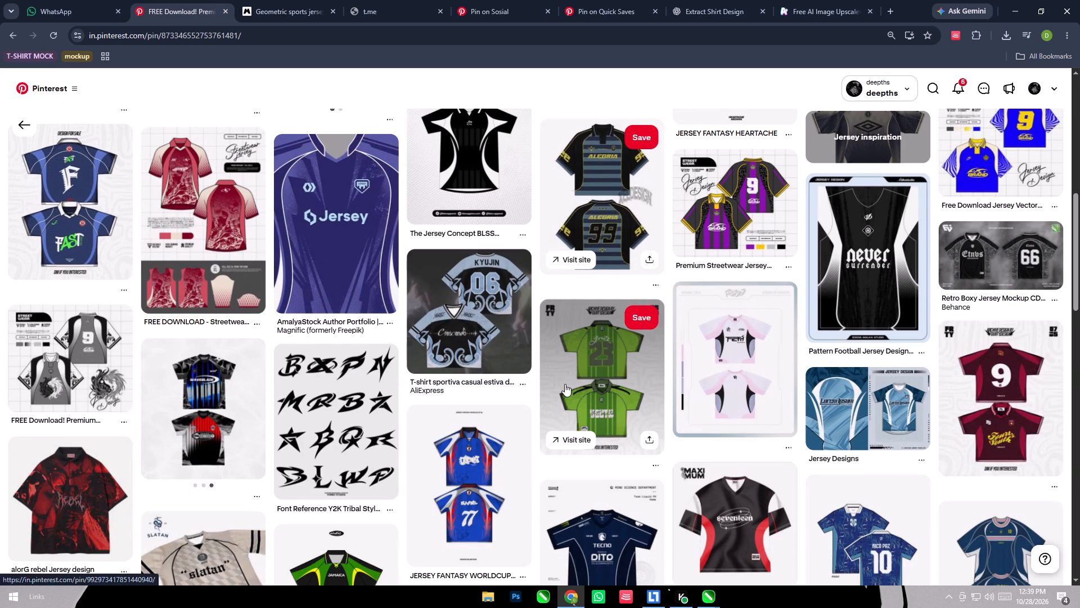
scroll(565, 384, down, 6)
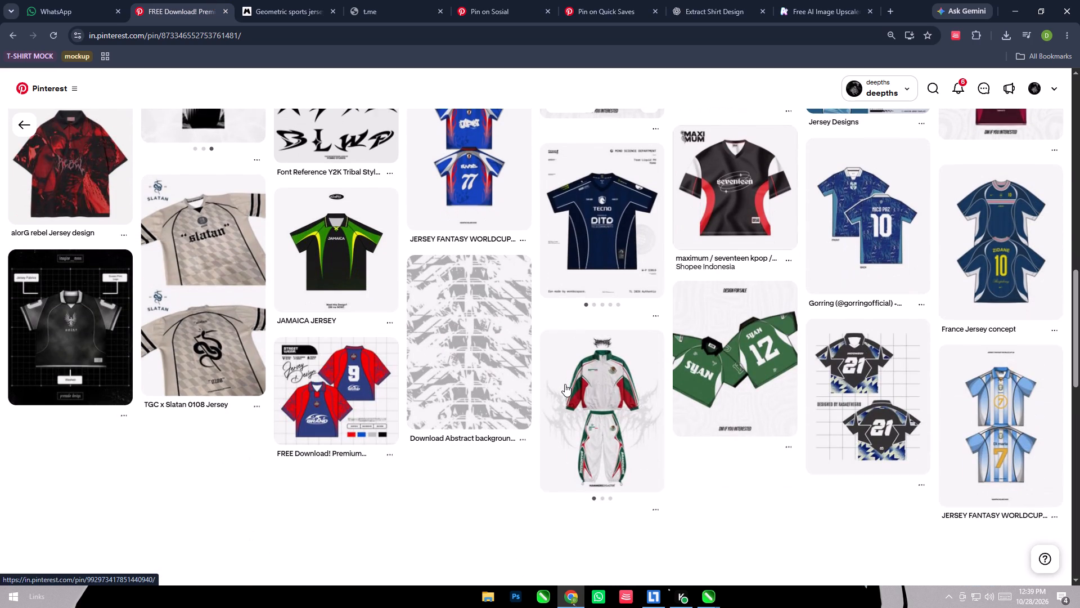
scroll(565, 384, down, 5)
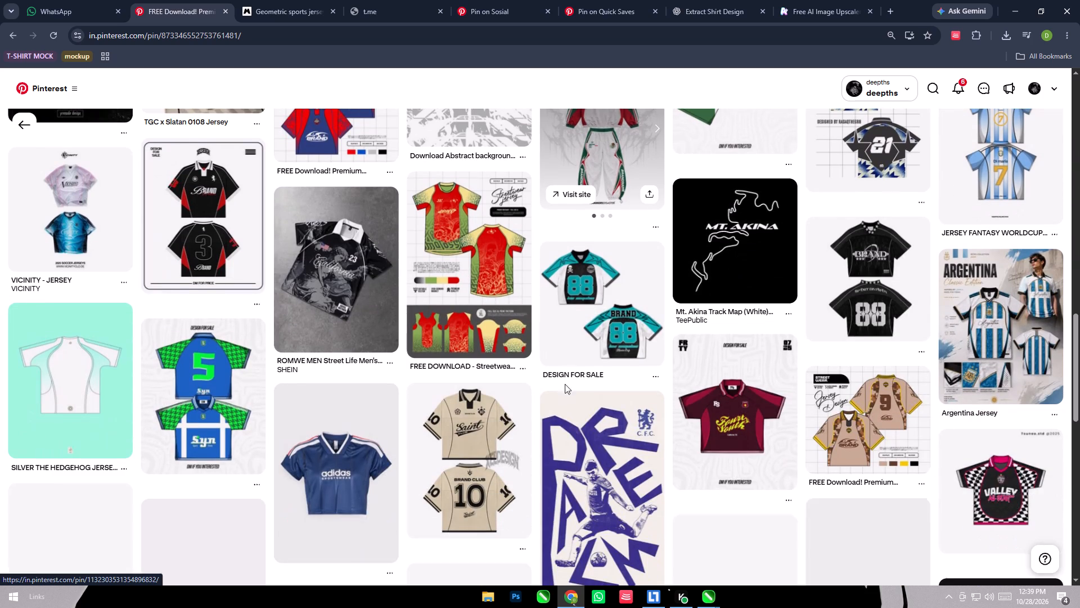
scroll(565, 374, down, 8)
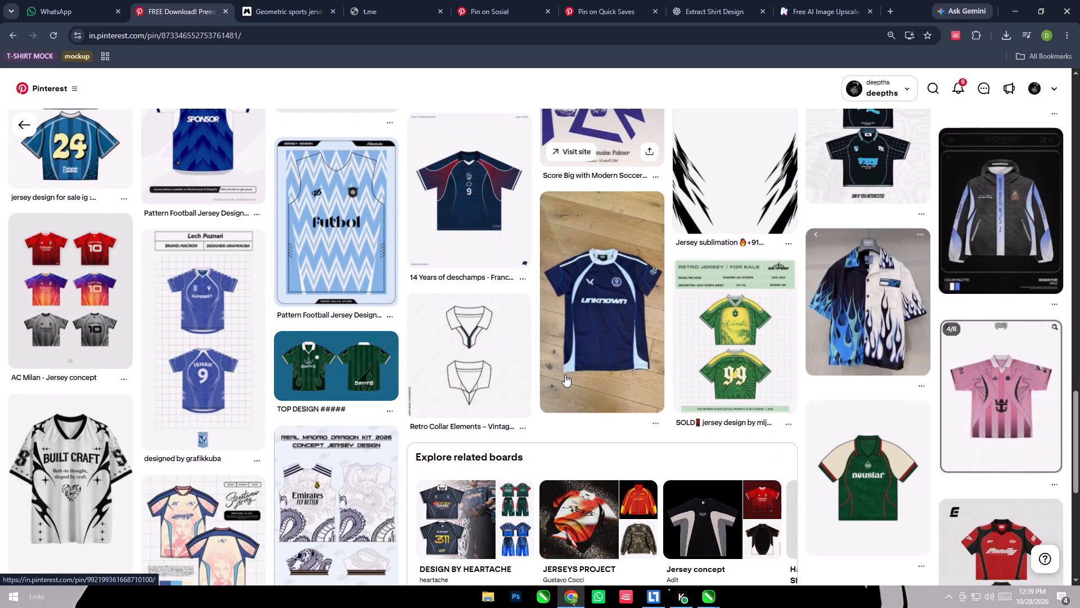
scroll(565, 374, down, 3)
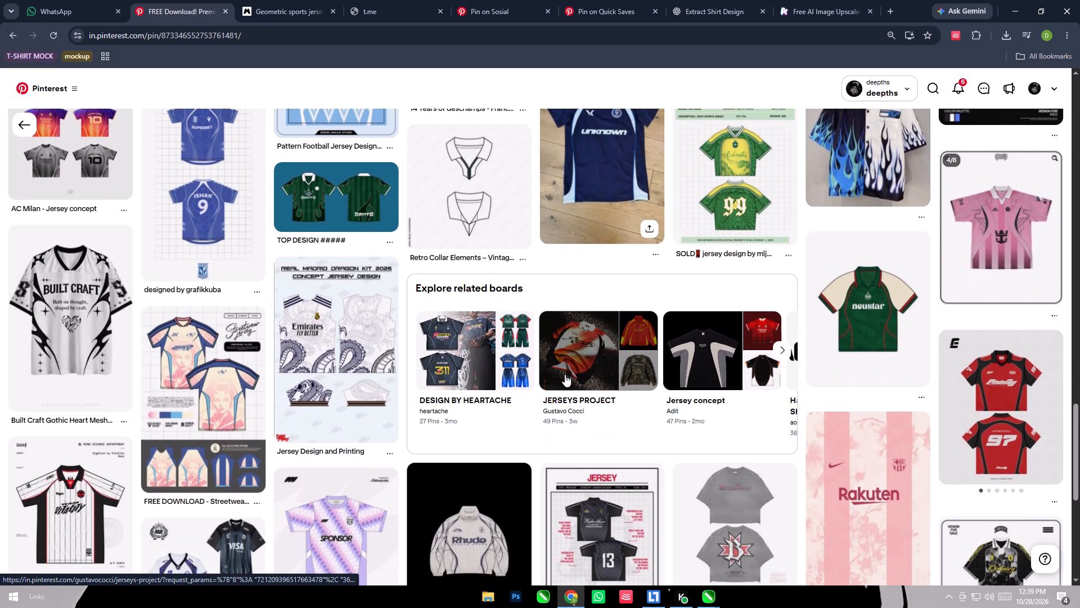
scroll(565, 374, down, 4)
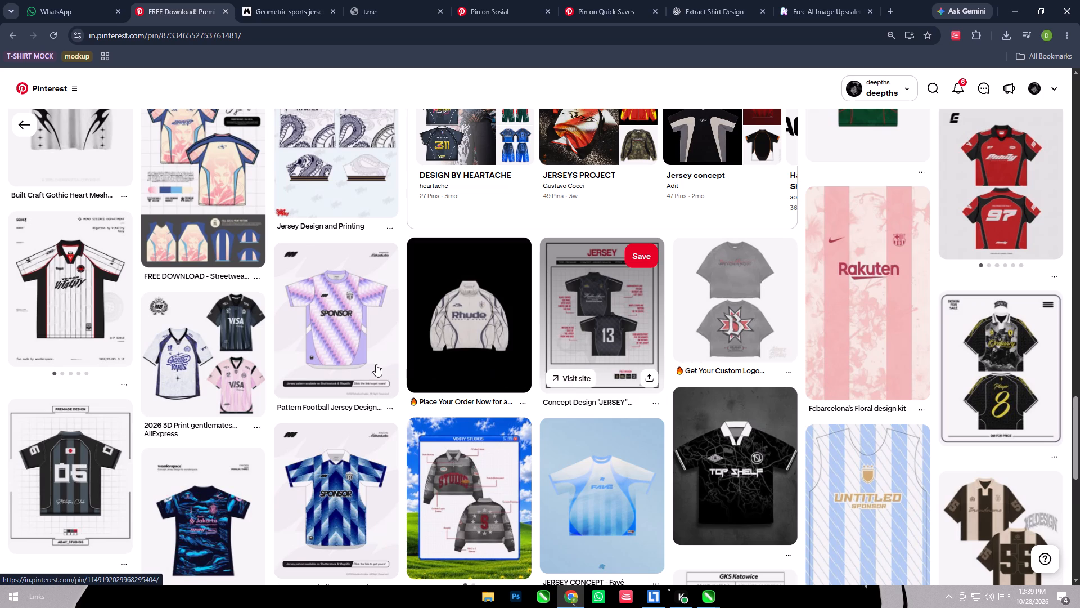
View the lilac SPONSOR football jersey's Shutterstock page, then open its Pinterest pin and browse the related patterns.
click(288, 386)
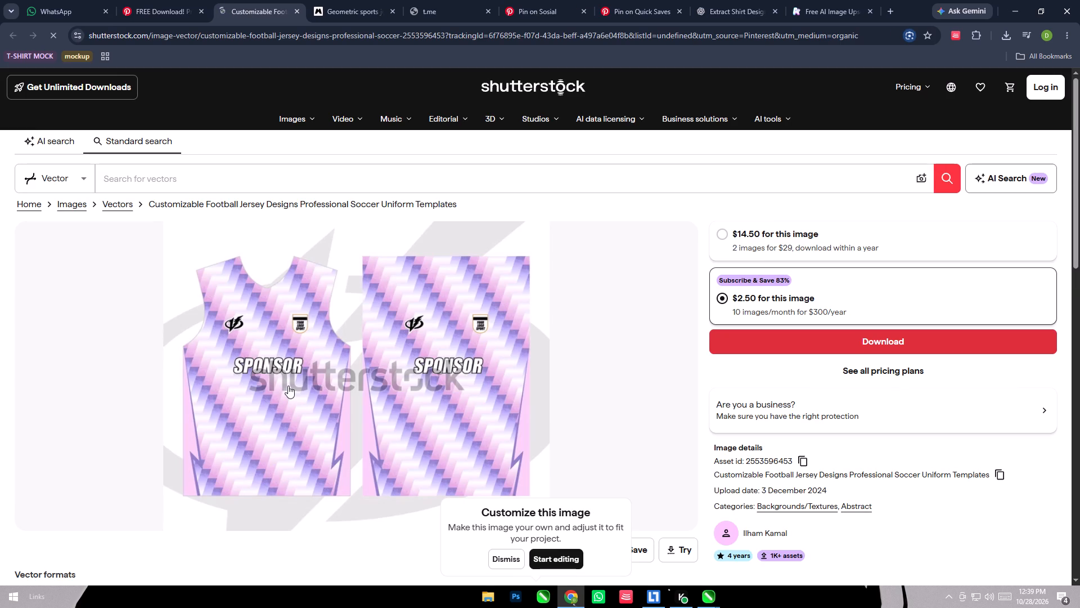
scroll(288, 386, down, 7)
click(165, 0)
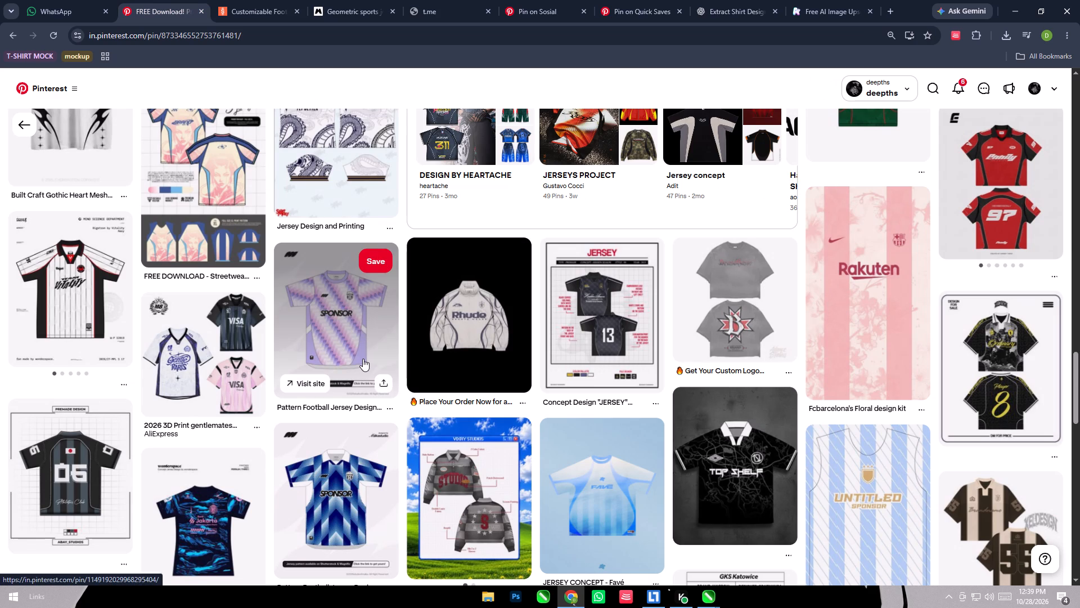
click(363, 359)
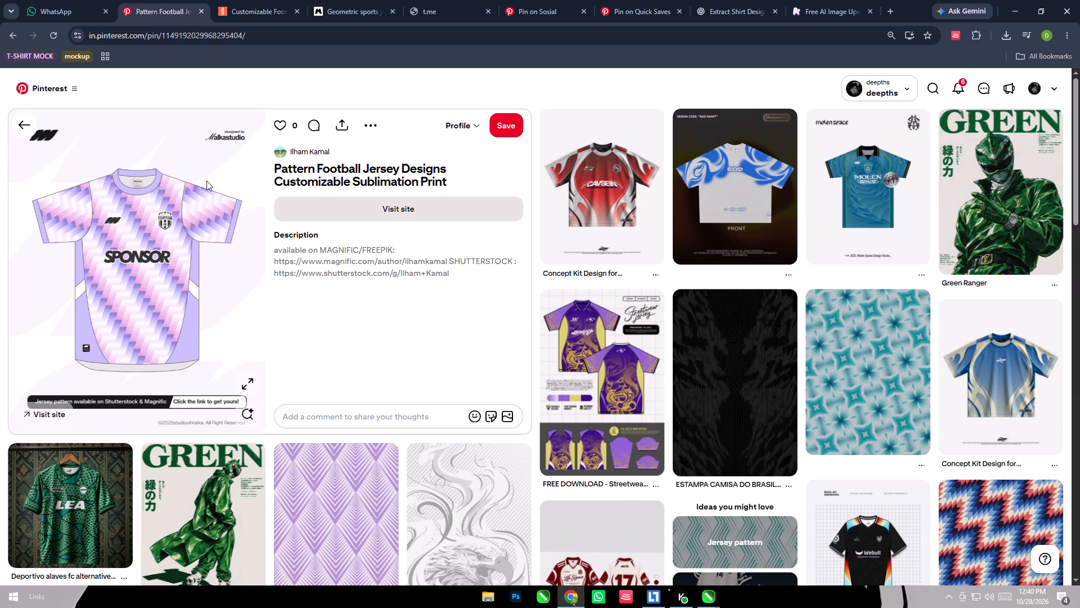
scroll(206, 181, down, 5)
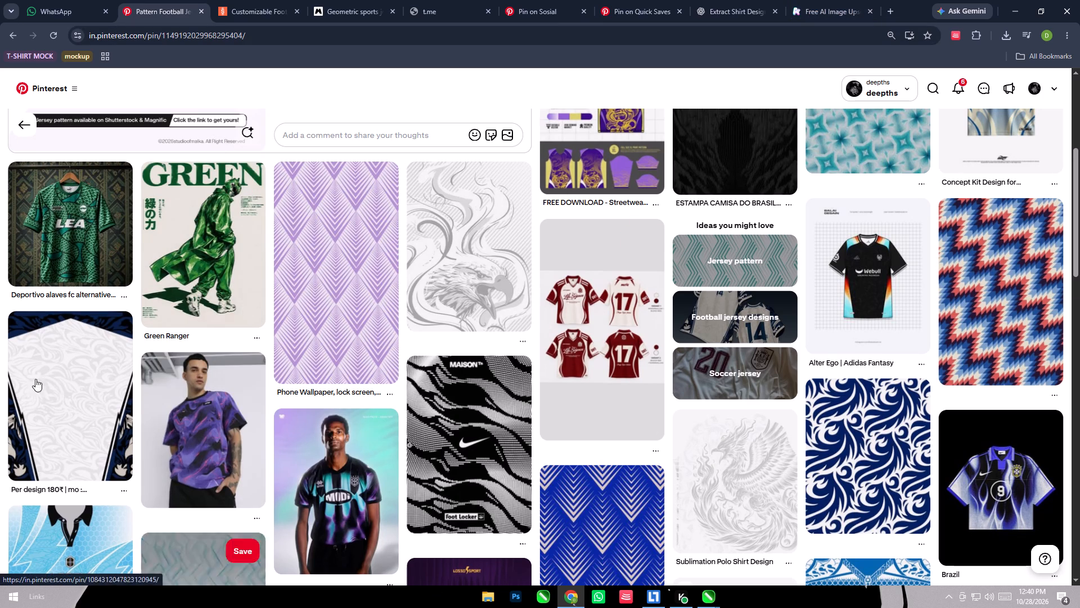
Switch to the AniFun upscaler and download the upscaled flame-style UNIQUE image.
click(842, 0)
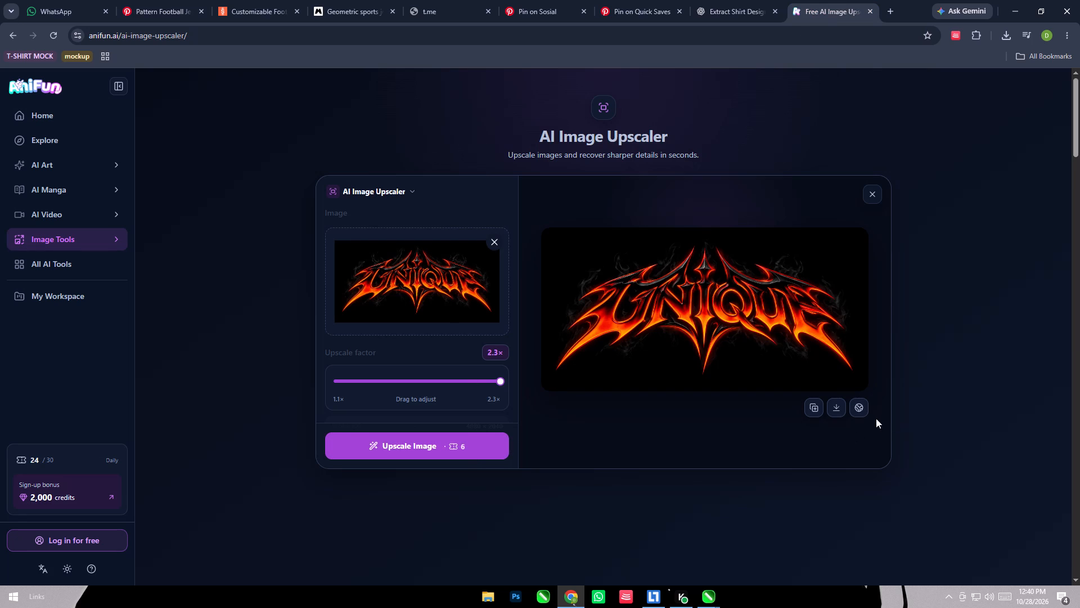
click(838, 412)
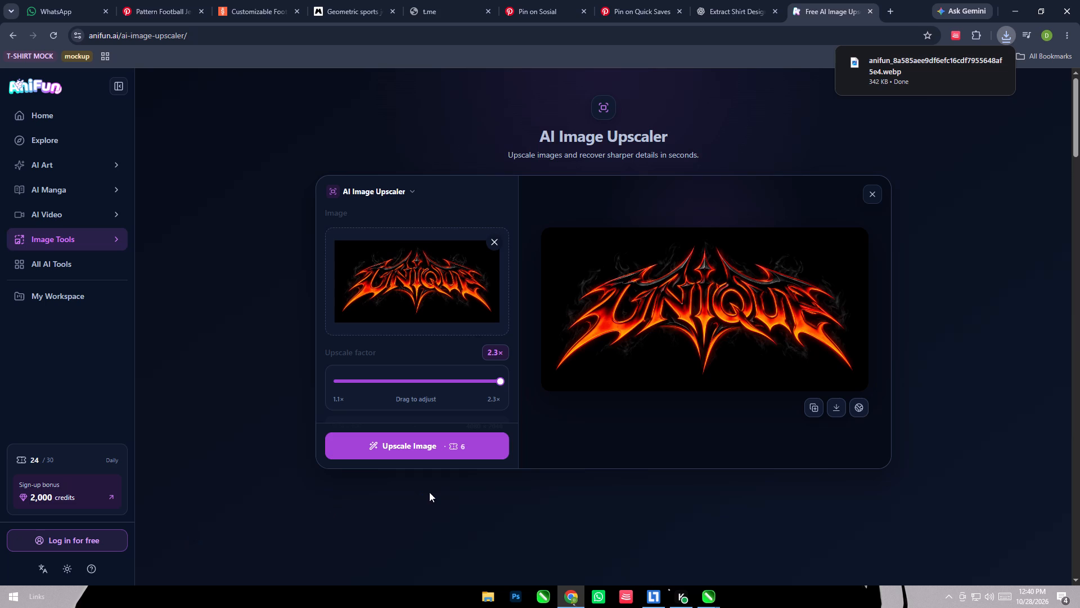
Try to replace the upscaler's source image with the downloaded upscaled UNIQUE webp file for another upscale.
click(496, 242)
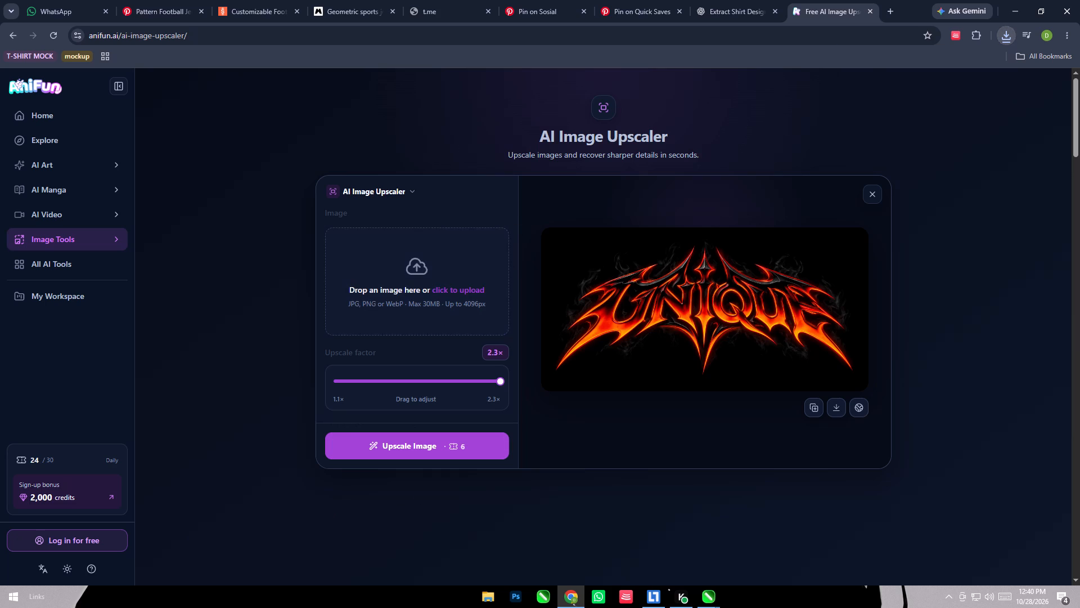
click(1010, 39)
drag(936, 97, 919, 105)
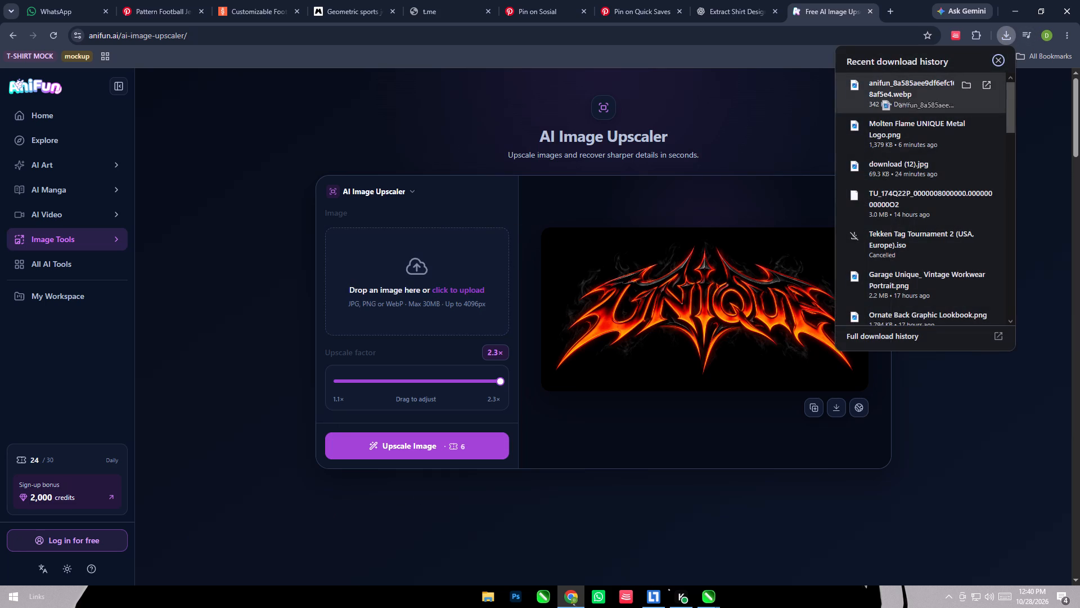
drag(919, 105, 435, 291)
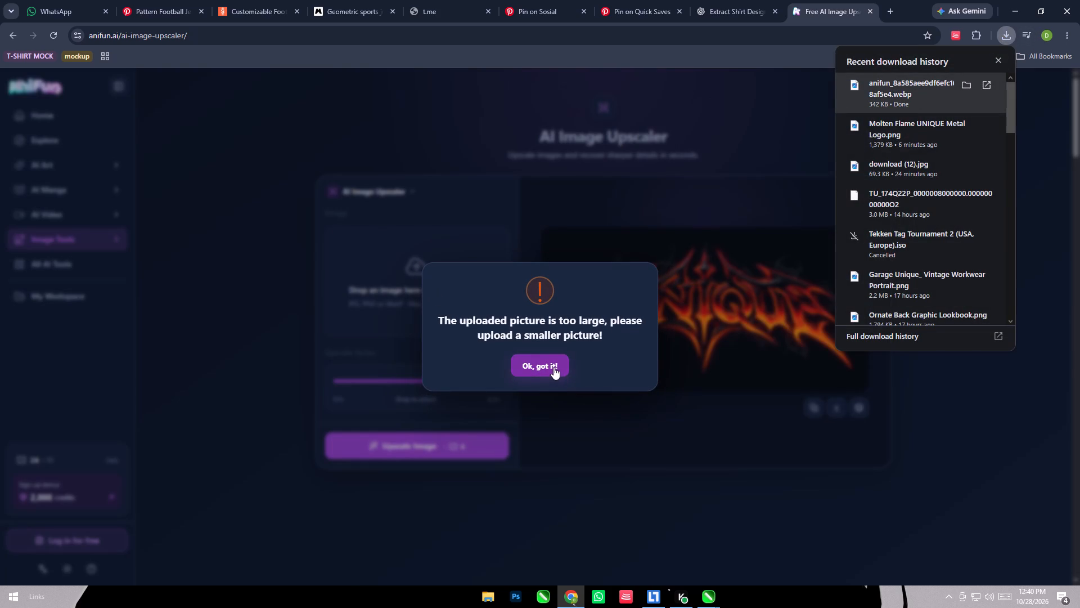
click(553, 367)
Copy the upscaled UNIQUE result image to the clipboard.
right_click(719, 328)
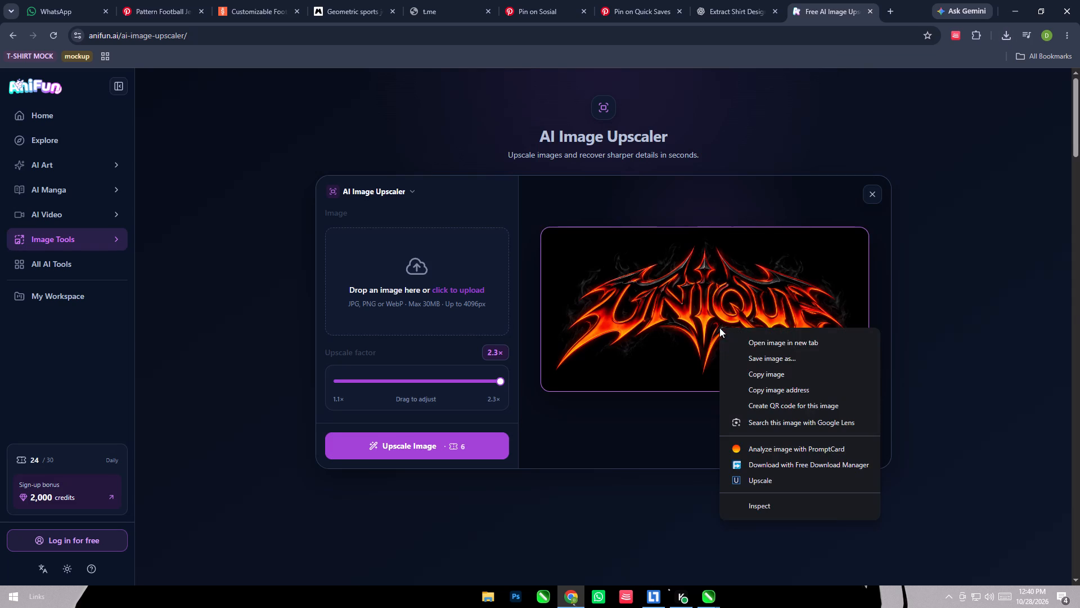
click(764, 381)
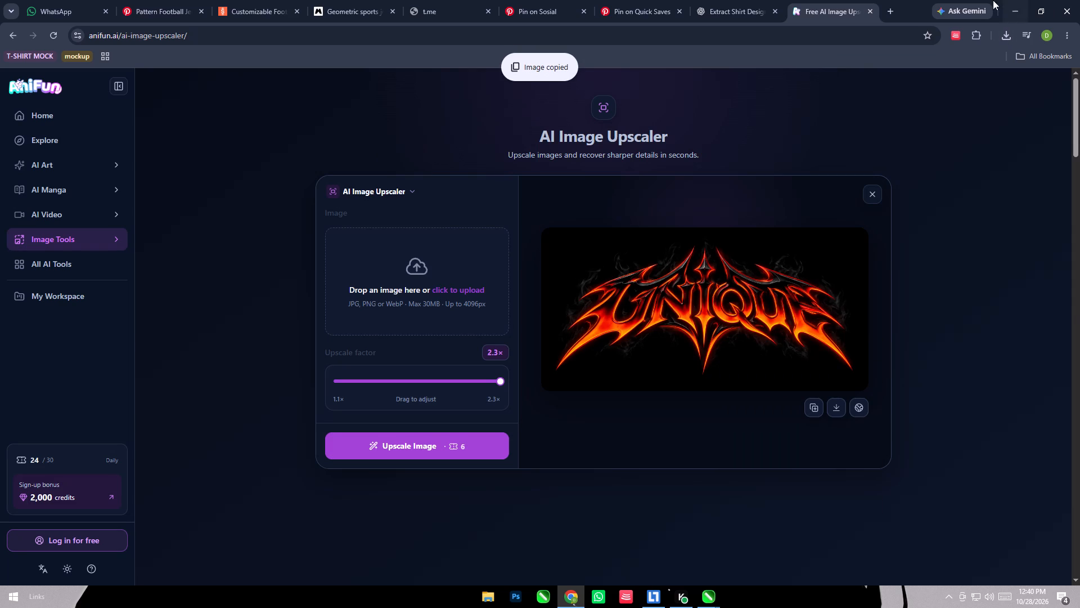
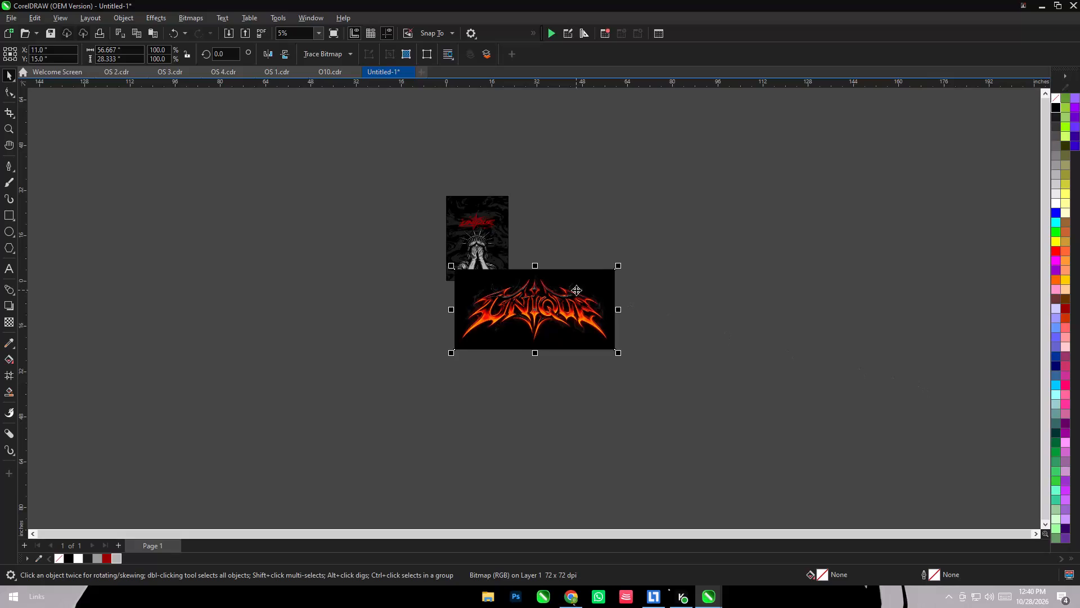
Scale the flame UNIQUE image down to about 21.8 x 10.9 in and move it well clear of the statue poster.
drag(576, 290, 627, 195)
scroll(525, 182, up, 15)
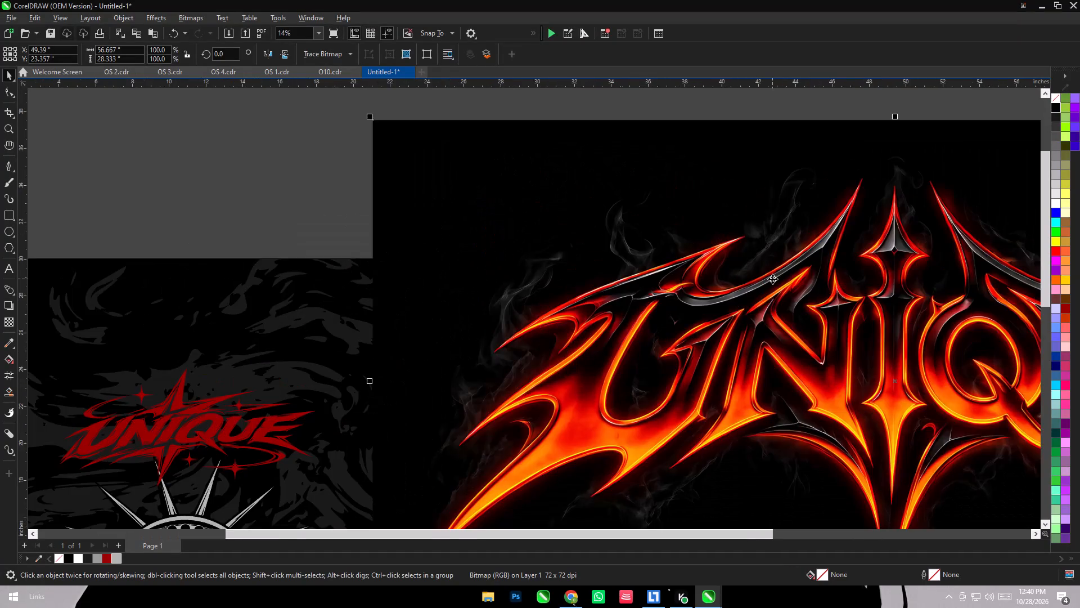
scroll(772, 279, up, 6)
scroll(659, 282, down, 15)
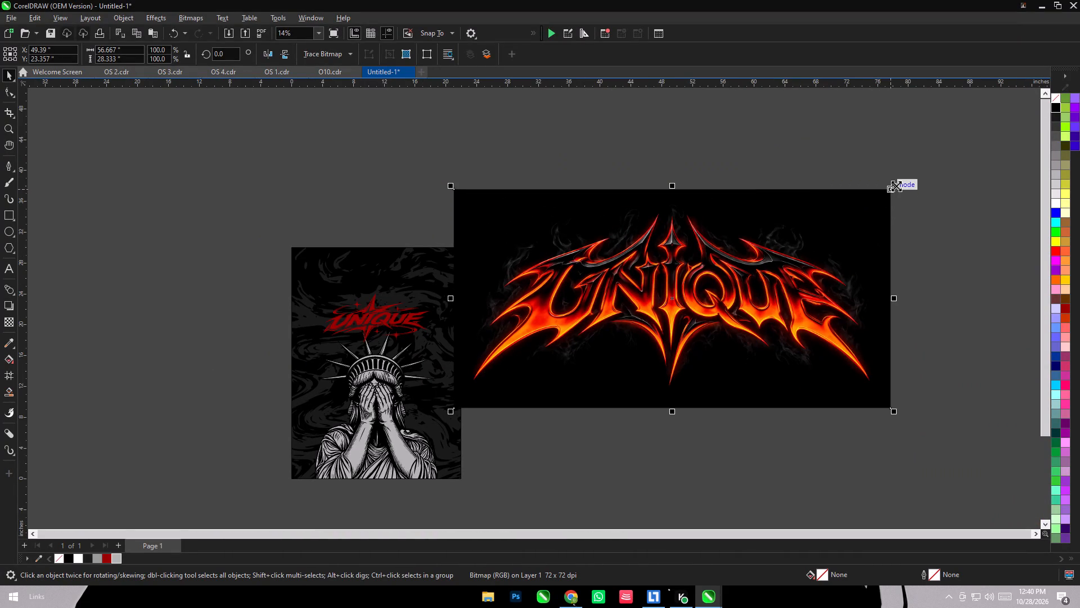
shift+drag(896, 186, 762, 242)
scroll(713, 314, up, 4)
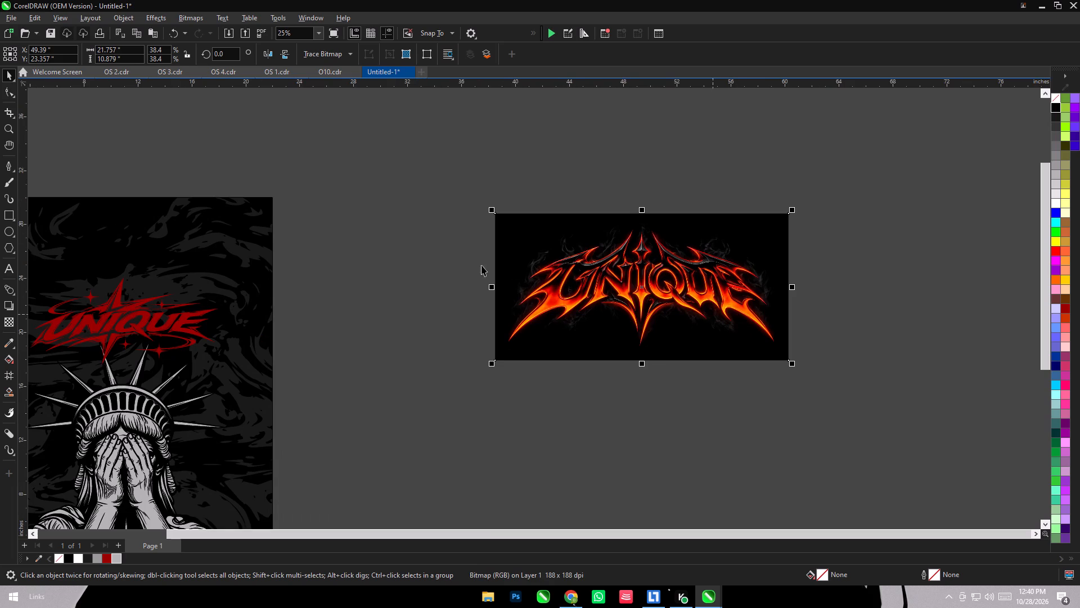
scroll(489, 265, down, 4)
drag(617, 285, 918, 296)
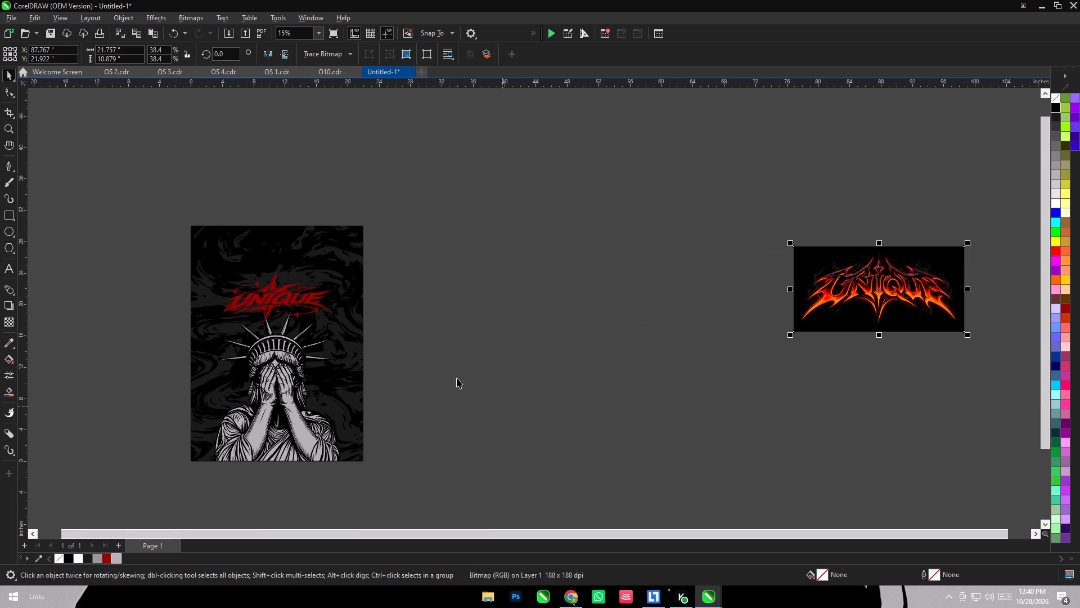
Add a black-filled 22 x 30 in page-frame rectangle beside the statue poster, aligned horizontally in line with it.
double_click(7, 214)
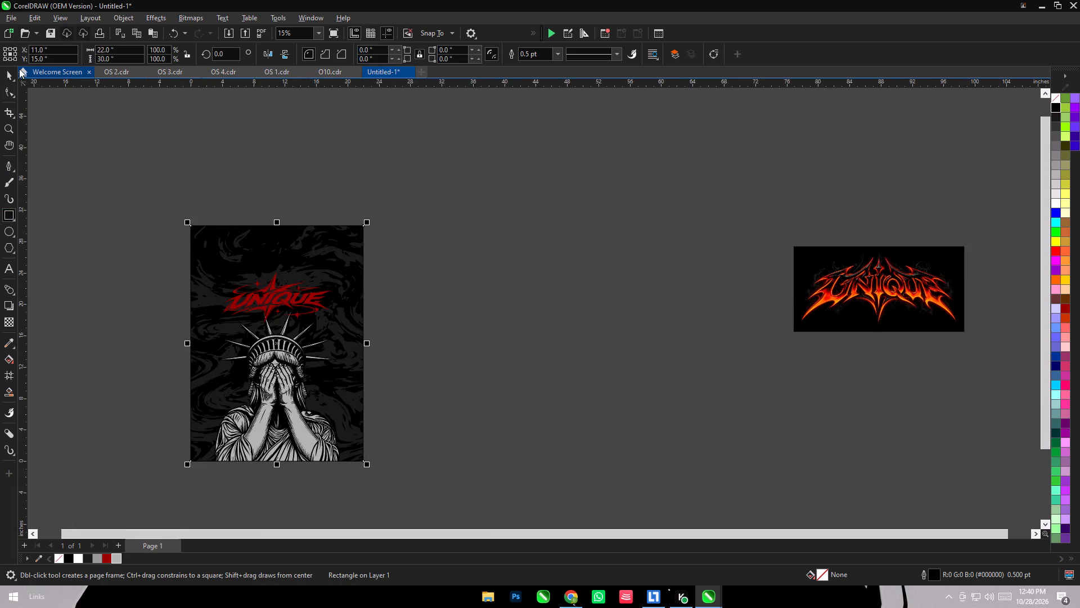
click(4, 73)
drag(272, 342, 482, 345)
shift+click(353, 283)
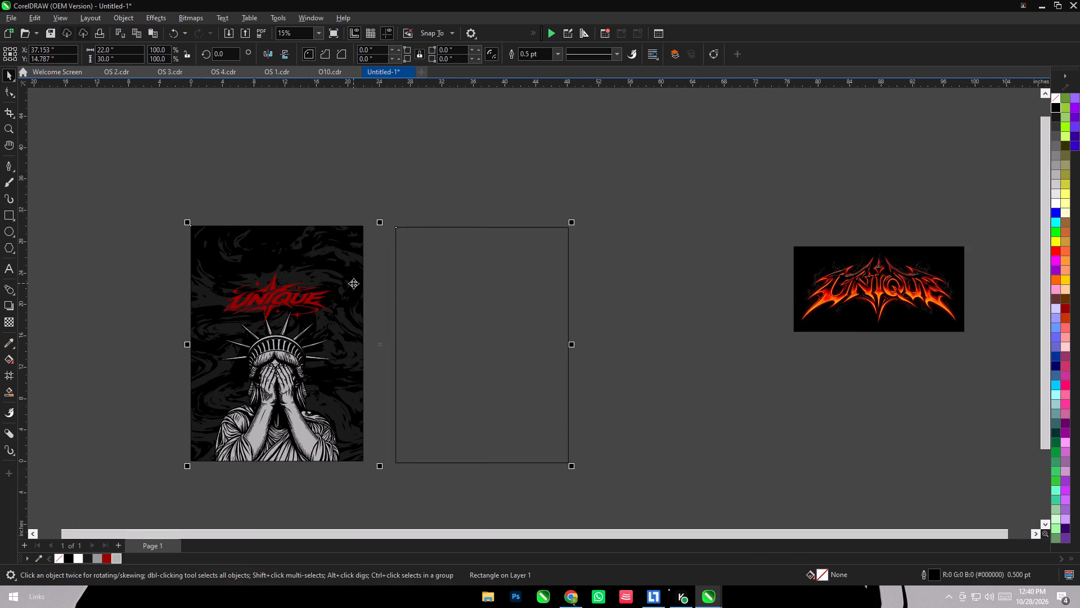
key(e)
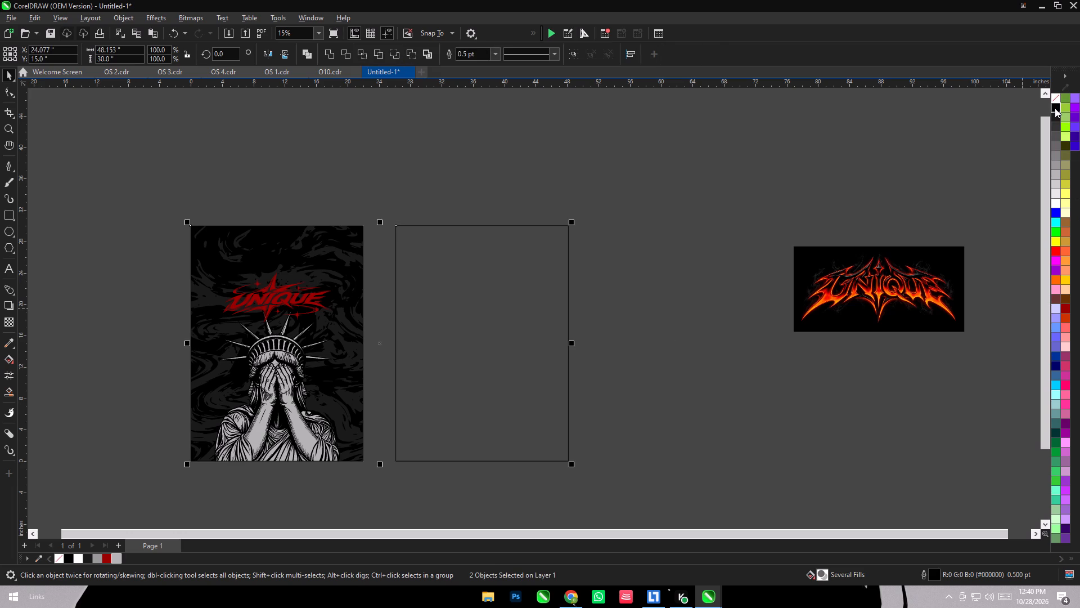
click(1055, 108)
click(717, 204)
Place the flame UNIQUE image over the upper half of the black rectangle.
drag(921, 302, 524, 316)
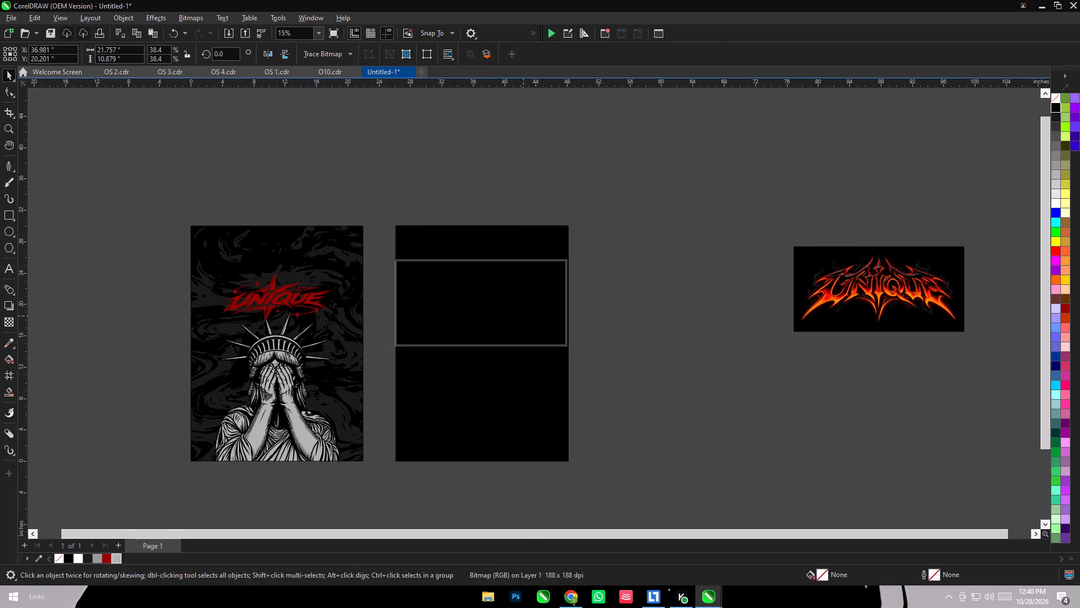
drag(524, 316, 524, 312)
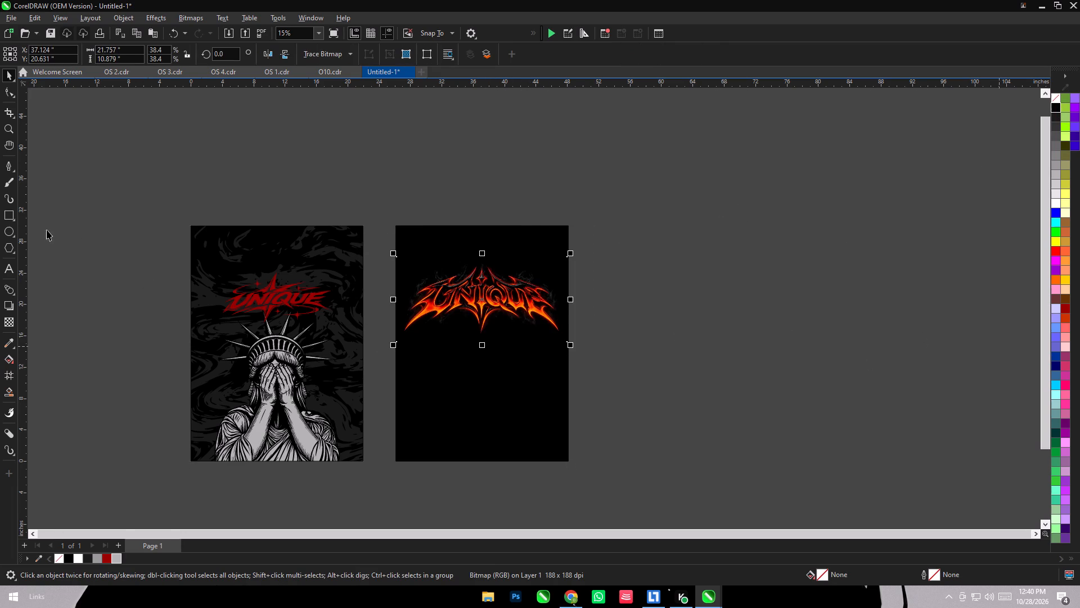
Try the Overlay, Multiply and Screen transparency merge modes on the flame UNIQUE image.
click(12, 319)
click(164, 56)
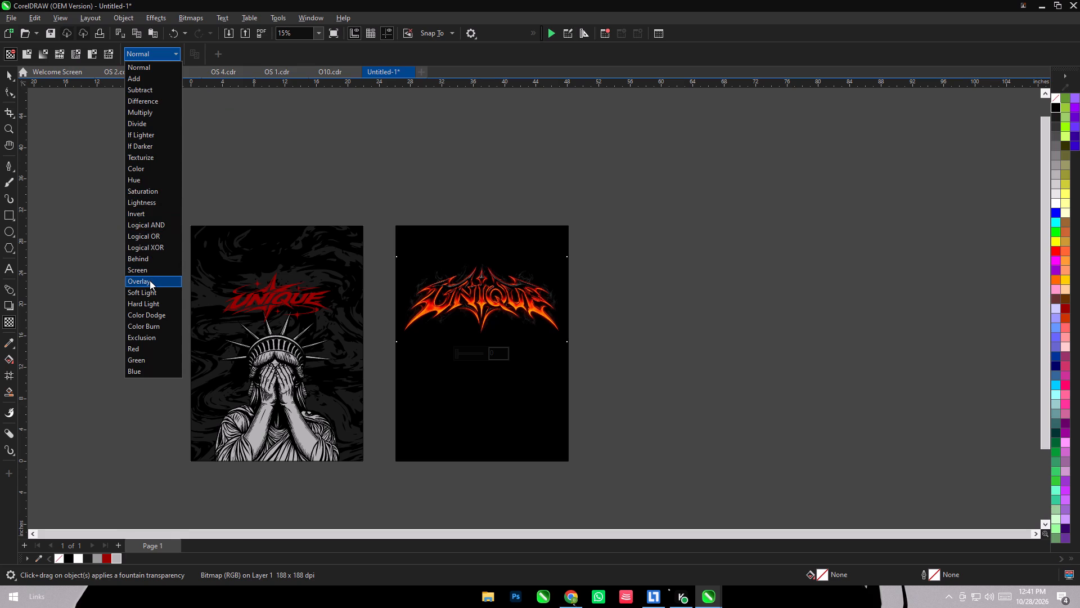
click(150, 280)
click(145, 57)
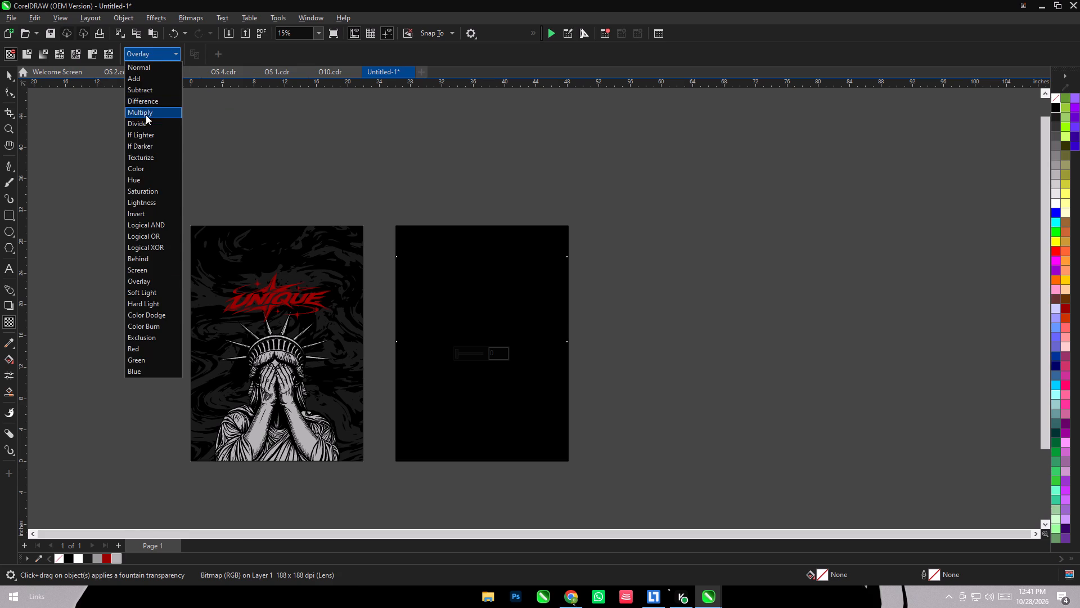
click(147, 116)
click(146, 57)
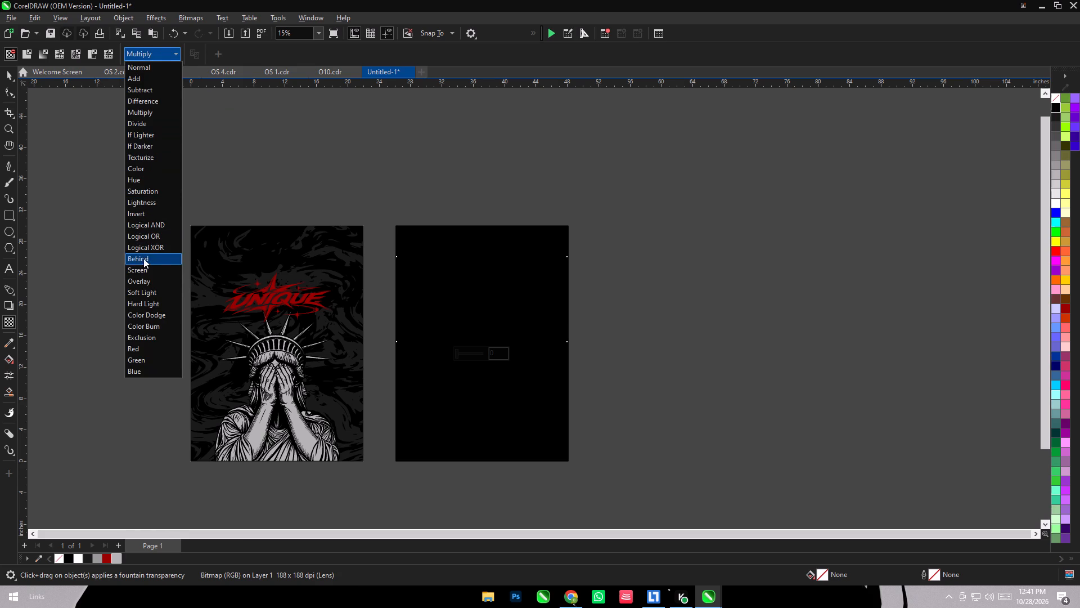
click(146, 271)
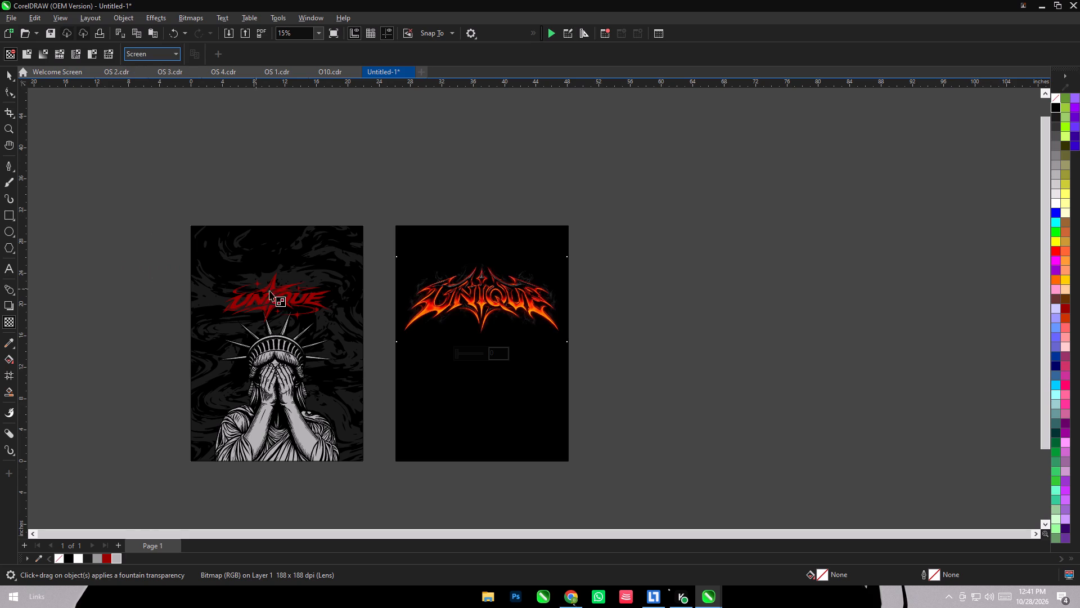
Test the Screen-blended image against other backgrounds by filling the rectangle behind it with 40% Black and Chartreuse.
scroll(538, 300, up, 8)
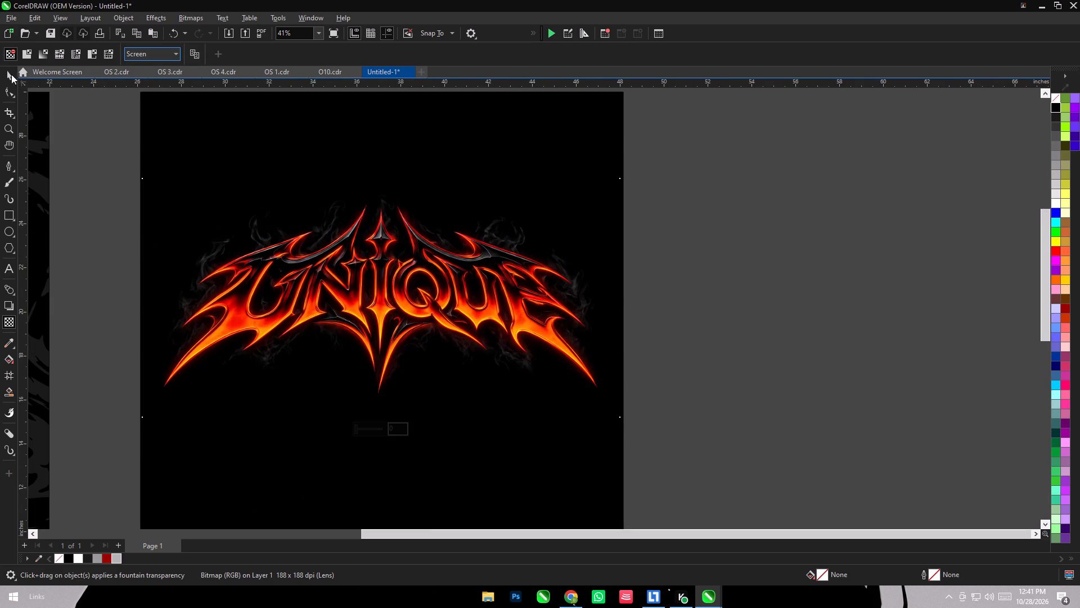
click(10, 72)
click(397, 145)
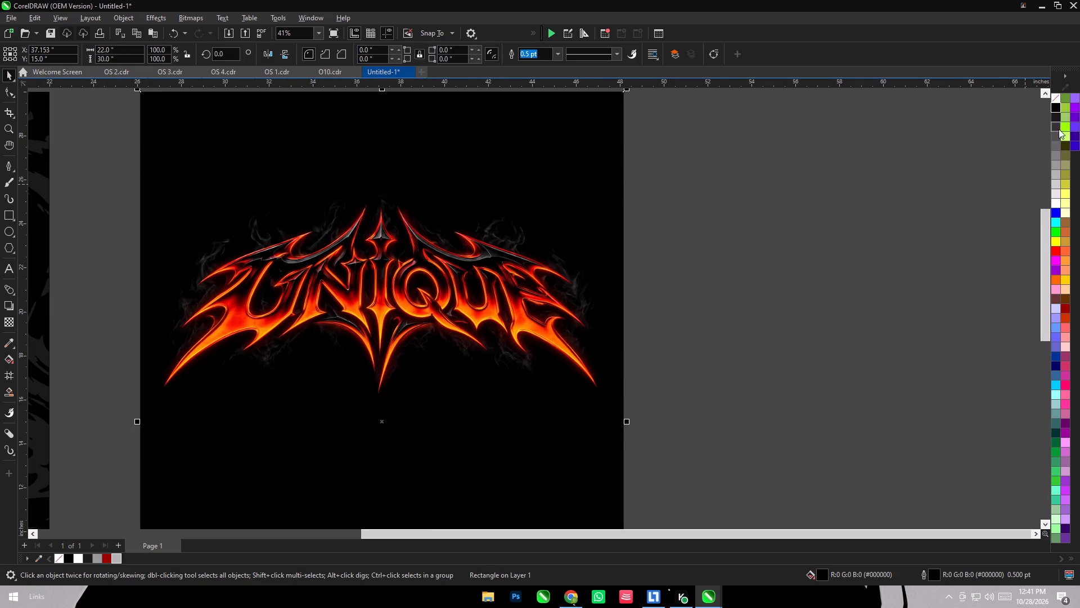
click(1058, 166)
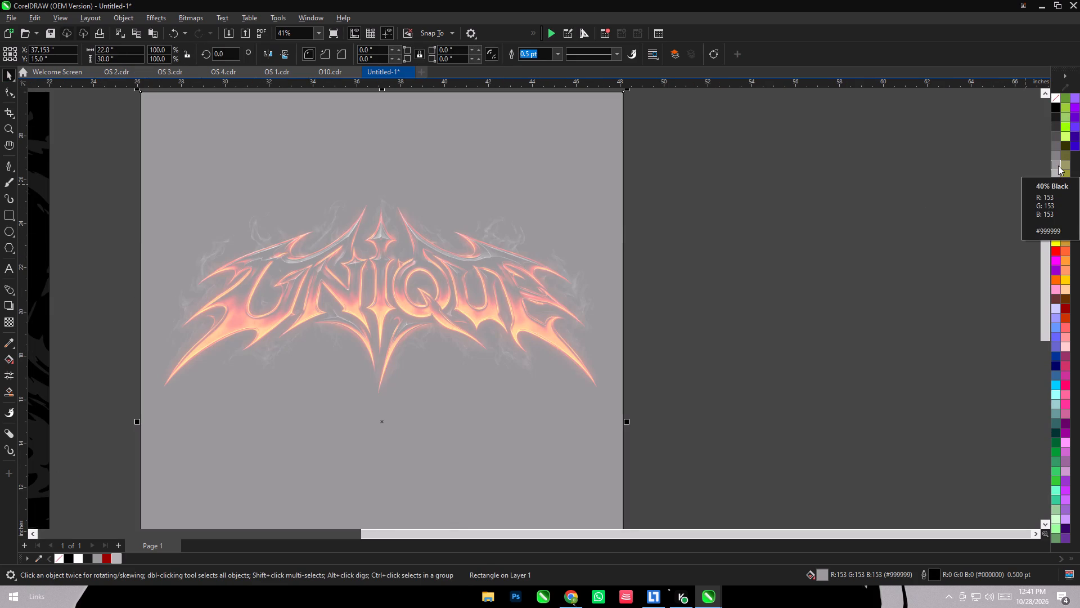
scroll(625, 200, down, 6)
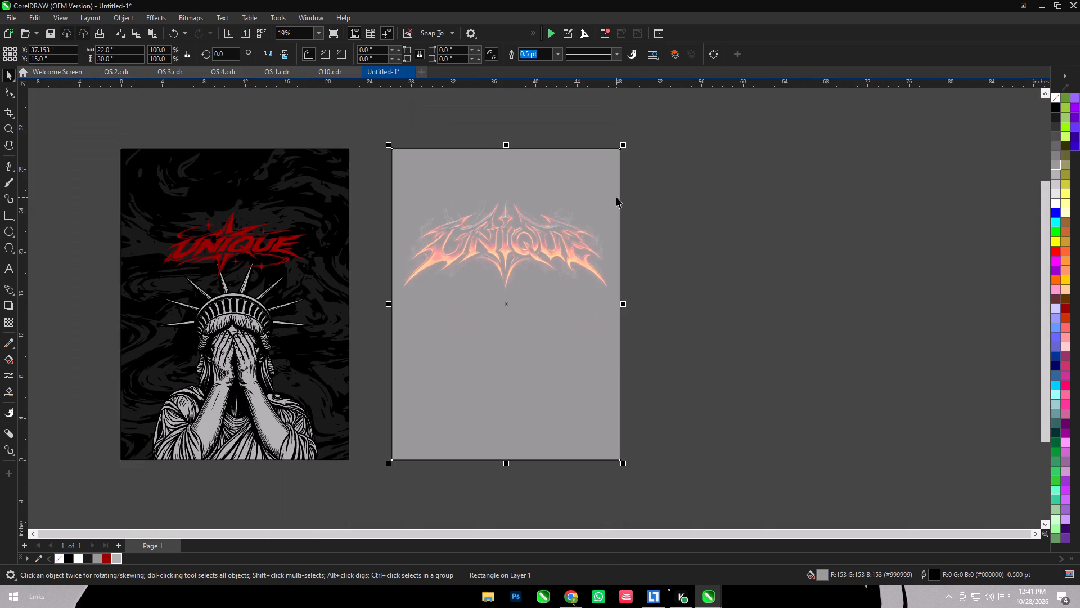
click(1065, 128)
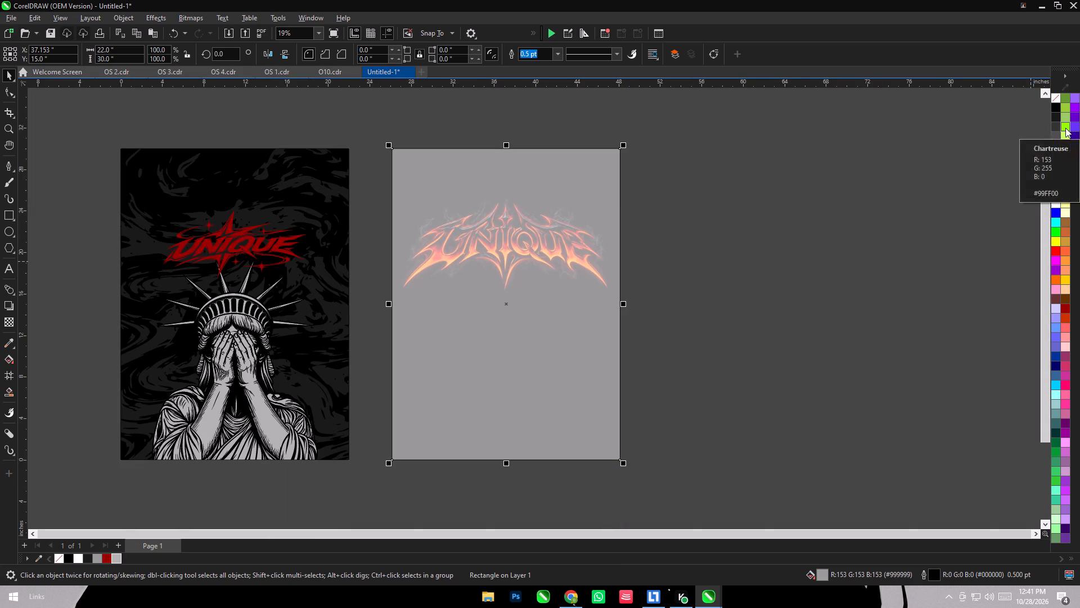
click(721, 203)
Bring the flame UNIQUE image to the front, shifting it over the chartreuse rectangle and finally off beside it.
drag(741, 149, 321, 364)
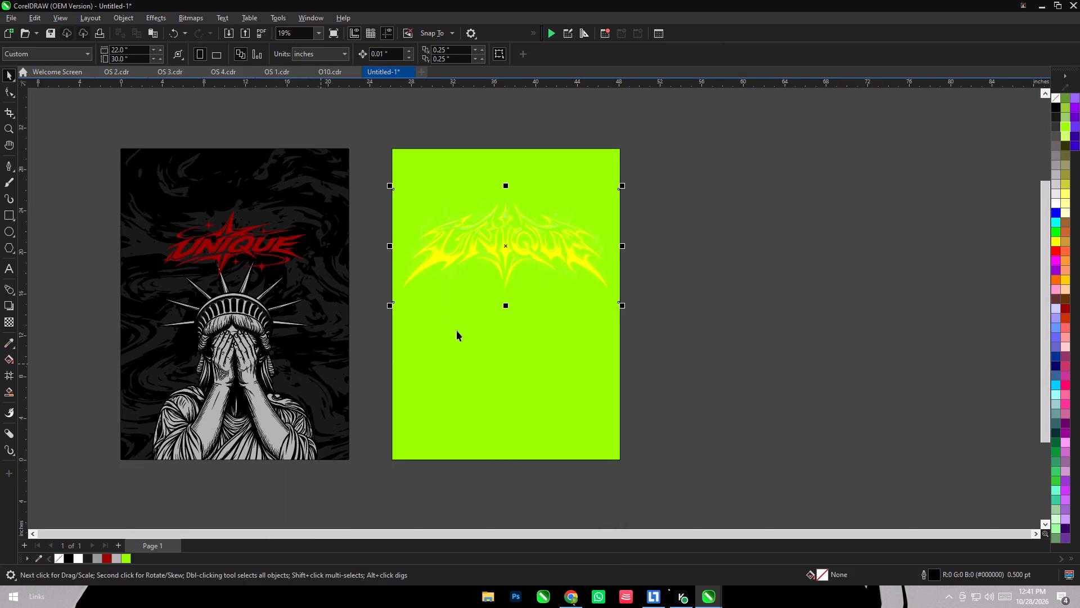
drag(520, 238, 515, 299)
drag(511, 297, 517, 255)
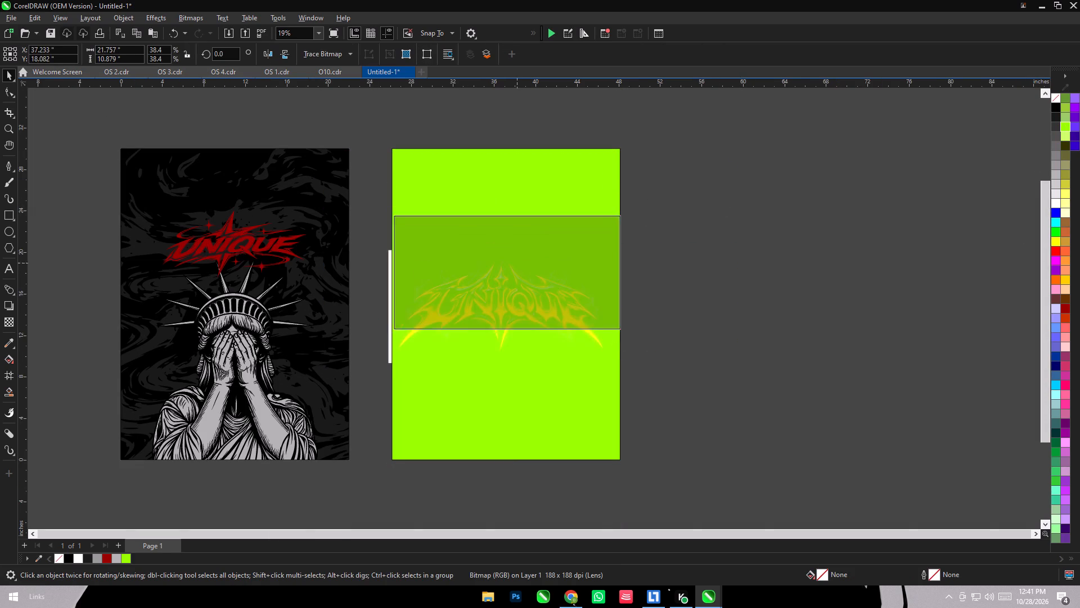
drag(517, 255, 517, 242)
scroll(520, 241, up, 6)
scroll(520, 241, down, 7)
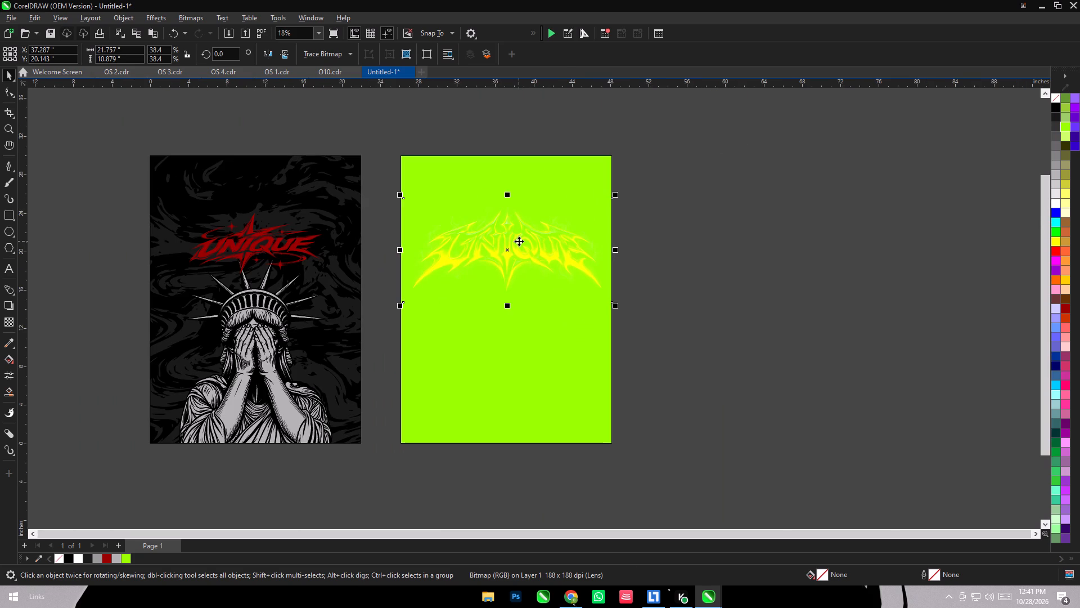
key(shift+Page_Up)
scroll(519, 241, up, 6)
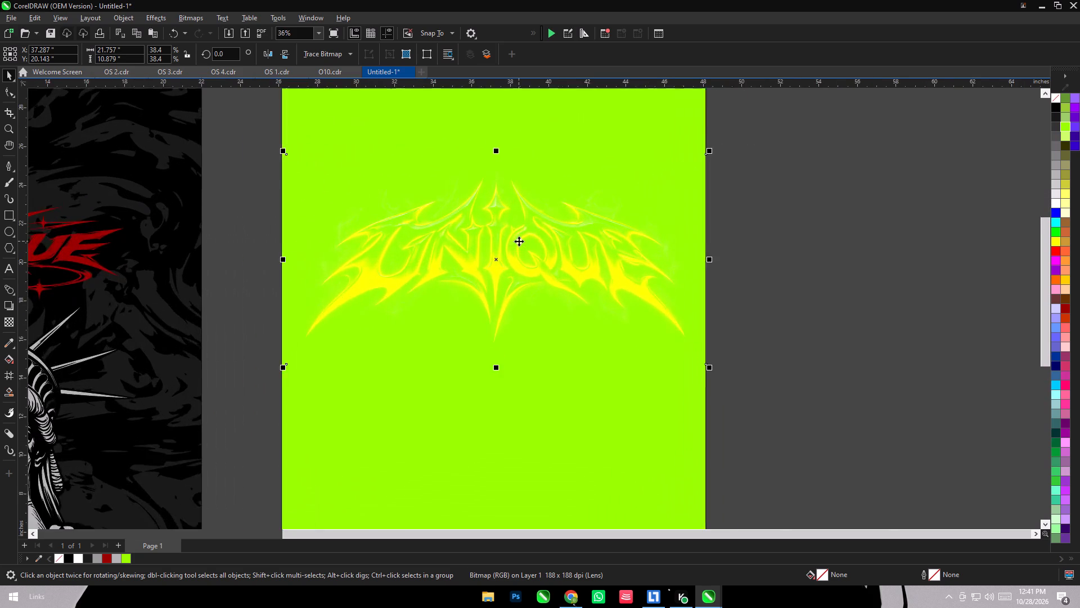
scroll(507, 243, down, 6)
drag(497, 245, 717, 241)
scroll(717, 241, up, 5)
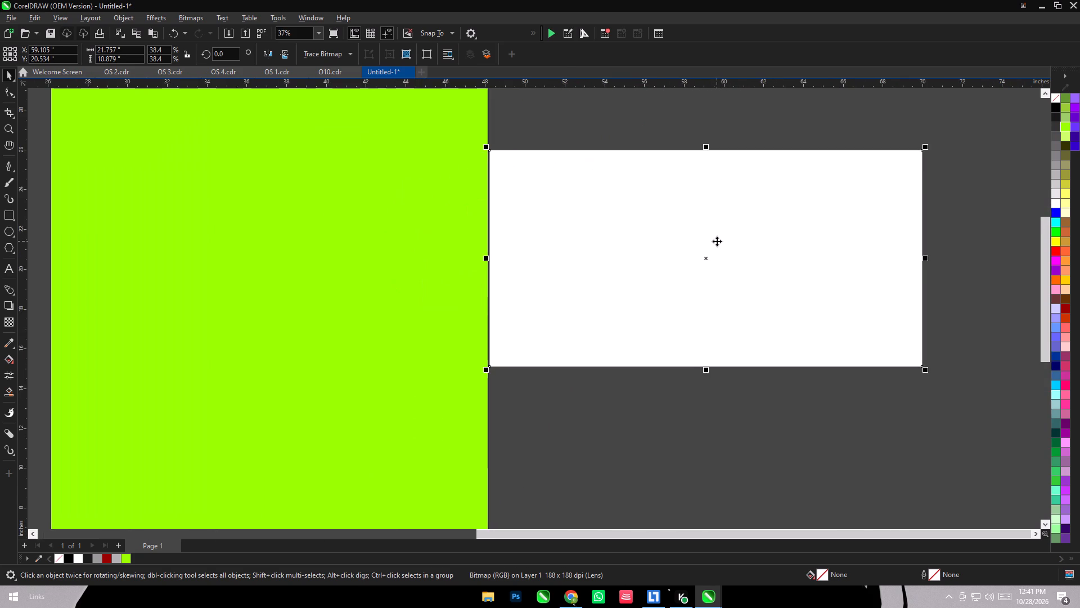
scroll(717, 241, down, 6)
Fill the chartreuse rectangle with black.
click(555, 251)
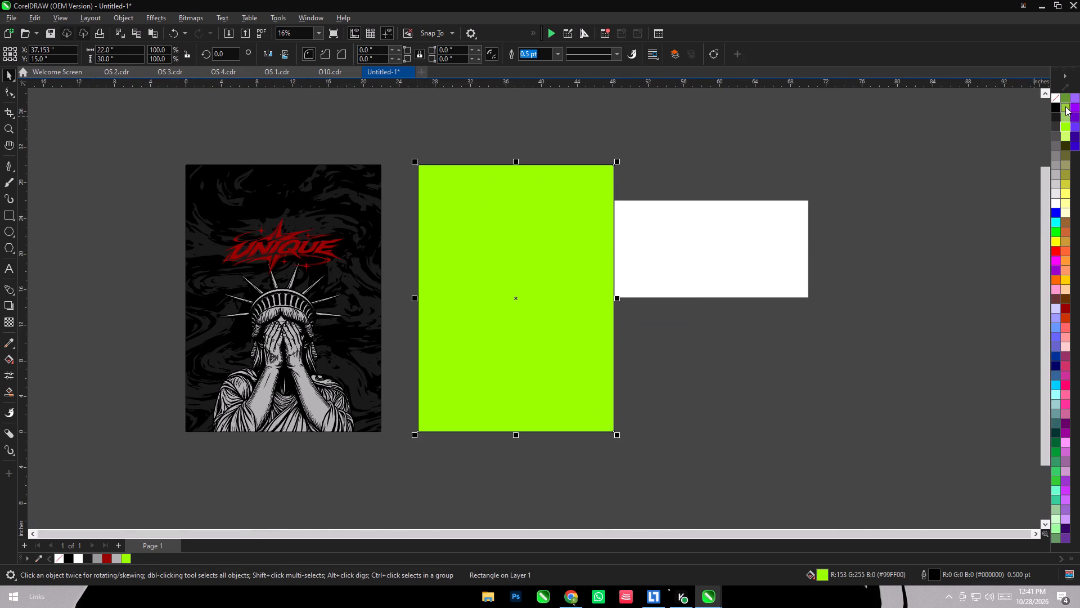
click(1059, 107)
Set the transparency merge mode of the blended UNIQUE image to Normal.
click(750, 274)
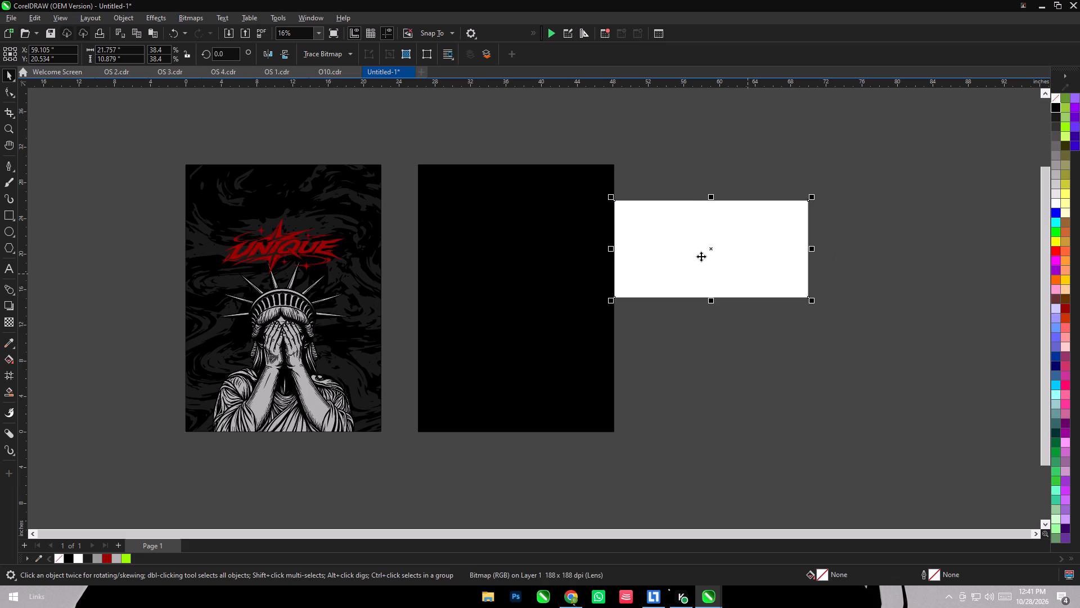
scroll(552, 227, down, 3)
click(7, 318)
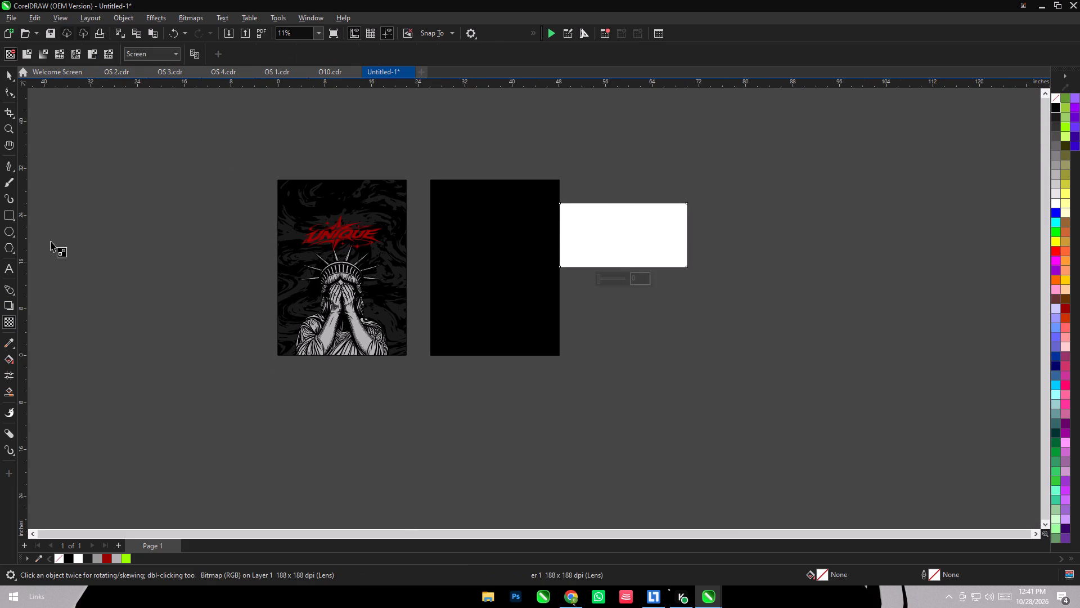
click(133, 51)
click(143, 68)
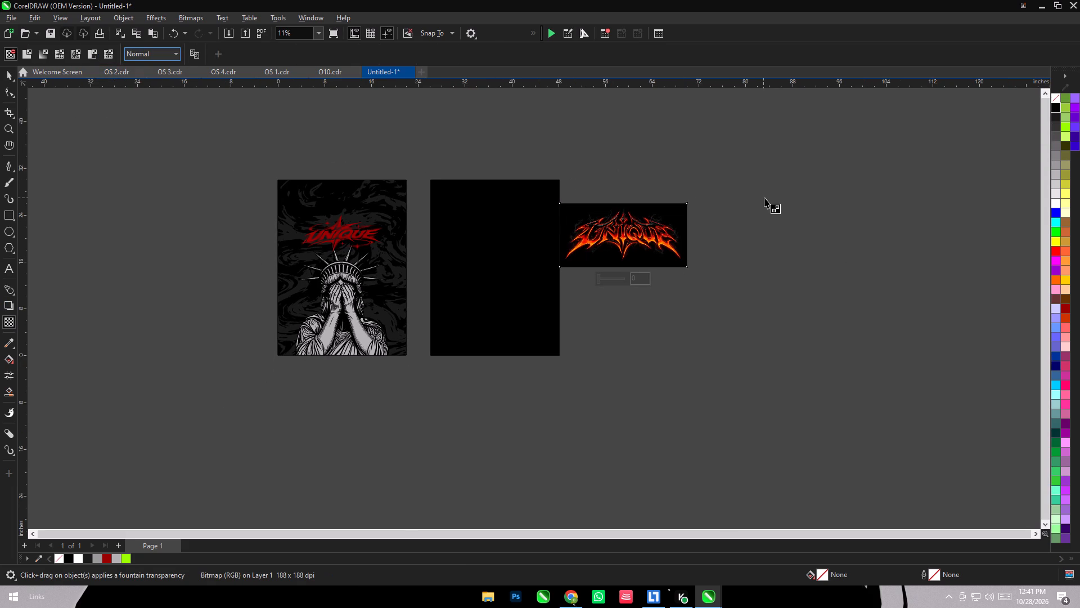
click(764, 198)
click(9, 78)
Move the flame UNIQUE image clear of the black rectangle, leaving a gap between them near the rectangle's top edge.
scroll(714, 233, up, 4)
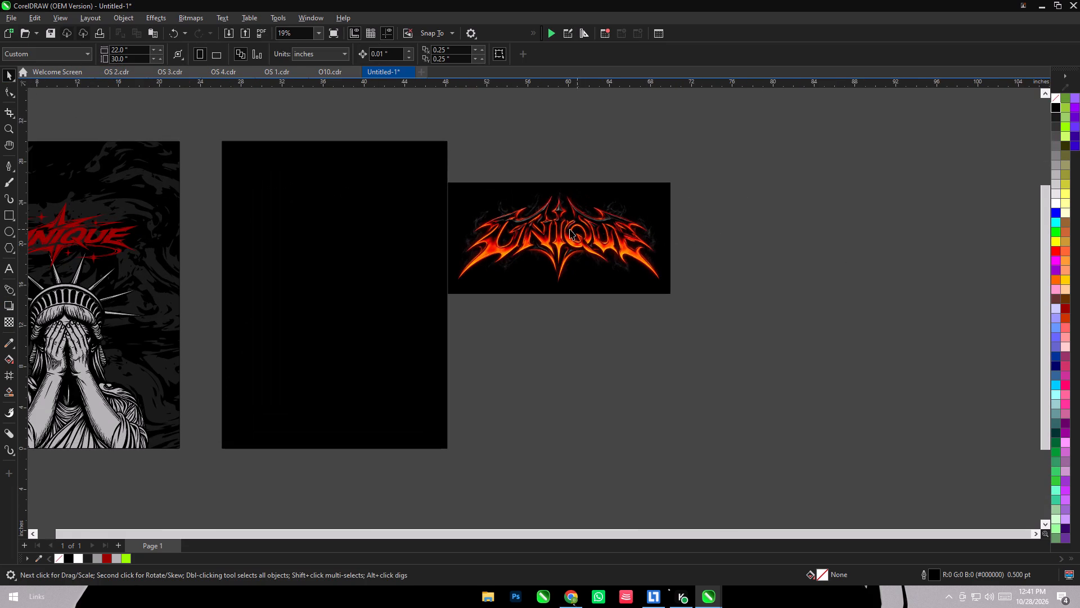
drag(558, 229, 790, 205)
scroll(787, 205, up, 10)
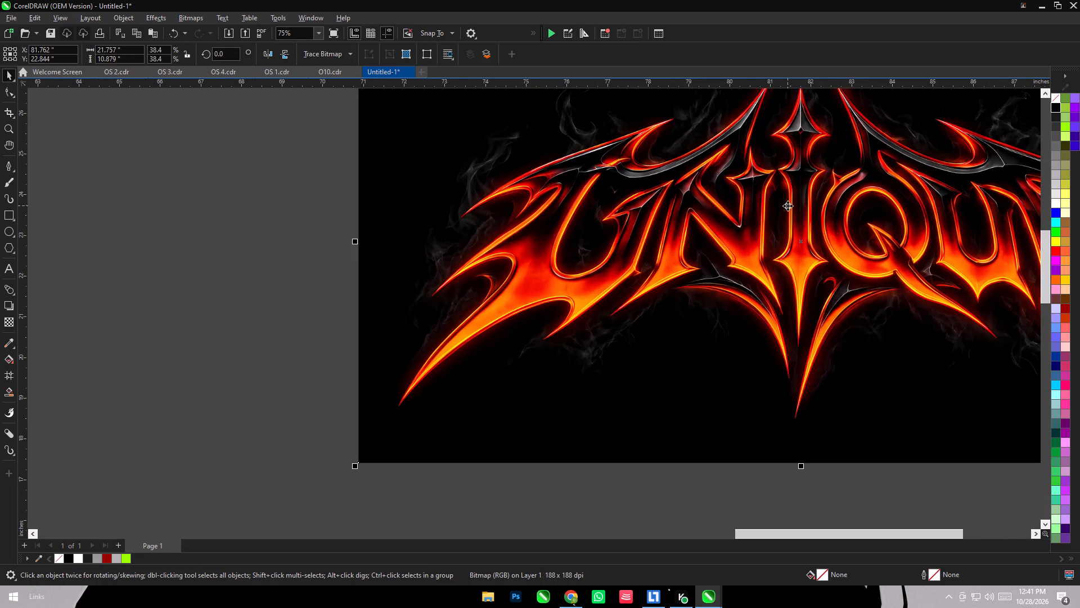
scroll(787, 205, down, 12)
drag(807, 242, 663, 201)
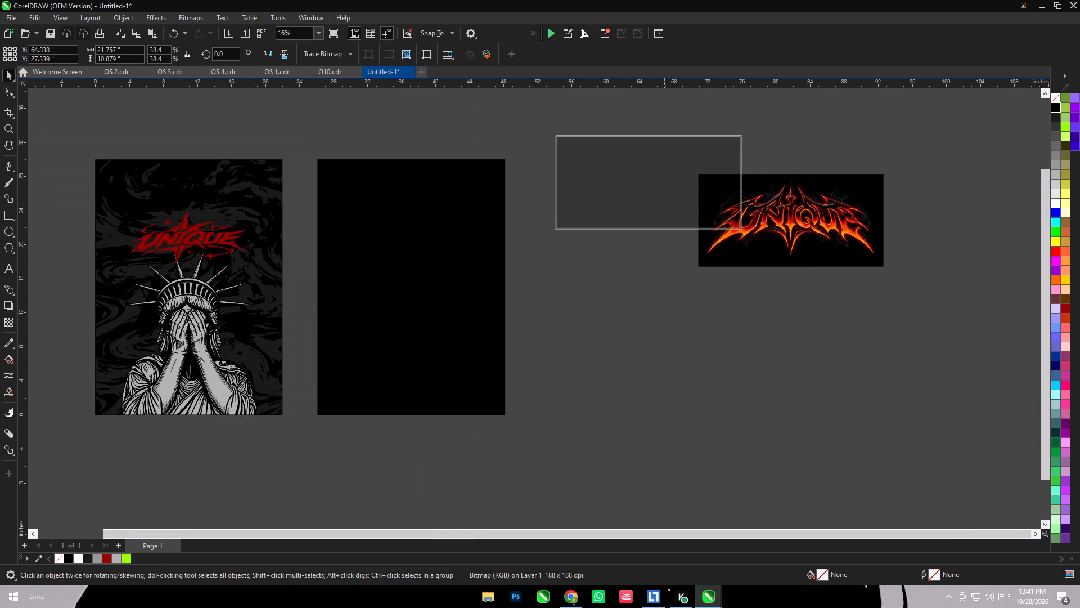
drag(663, 201, 661, 194)
Place a duplicate of the flame UNIQUE image directly below the original.
drag(689, 196, 694, 354)
right_click(694, 354)
scroll(694, 354, up, 5)
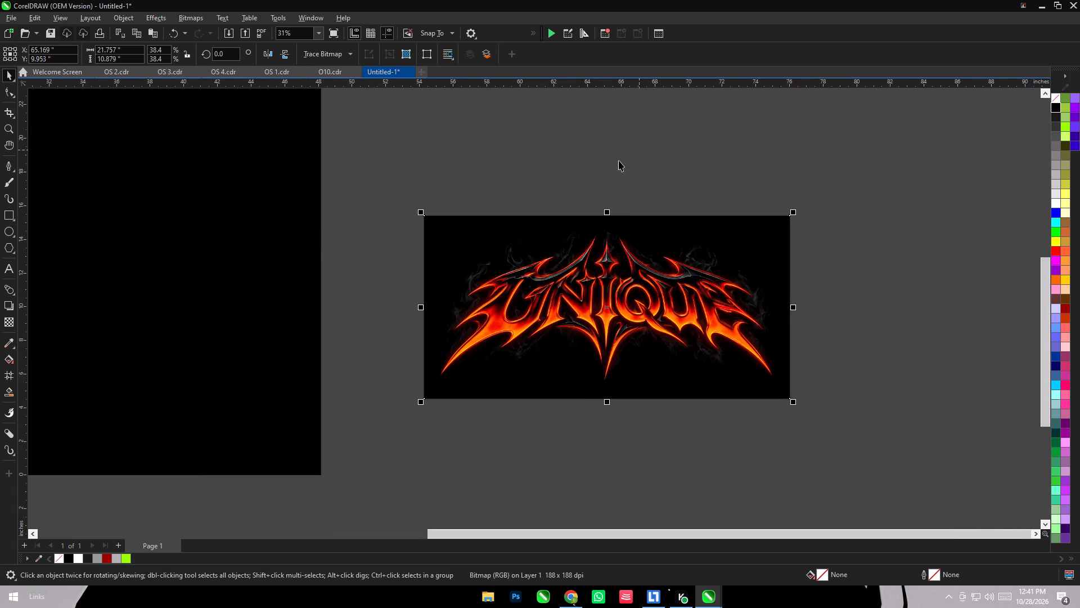
Duplicate the black rectangle to the far side of the two UNIQUE images and fill the copy with blue.
scroll(357, 239, down, 6)
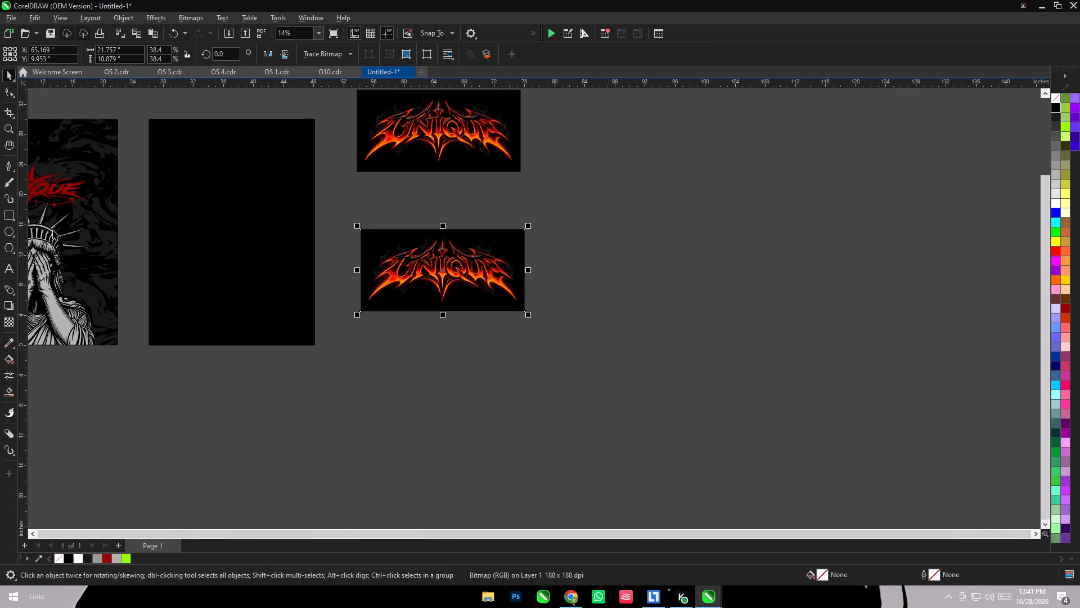
drag(215, 247, 724, 260)
right_click(724, 260)
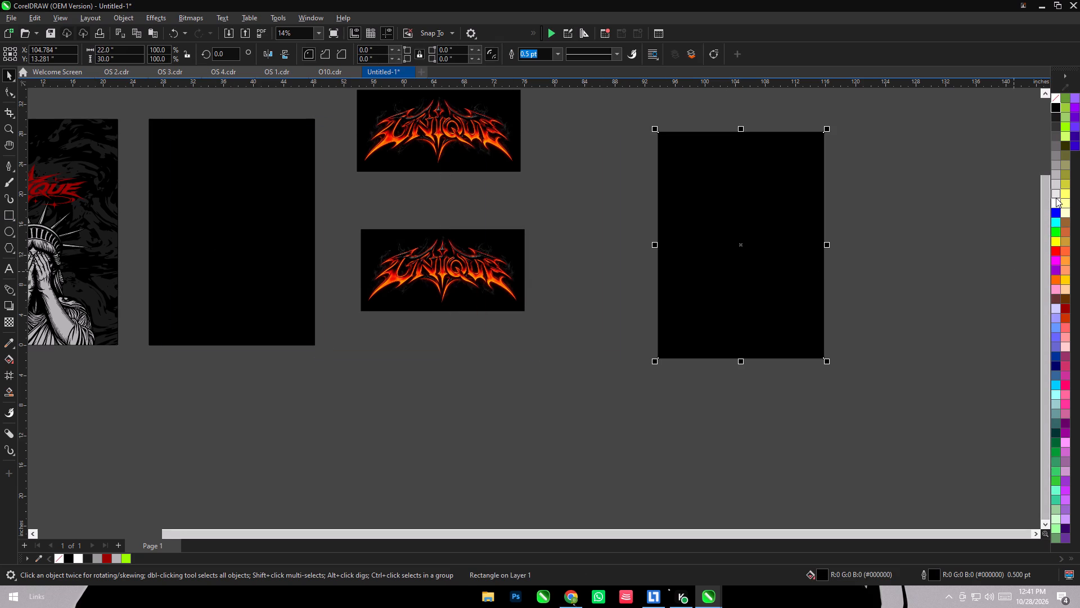
click(1056, 198)
click(1057, 208)
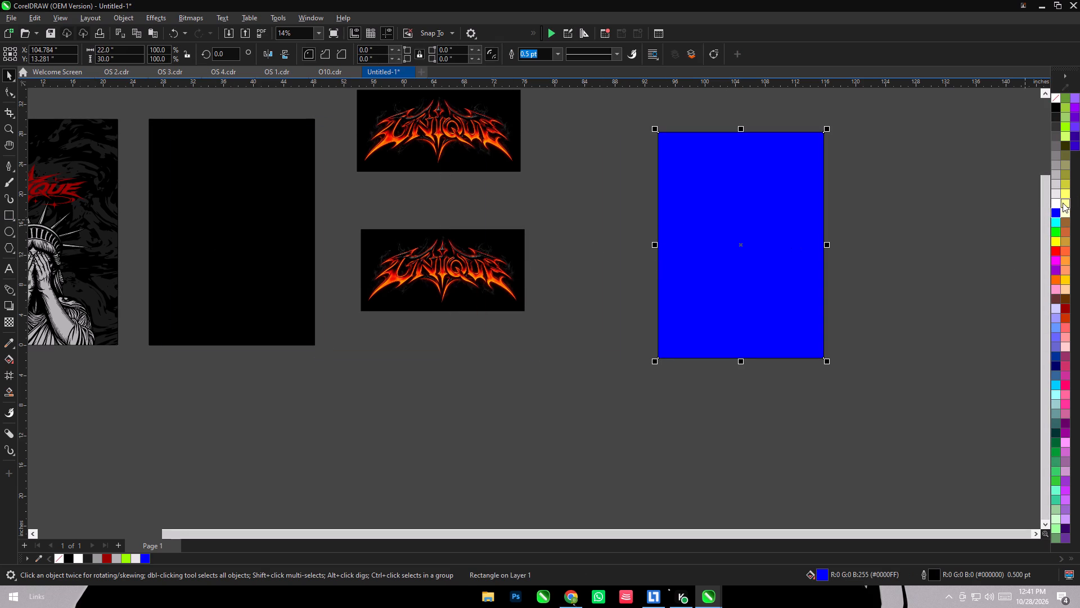
Change the fill of the blue rectangle to white.
click(1057, 201)
Move the lower flame UNIQUE image onto the upper half of the white rectangle and bring it to the front.
drag(456, 259, 754, 204)
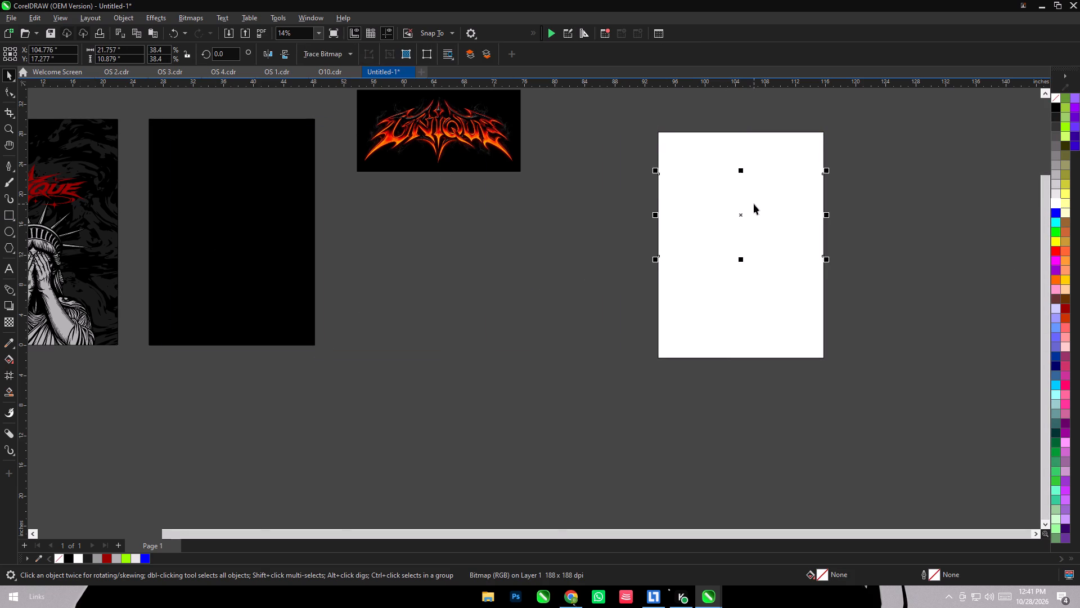
scroll(754, 204, up, 5)
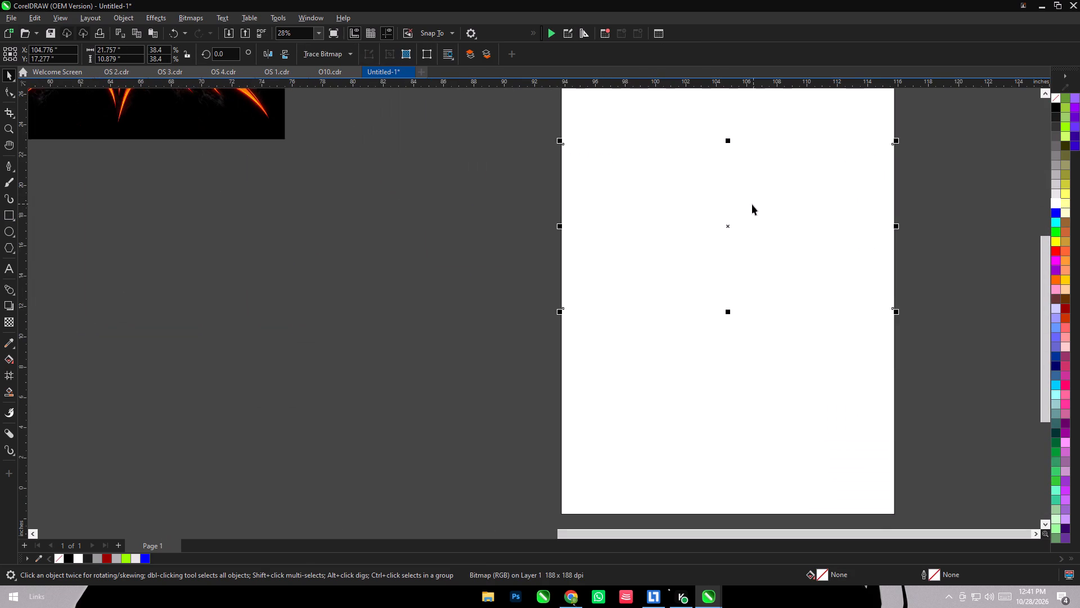
key(shift+Page_Up)
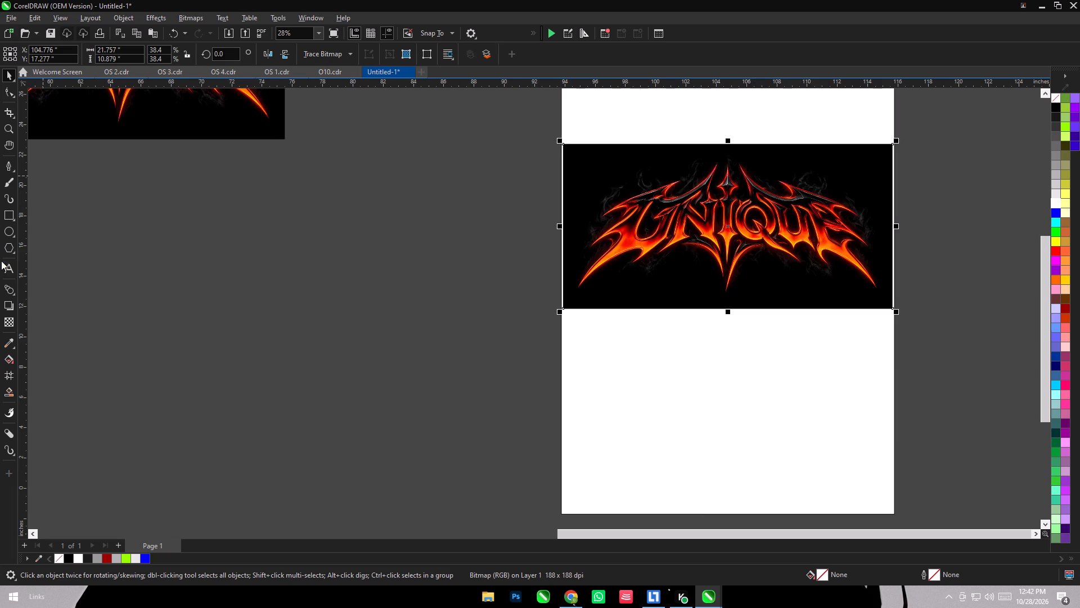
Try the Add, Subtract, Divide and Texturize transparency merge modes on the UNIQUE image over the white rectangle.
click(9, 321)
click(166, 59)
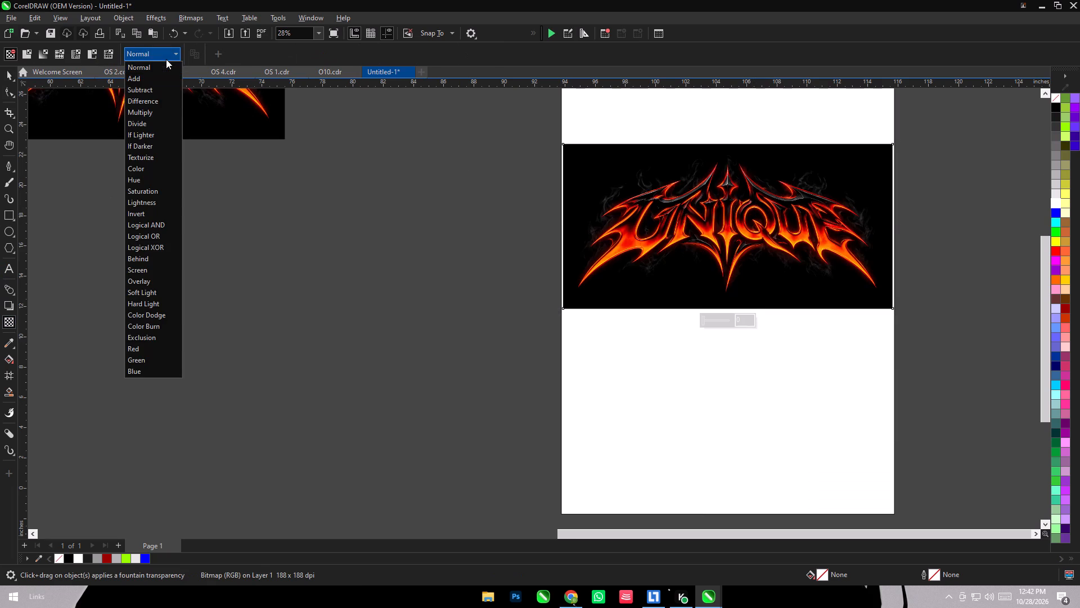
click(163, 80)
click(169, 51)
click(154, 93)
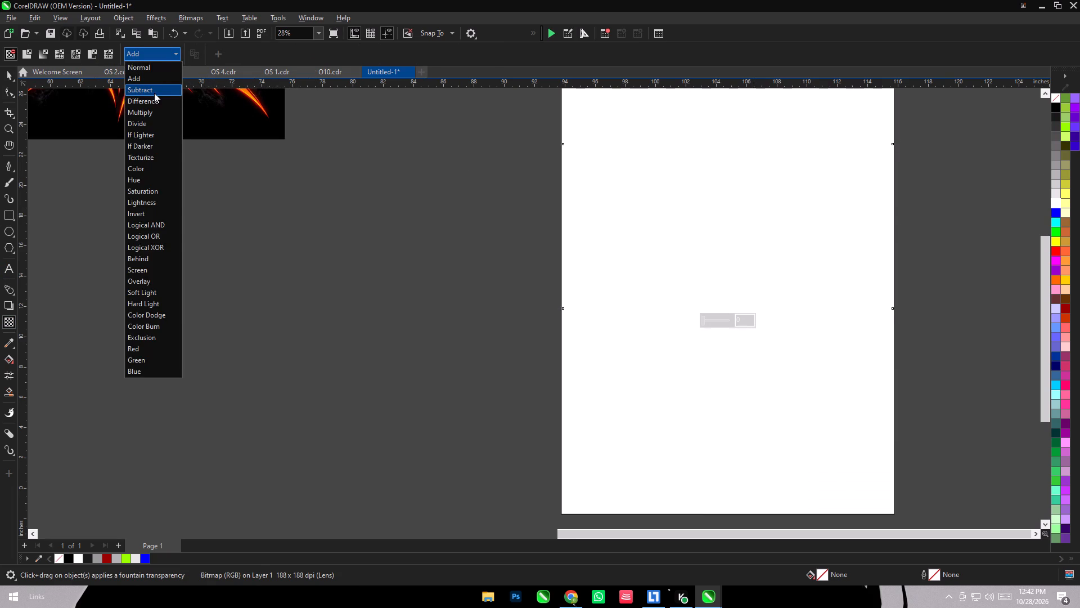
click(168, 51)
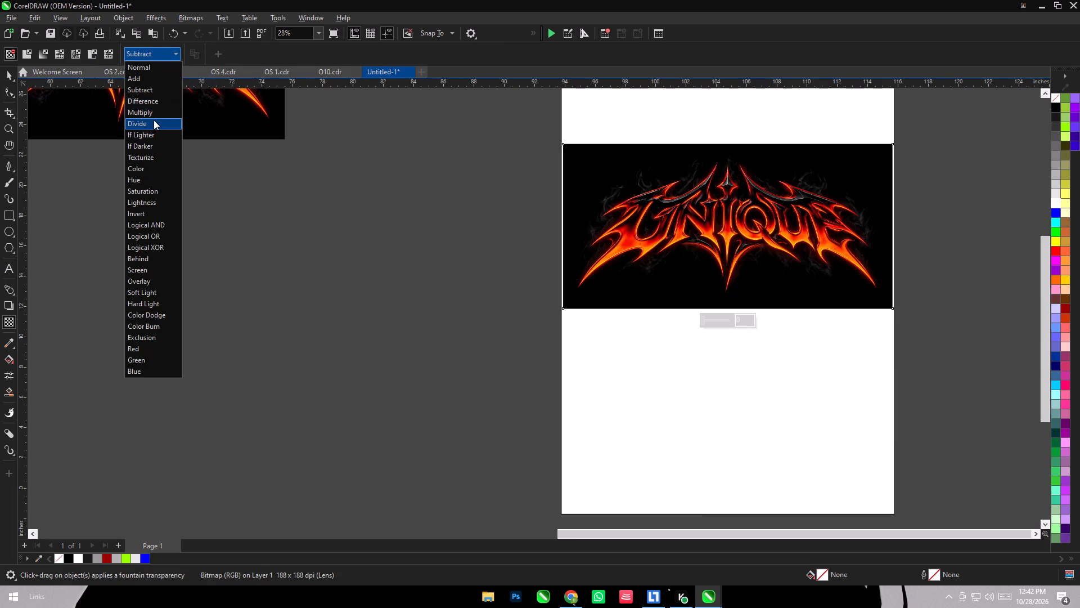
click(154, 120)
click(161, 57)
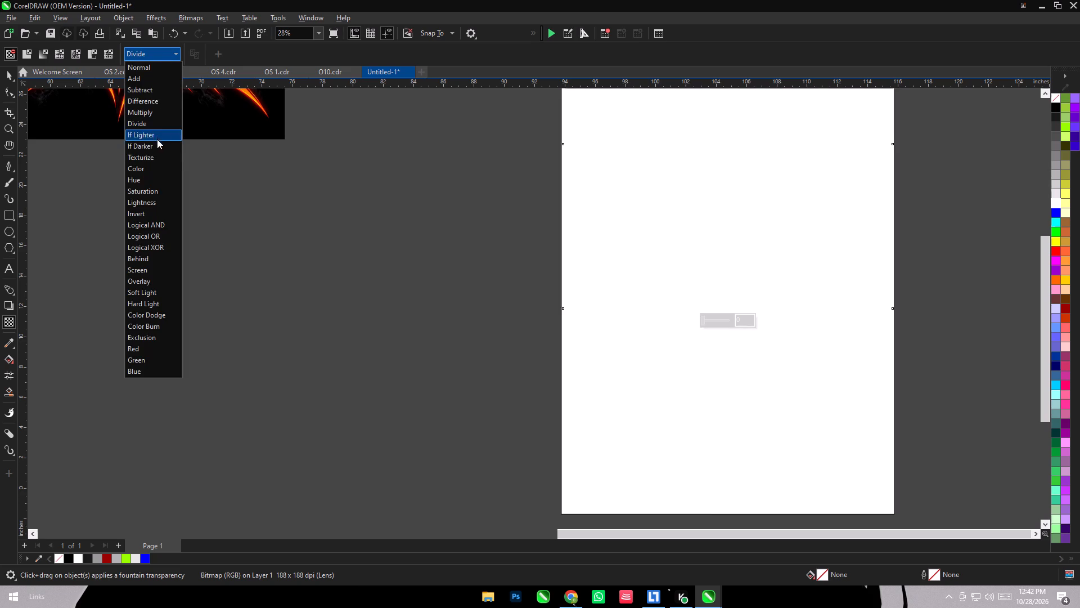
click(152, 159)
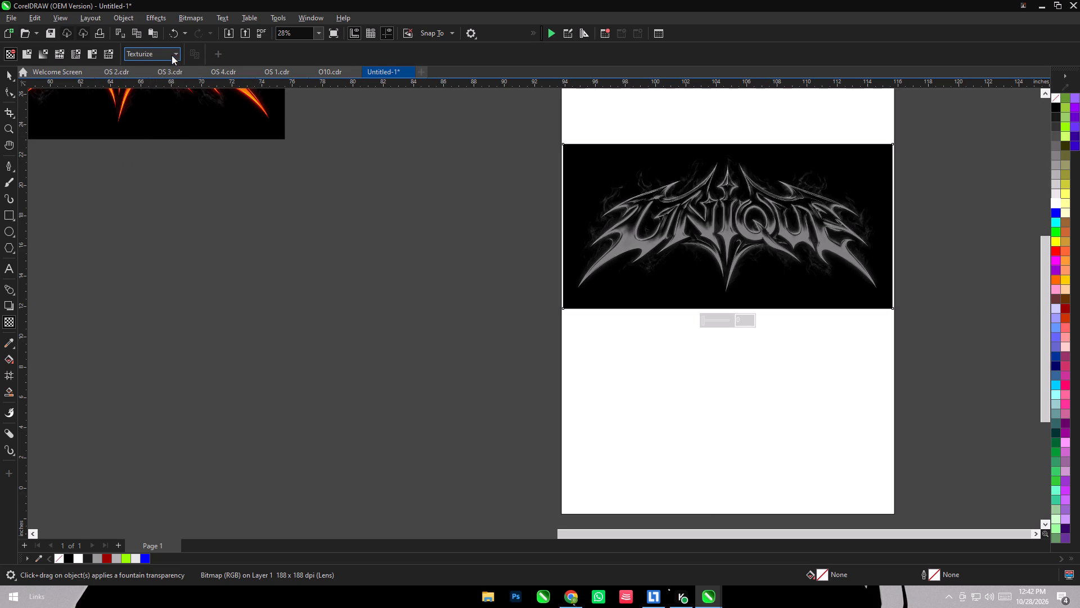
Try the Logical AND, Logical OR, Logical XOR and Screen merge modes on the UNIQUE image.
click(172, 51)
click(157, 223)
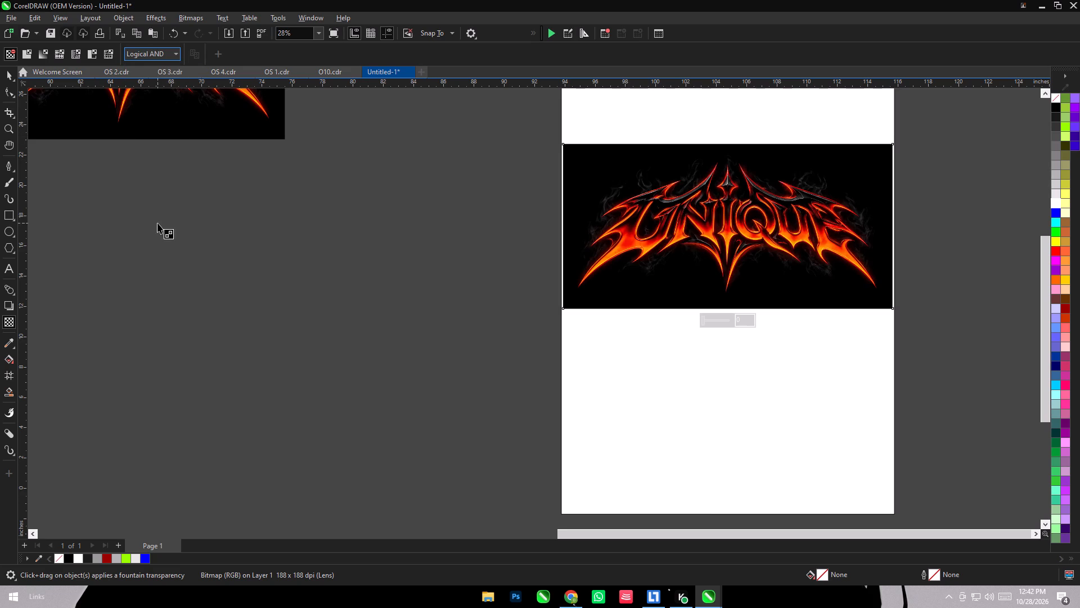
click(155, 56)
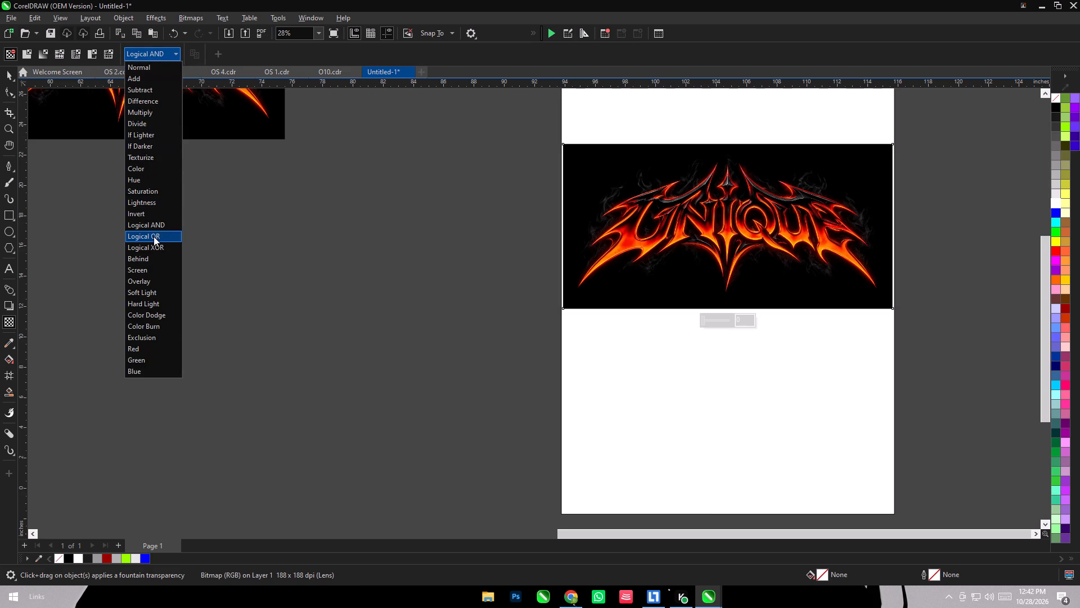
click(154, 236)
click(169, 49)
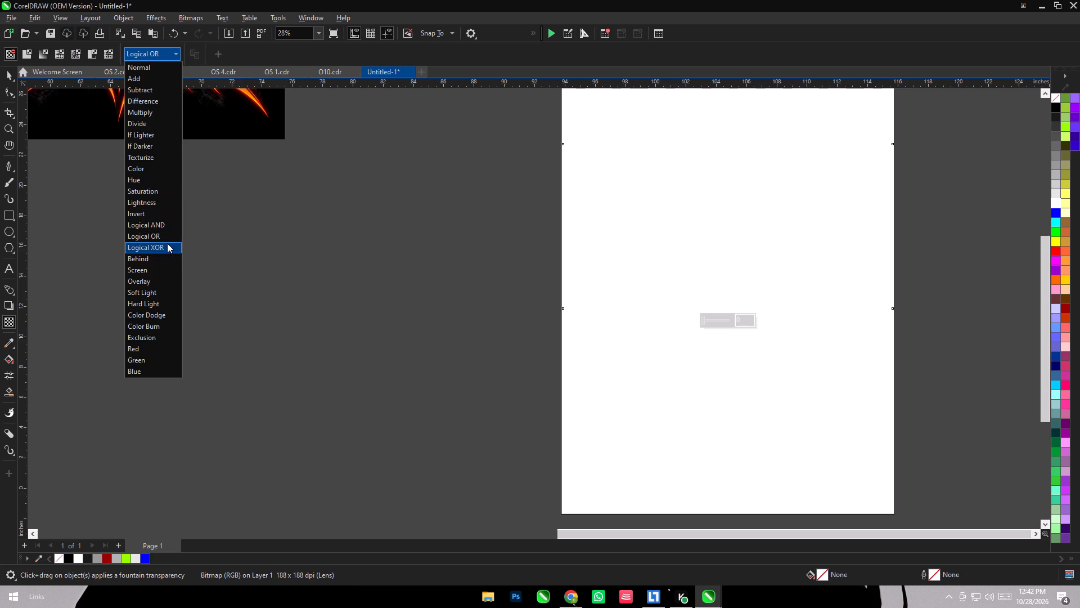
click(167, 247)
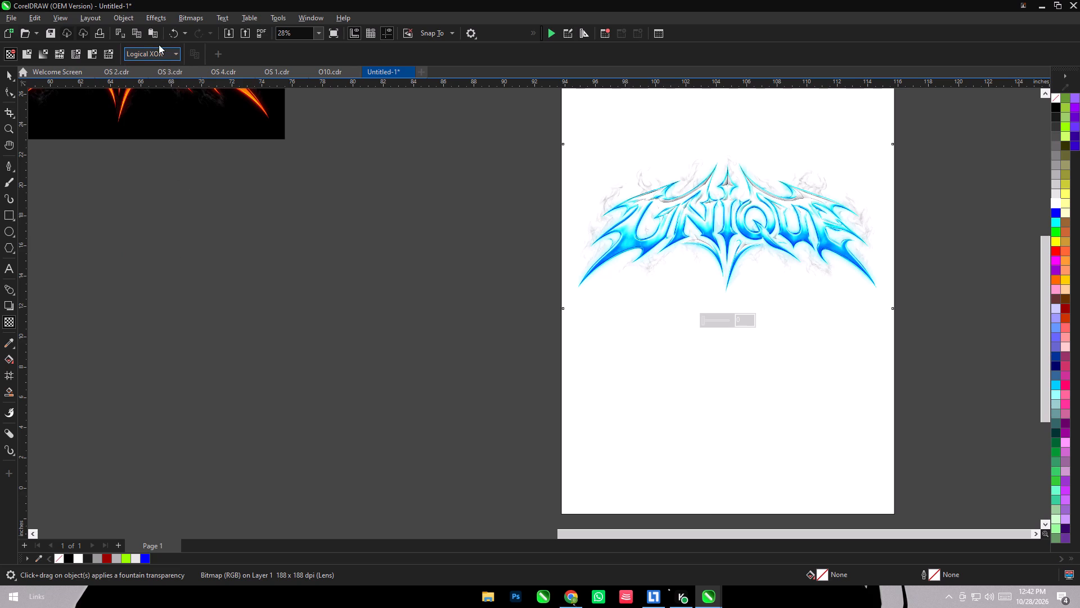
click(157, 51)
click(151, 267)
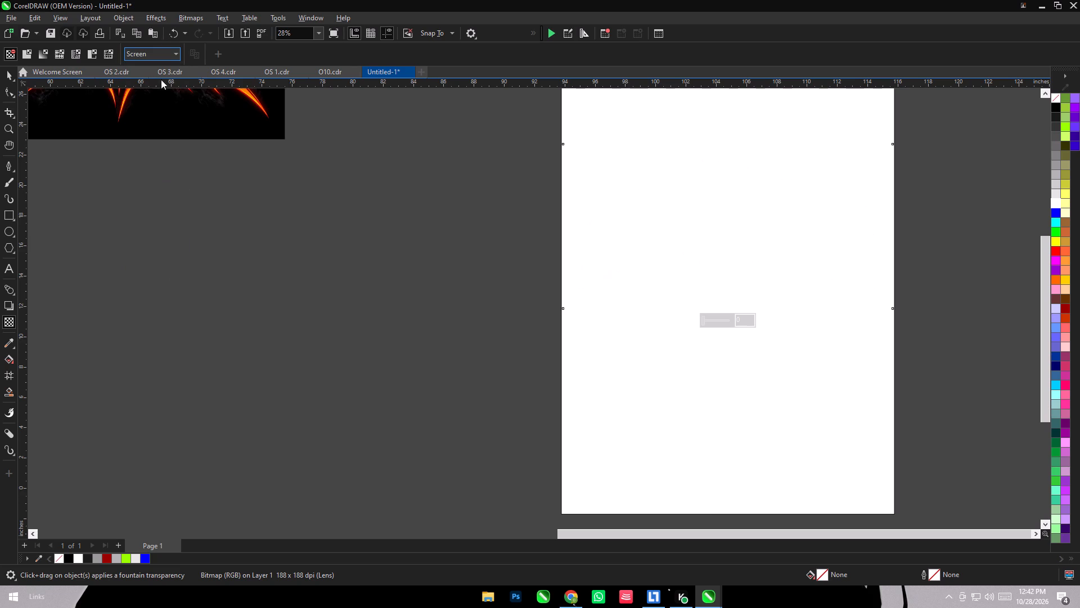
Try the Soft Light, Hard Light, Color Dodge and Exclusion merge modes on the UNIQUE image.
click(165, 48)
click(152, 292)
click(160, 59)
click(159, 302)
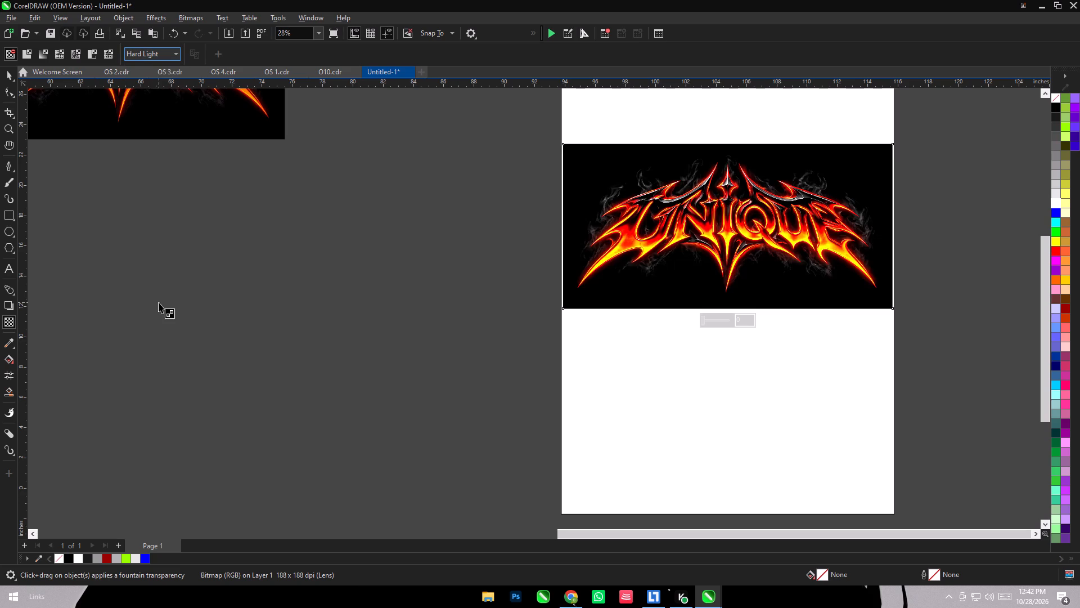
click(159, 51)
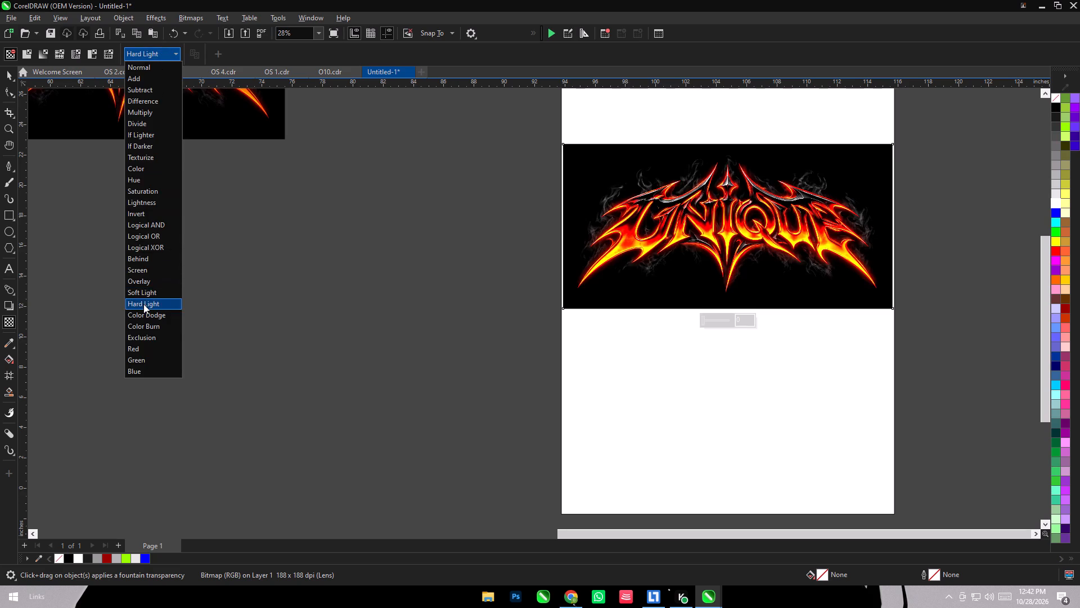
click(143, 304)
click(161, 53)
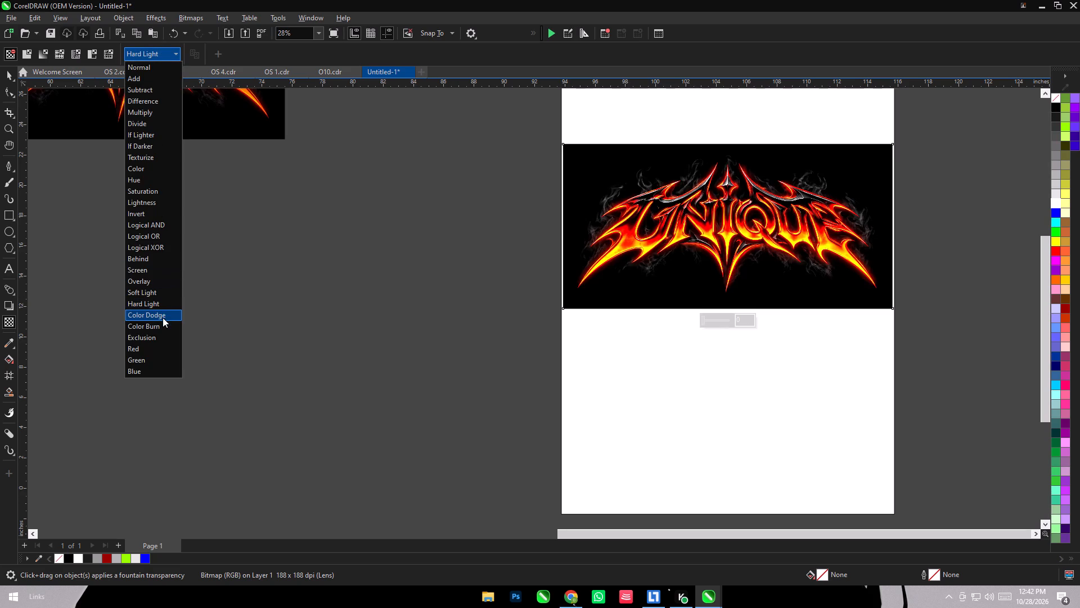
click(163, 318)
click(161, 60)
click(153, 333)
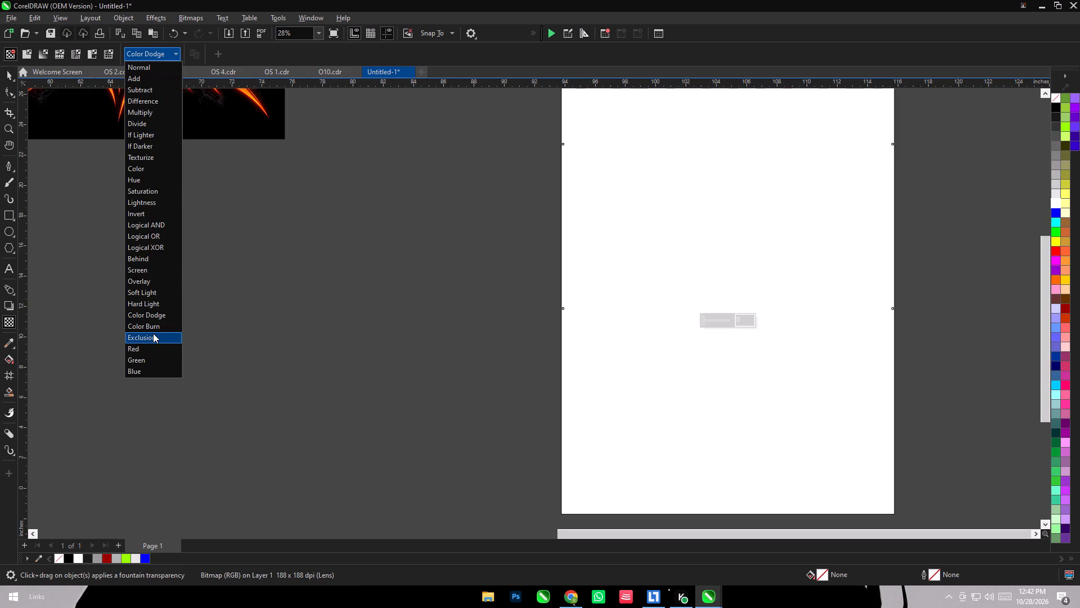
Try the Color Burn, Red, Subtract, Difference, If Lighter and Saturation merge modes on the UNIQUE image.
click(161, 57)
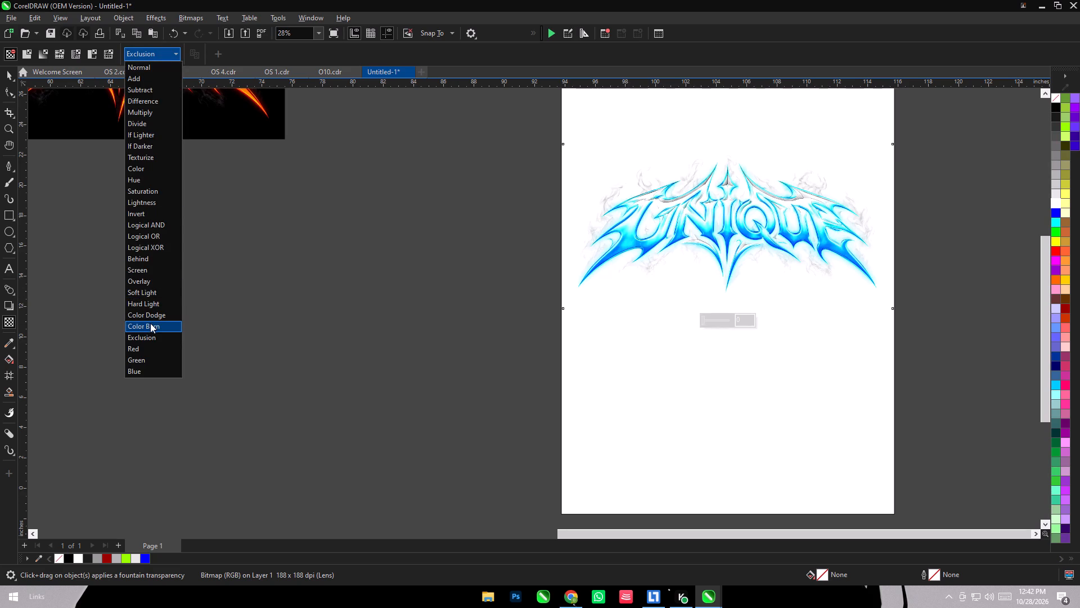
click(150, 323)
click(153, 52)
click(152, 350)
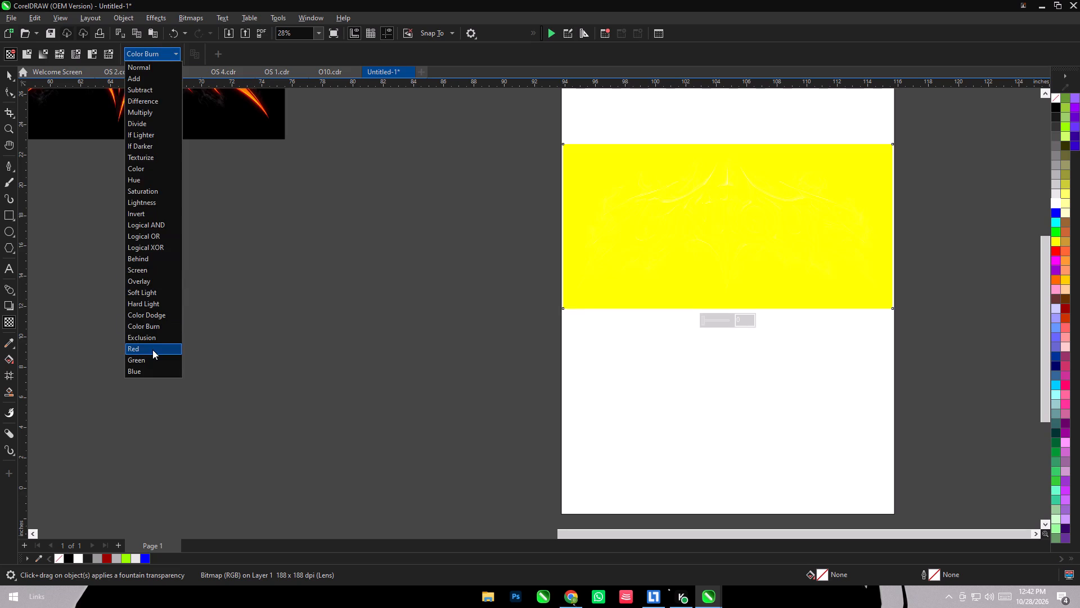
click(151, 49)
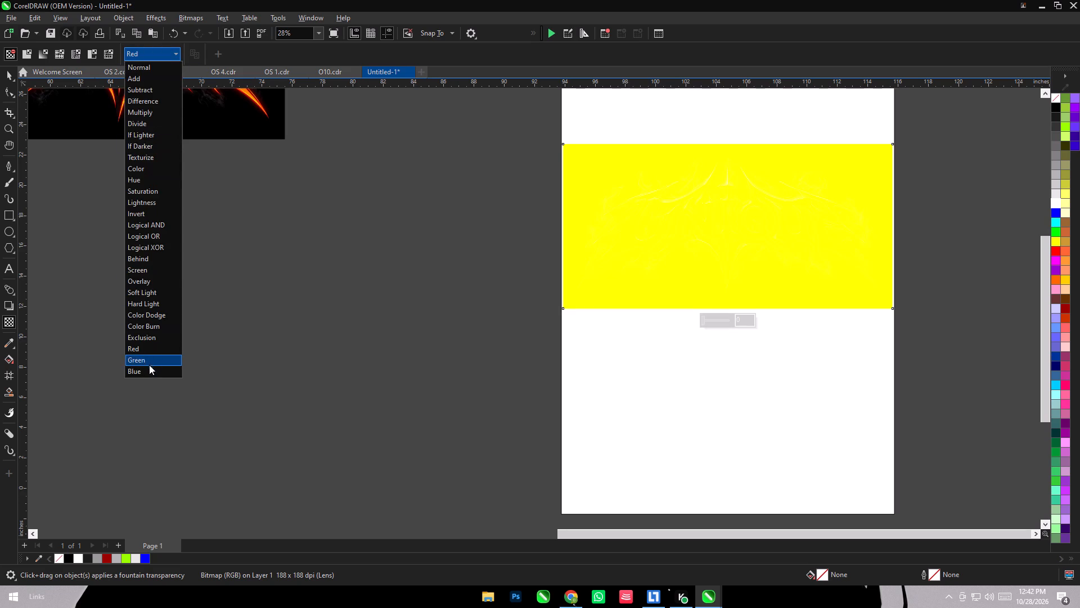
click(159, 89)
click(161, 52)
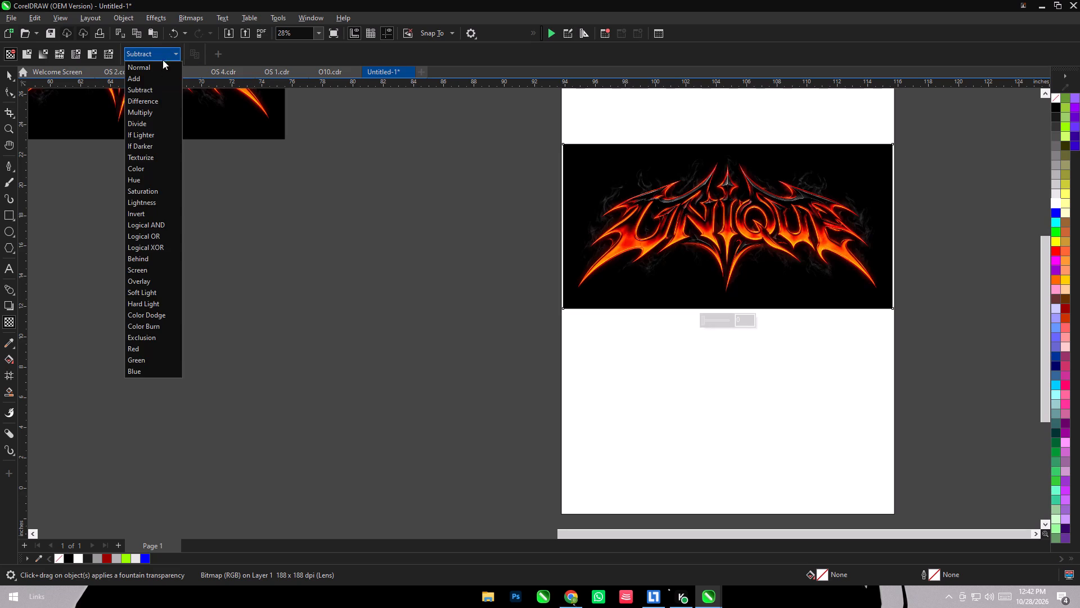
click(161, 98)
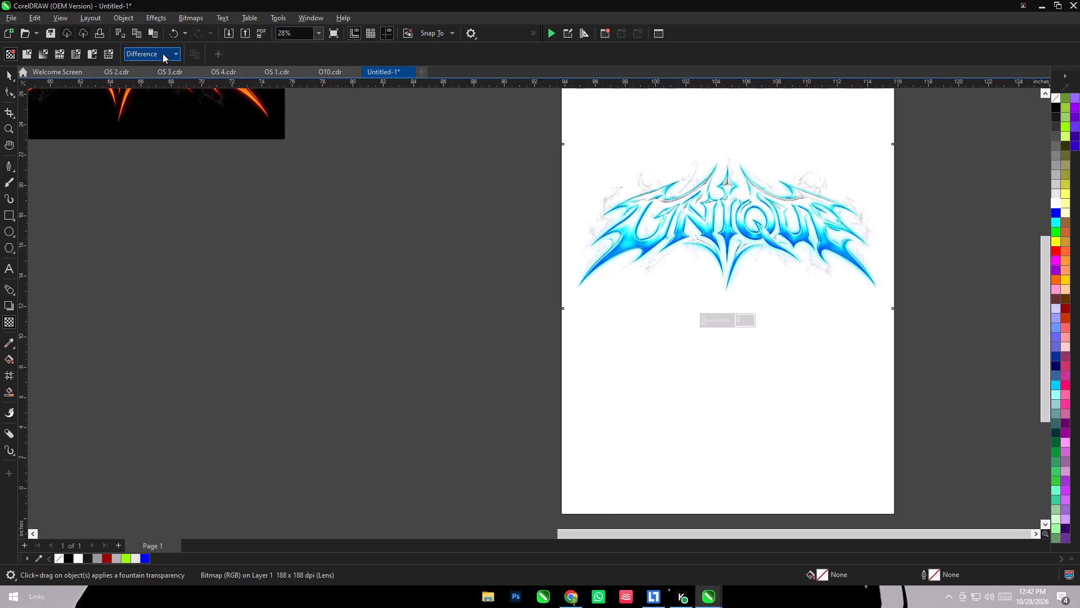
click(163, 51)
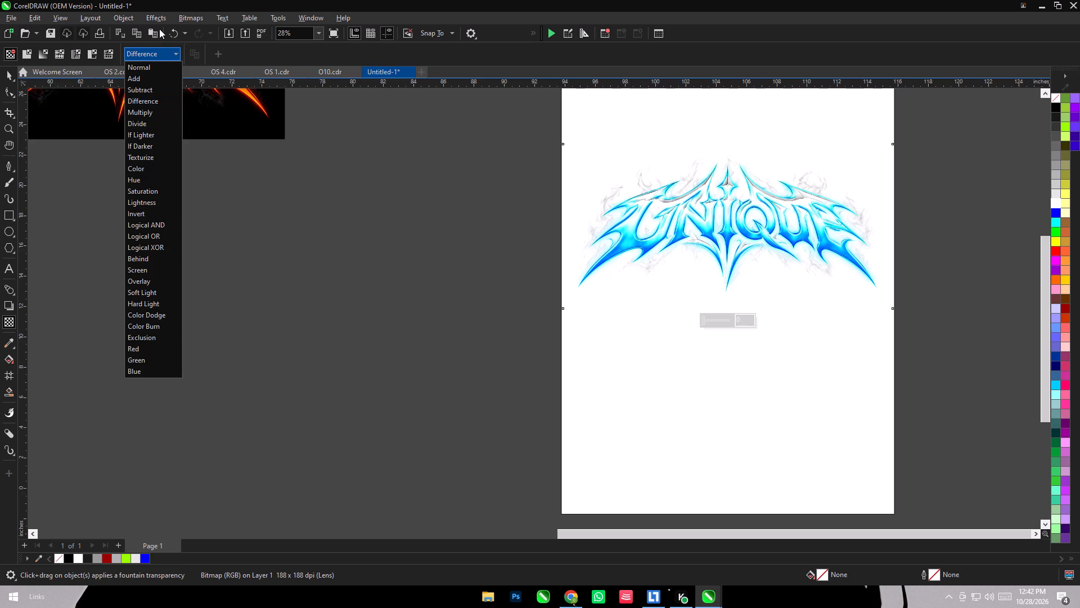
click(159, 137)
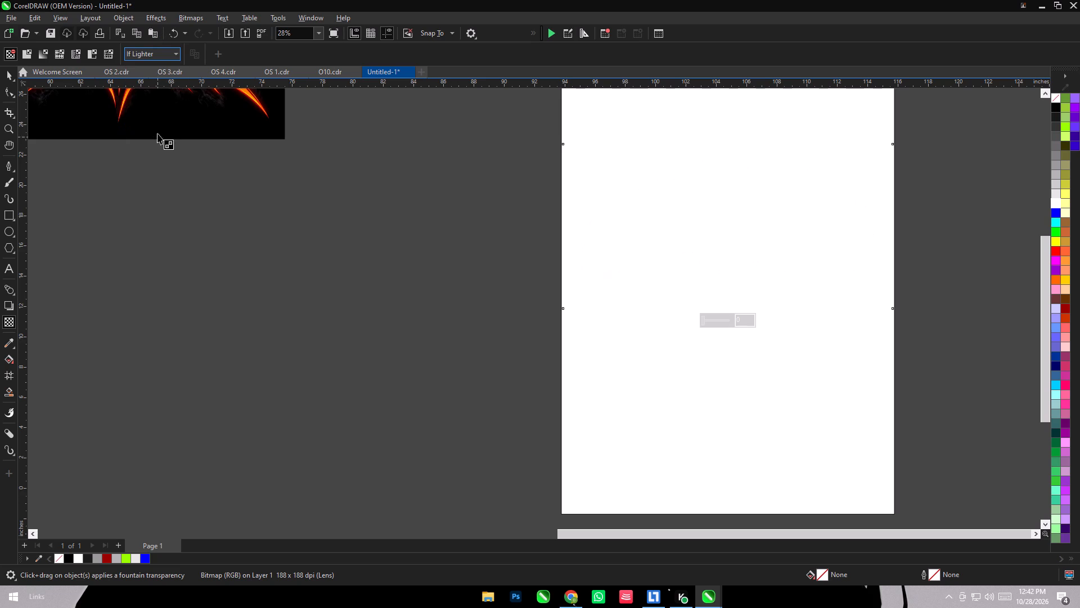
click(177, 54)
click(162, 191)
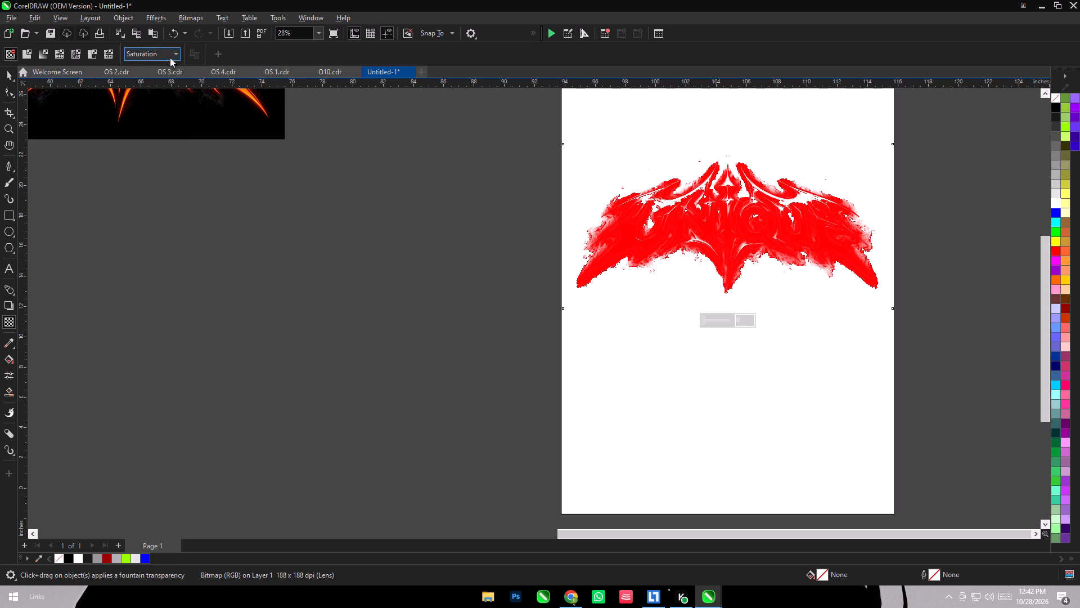
Set the transparency merge mode of the UNIQUE image over the white rectangle to Lightness.
click(170, 49)
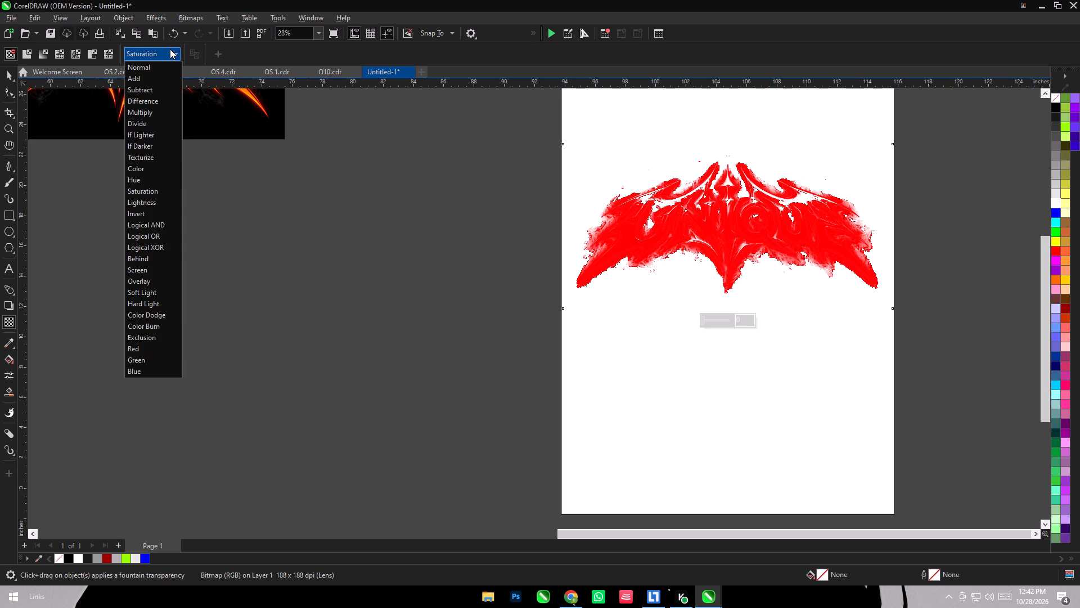
click(154, 202)
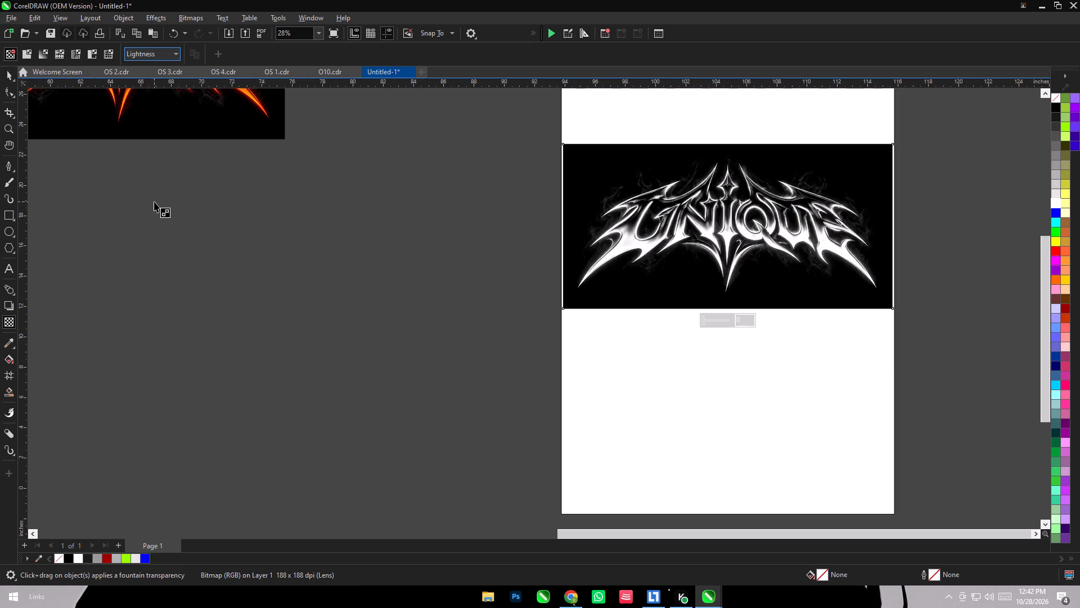
Move the Lightness-blended UNIQUE image off the white rectangle onto the upper half of the black rectangle beside the statue poster.
click(14, 78)
scroll(884, 270, down, 8)
drag(849, 275, 472, 257)
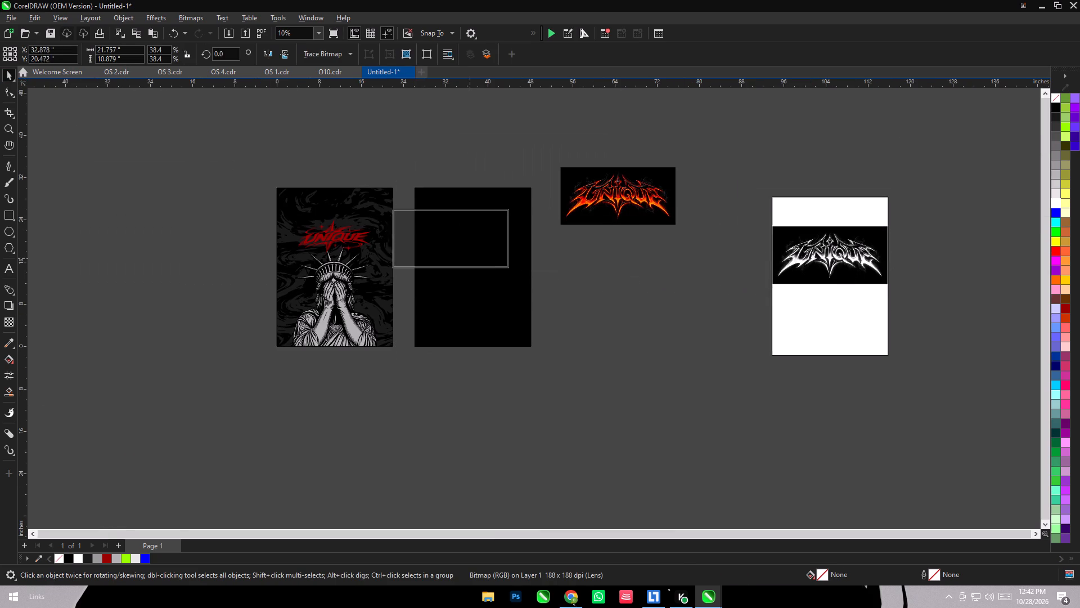
drag(472, 257, 498, 272)
scroll(489, 265, up, 7)
drag(503, 241, 489, 228)
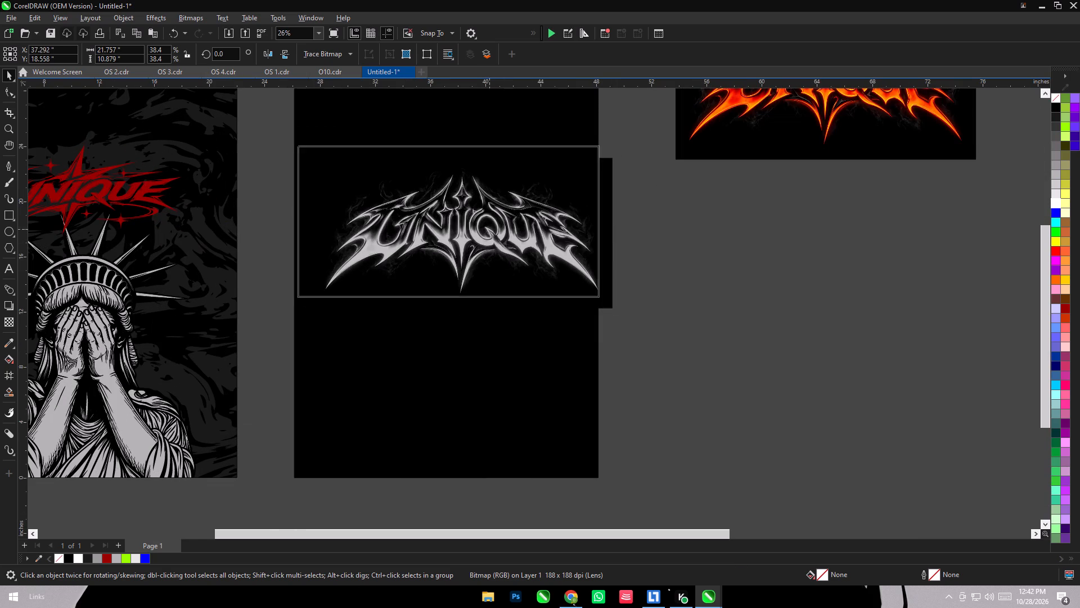
drag(489, 228, 487, 221)
scroll(487, 220, up, 6)
scroll(487, 220, down, 10)
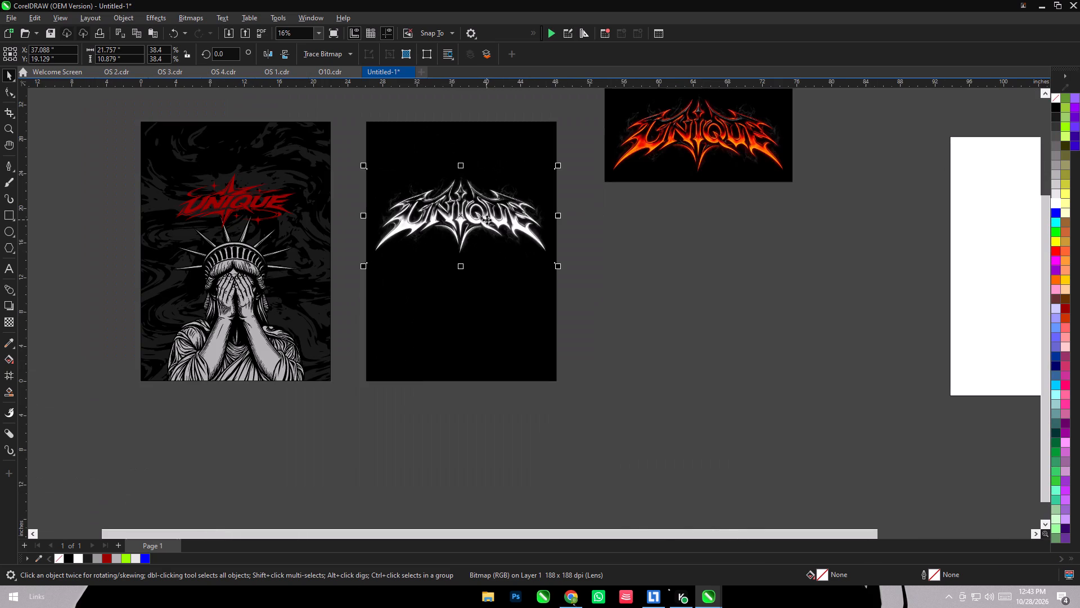
Fine-tune the UNIQUE image's position within the black rectangle's width, with its centre at about X 37.06 in, Y 18.87 in.
scroll(487, 220, up, 5)
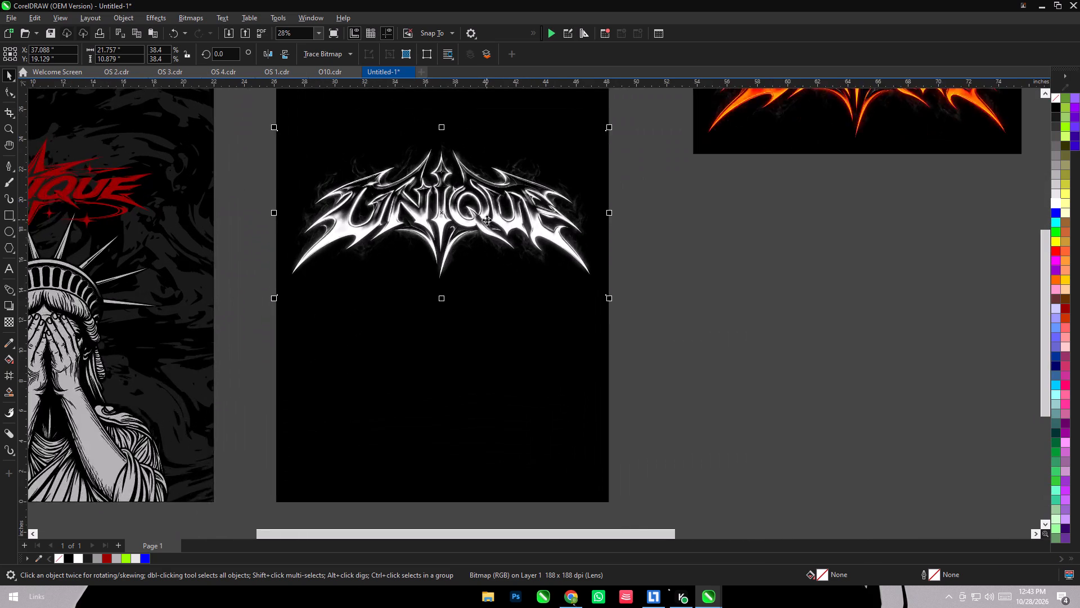
drag(487, 220, 552, 230)
drag(532, 216, 468, 210)
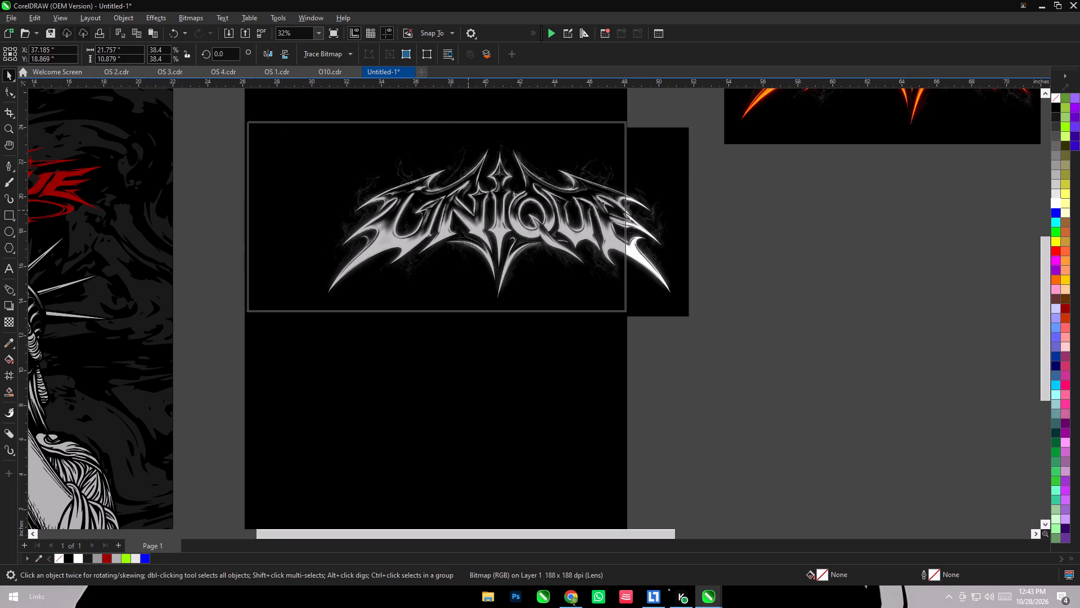
drag(468, 210, 466, 210)
scroll(466, 210, down, 1)
click(728, 238)
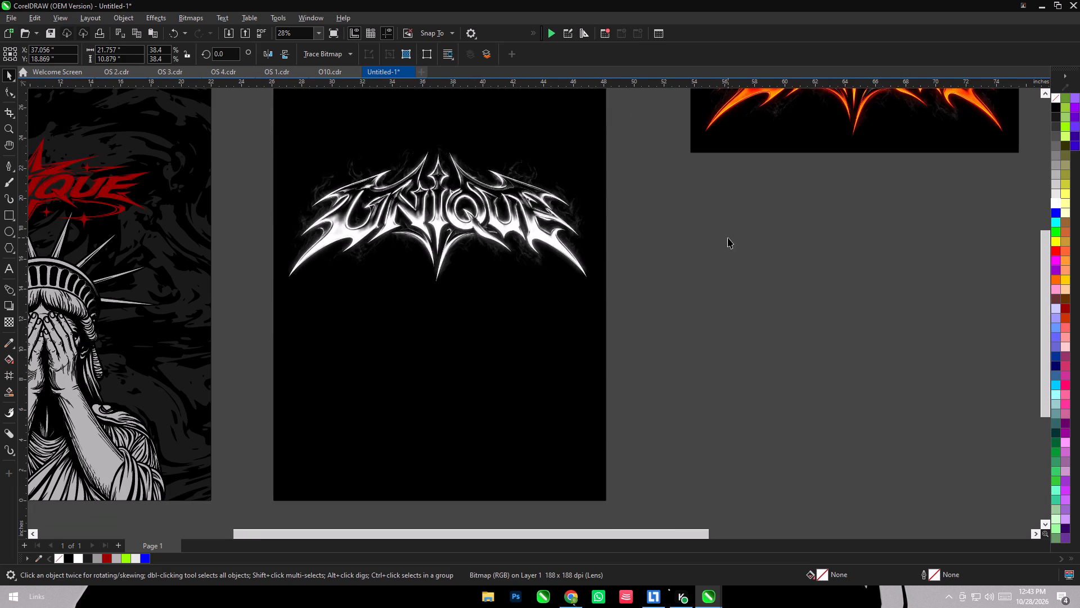
Place a duplicate of the black-and-white UNIQUE image in the empty area beside the black rectangle, centred at about X 60.8 in, Y 9.1 in.
scroll(490, 196, down, 4)
drag(498, 198, 713, 286)
right_click(713, 286)
scroll(713, 286, up, 6)
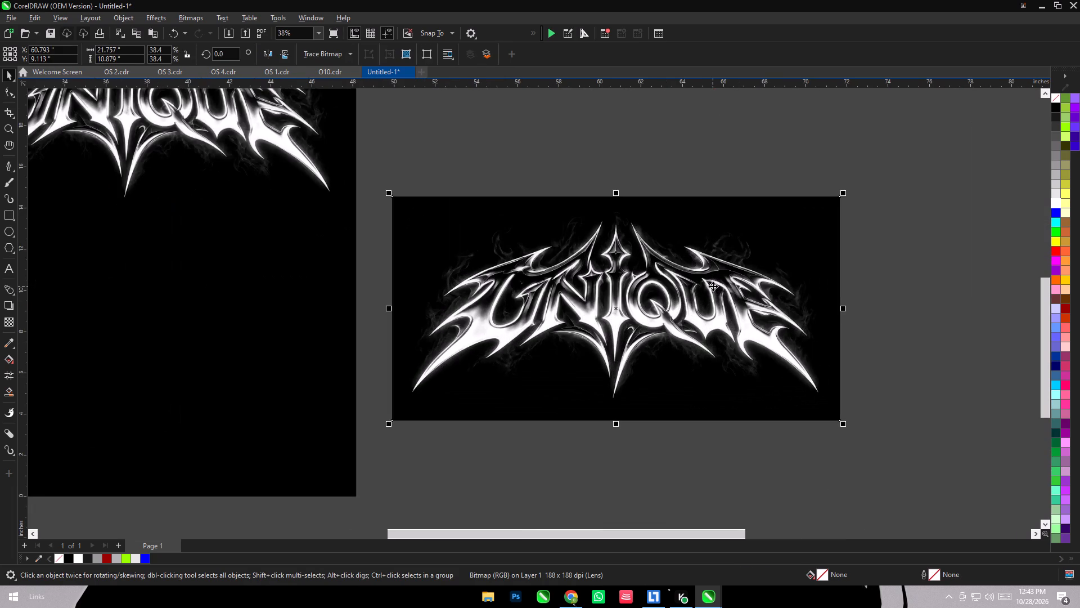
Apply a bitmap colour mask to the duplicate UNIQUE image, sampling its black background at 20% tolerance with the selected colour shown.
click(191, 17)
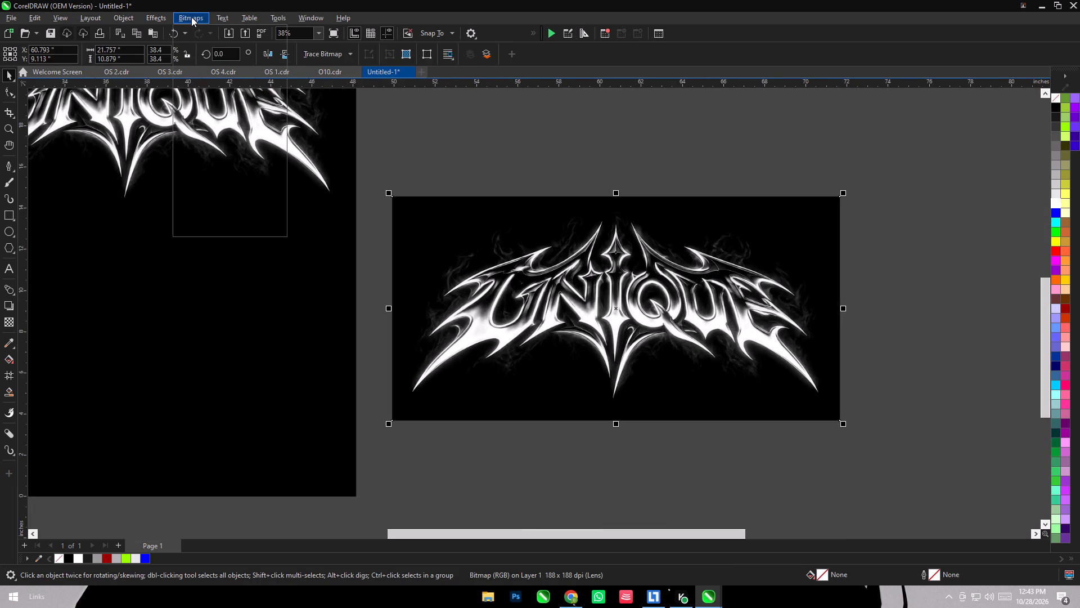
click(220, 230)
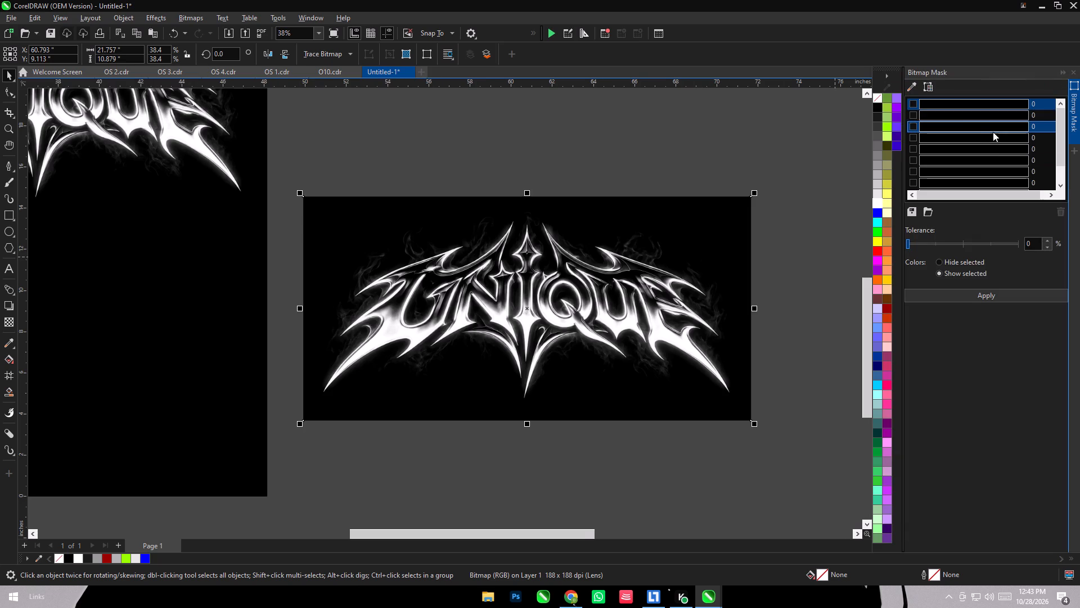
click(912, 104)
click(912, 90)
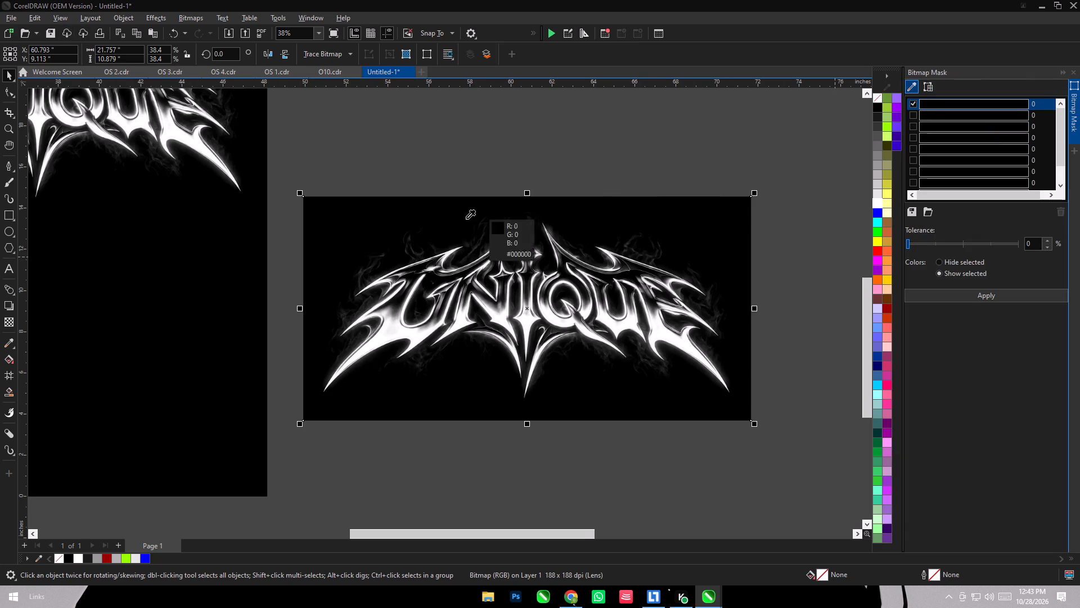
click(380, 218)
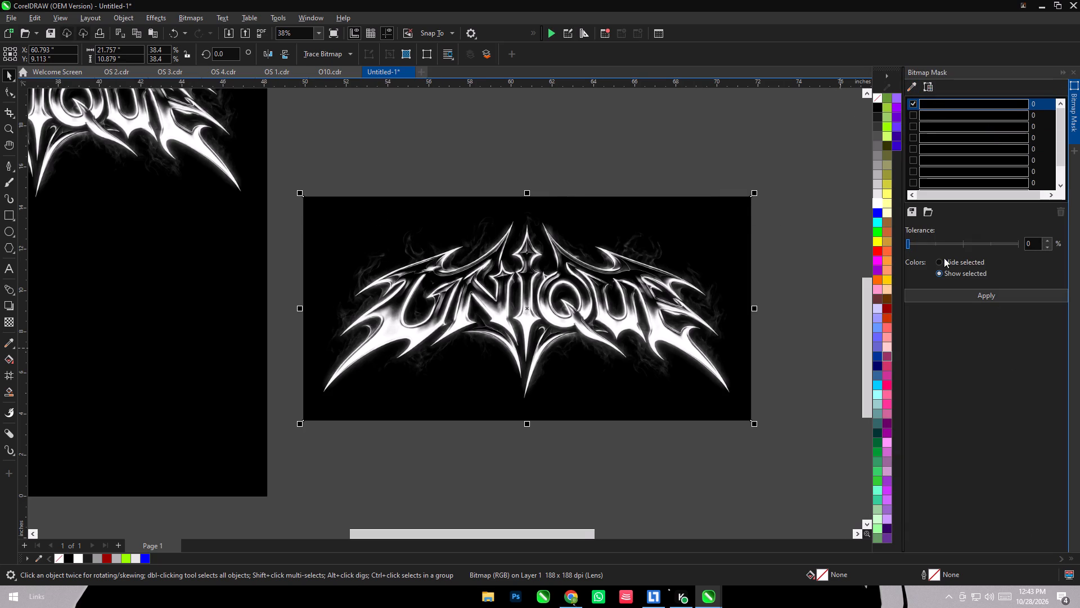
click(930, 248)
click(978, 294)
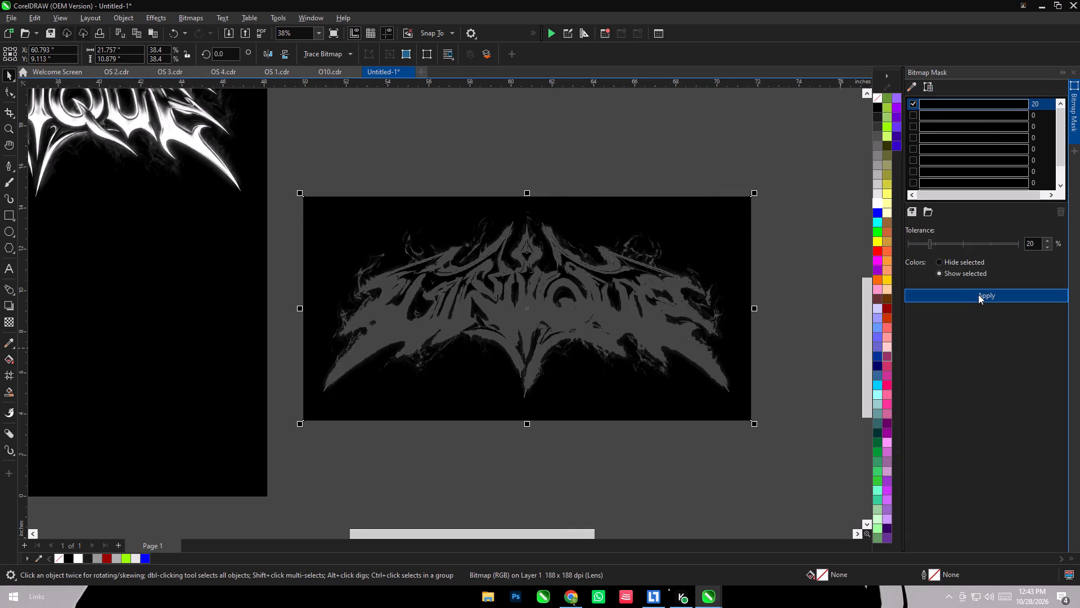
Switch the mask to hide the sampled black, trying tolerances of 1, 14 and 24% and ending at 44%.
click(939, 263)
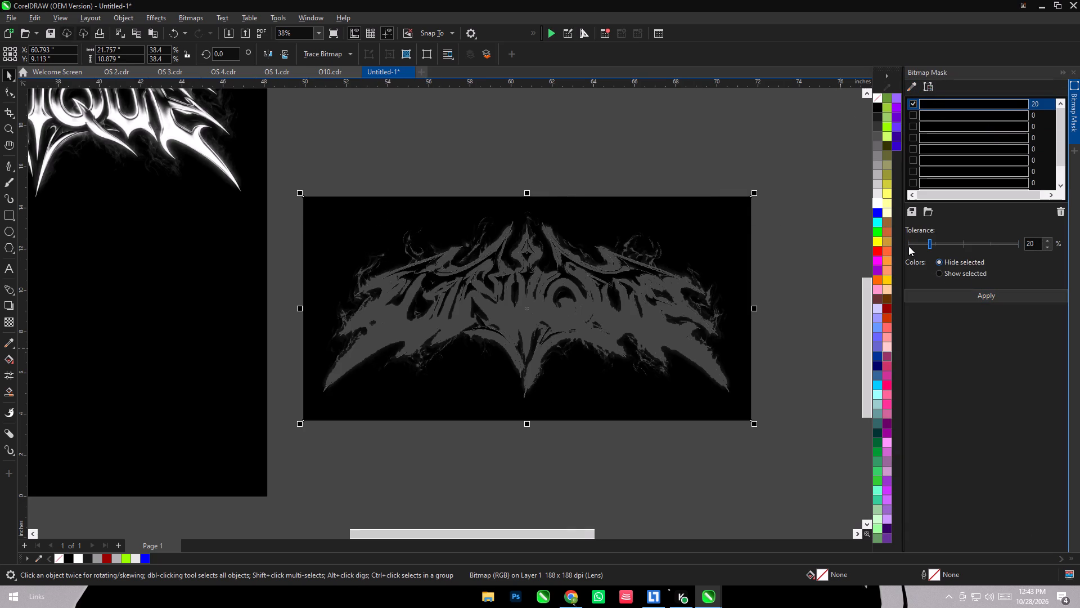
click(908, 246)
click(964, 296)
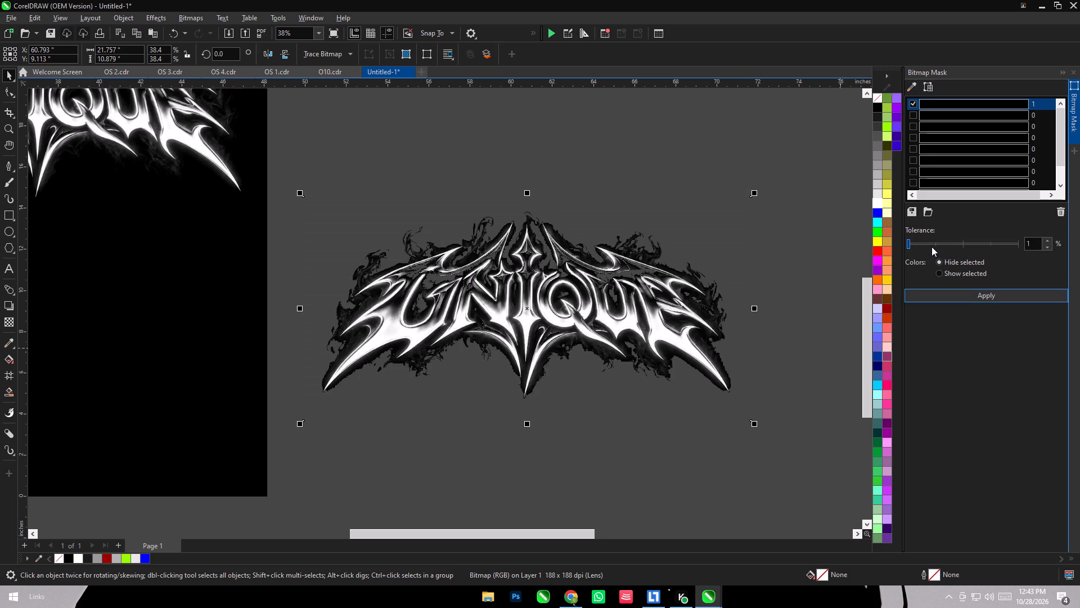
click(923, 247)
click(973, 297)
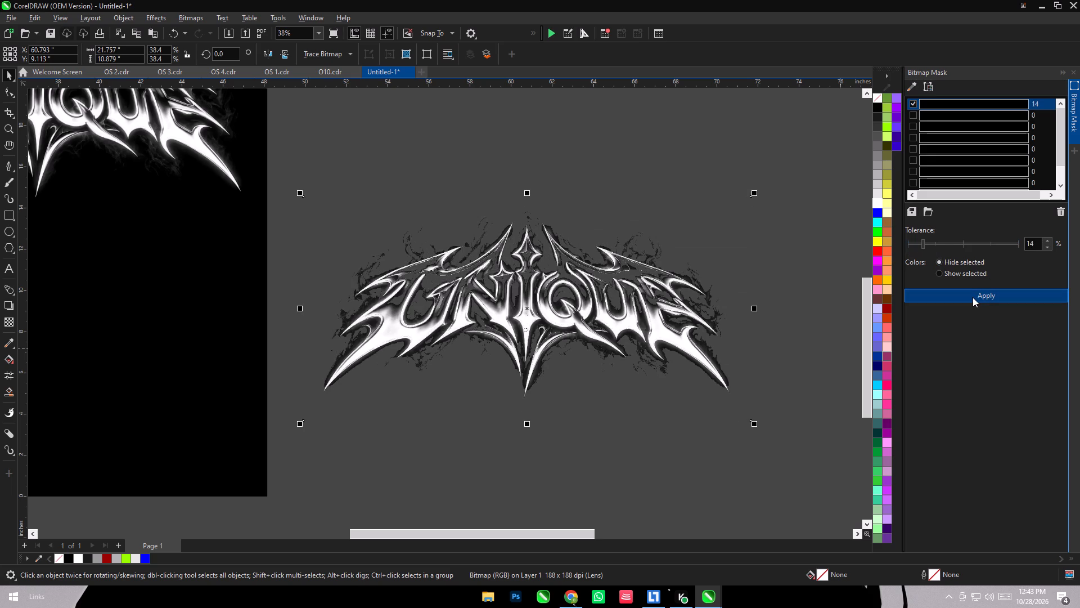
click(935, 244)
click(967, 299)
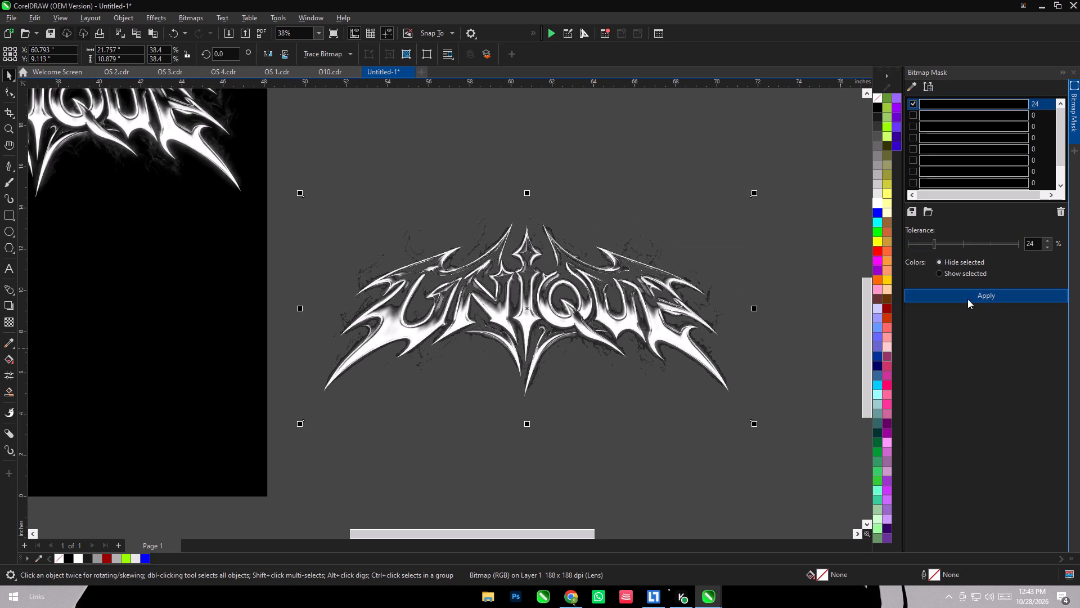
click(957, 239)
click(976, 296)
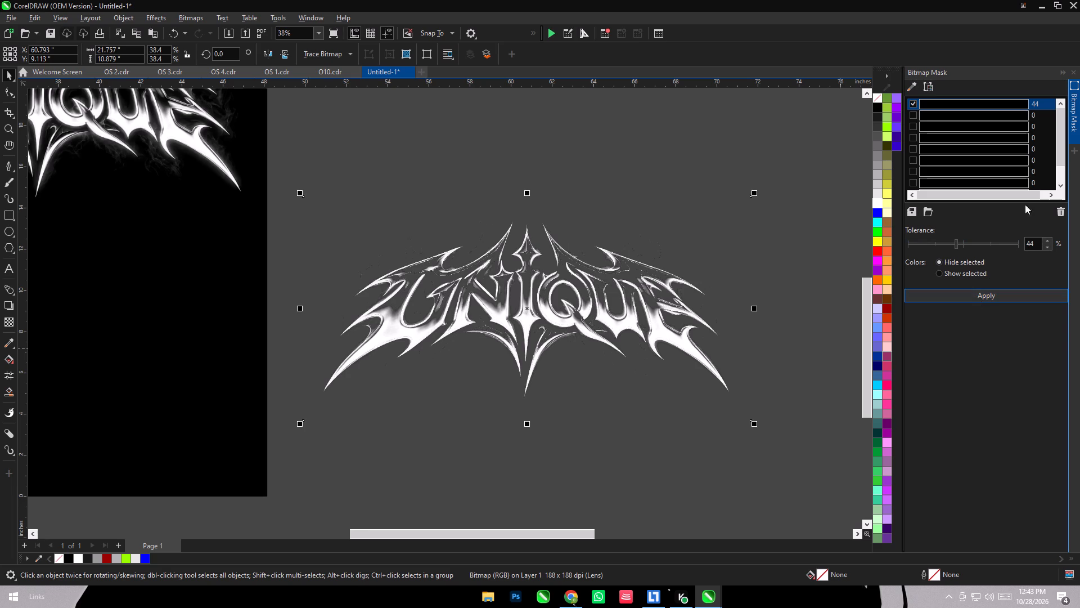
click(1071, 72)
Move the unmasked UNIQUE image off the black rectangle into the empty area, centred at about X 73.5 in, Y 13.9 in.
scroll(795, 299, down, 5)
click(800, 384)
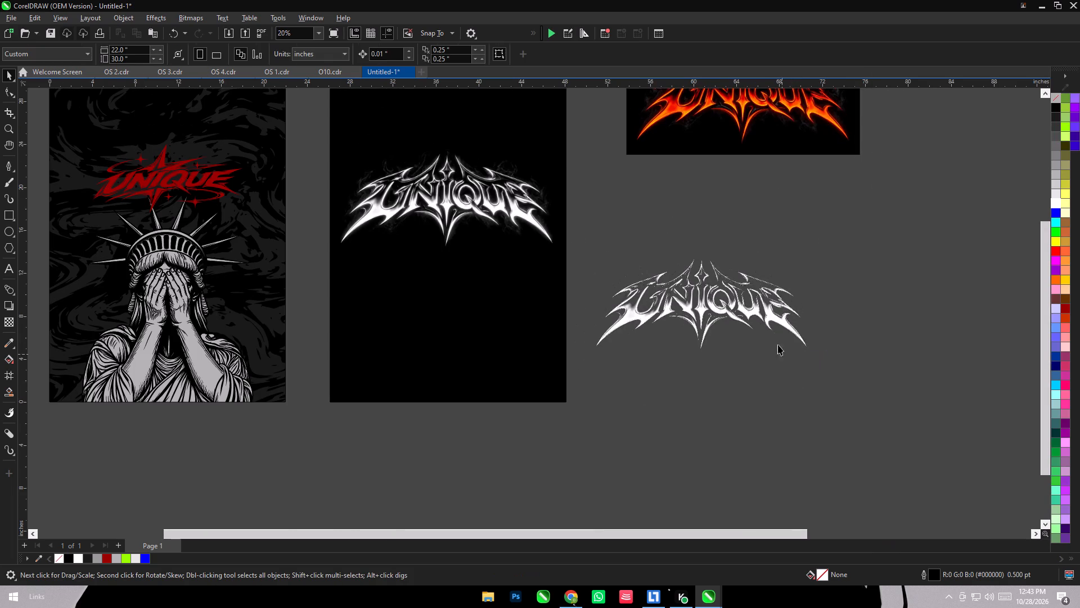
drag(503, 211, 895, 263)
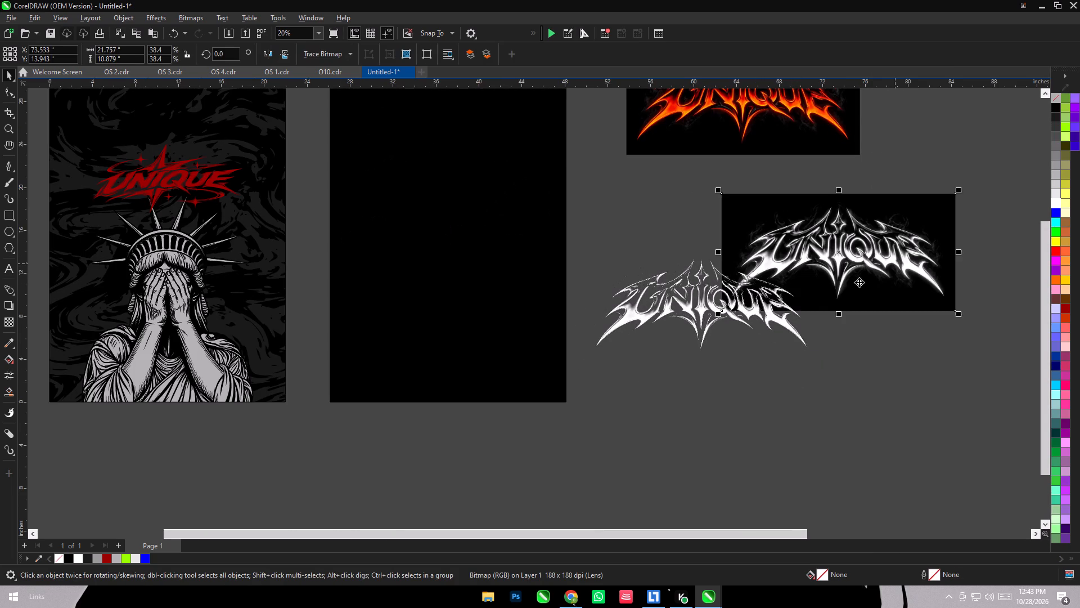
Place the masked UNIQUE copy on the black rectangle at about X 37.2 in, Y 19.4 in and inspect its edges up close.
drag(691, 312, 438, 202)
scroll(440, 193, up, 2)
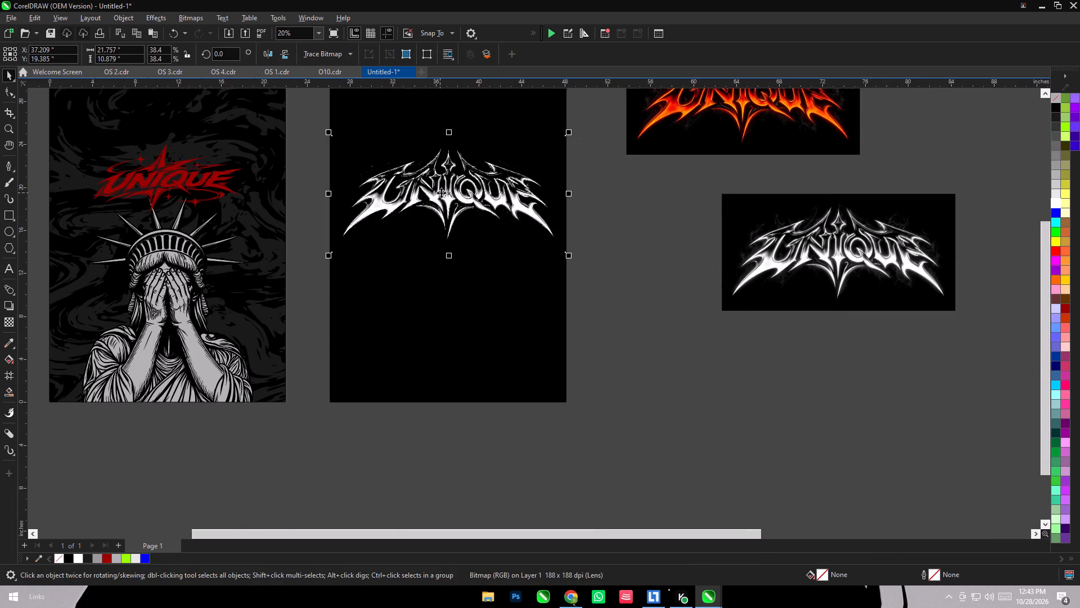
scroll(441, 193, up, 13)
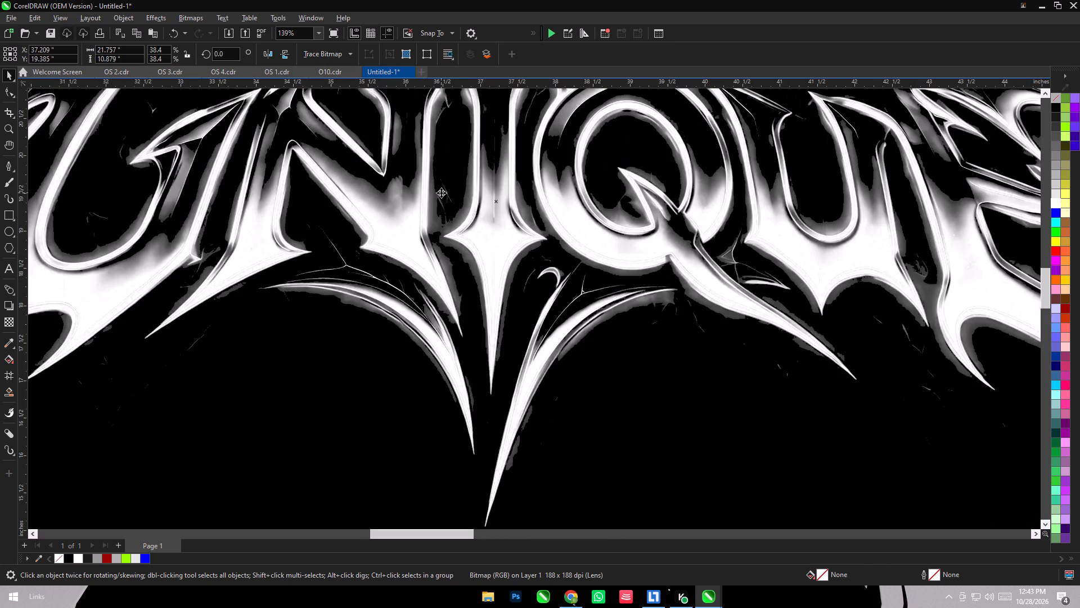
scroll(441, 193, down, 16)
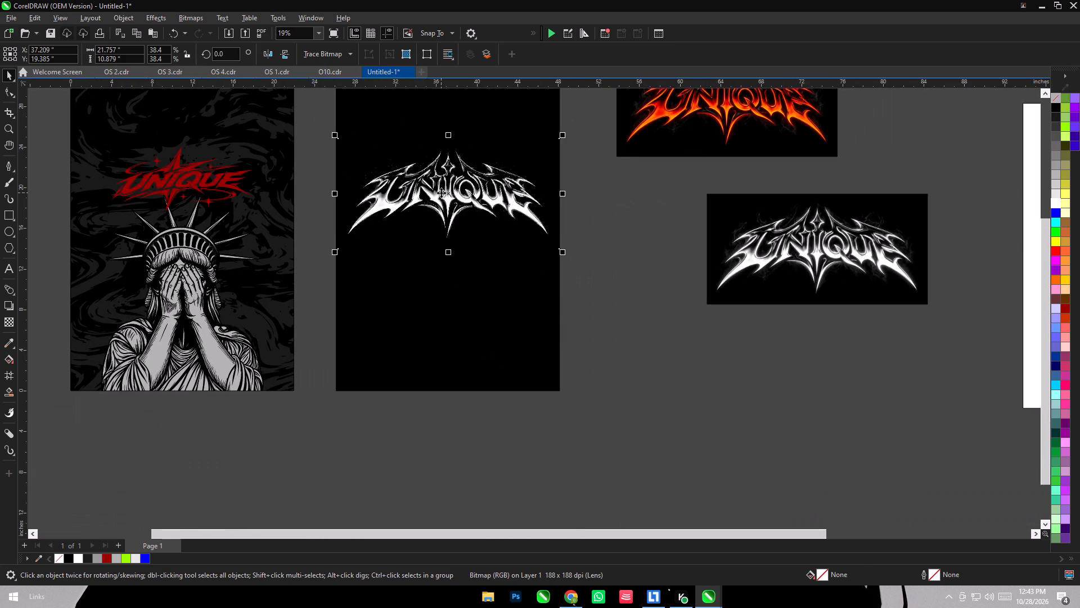
Replace the masked copy on the black rectangle with the unmasked UNIQUE image, centred at about X 37.03 in, Y 20.81 in.
key(Delete)
drag(835, 248, 829, 248)
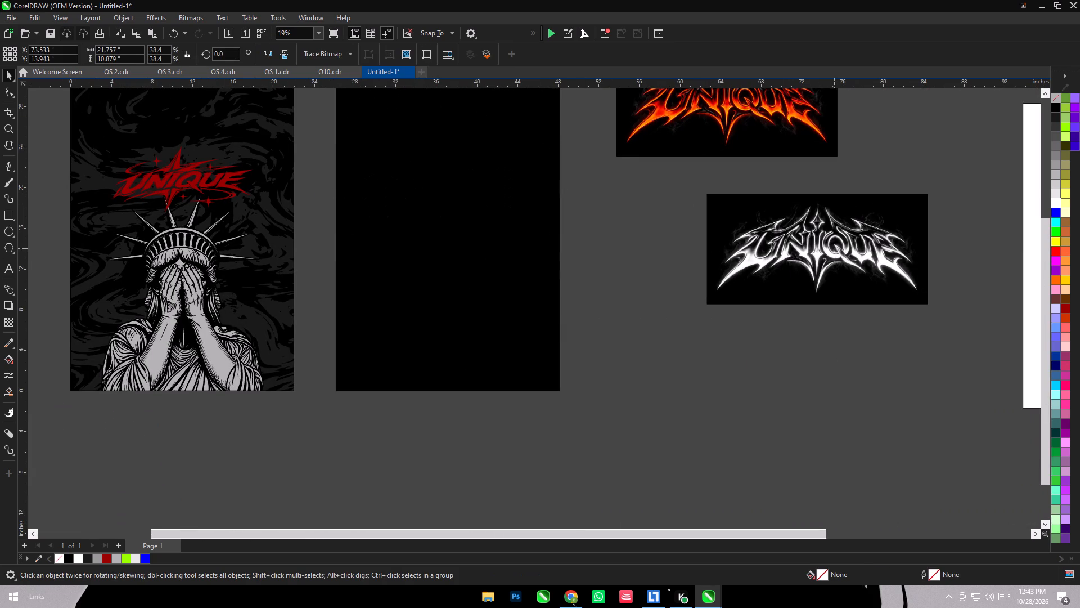
drag(829, 248, 464, 178)
Fill the 22 x 30 in black rectangle behind the UNIQUE image with Light Yellow (#FFFF66).
click(492, 310)
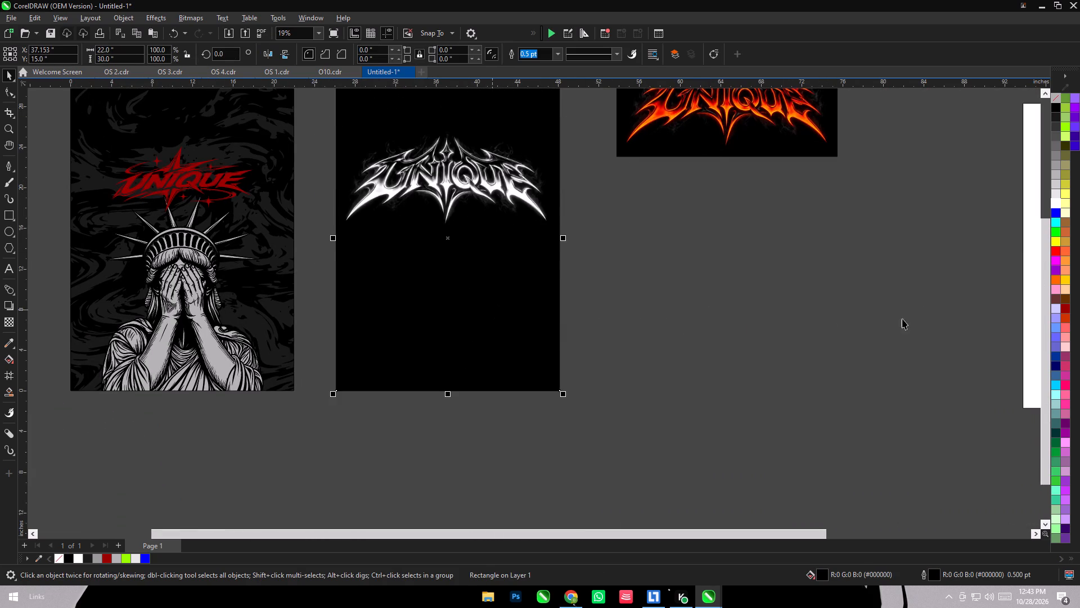
click(1069, 196)
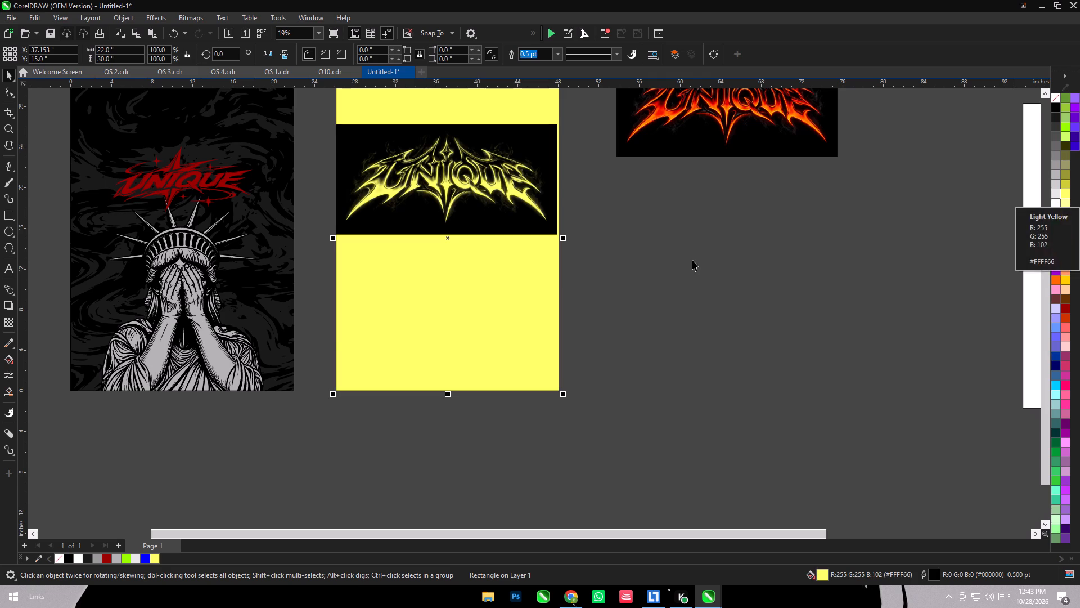
click(692, 260)
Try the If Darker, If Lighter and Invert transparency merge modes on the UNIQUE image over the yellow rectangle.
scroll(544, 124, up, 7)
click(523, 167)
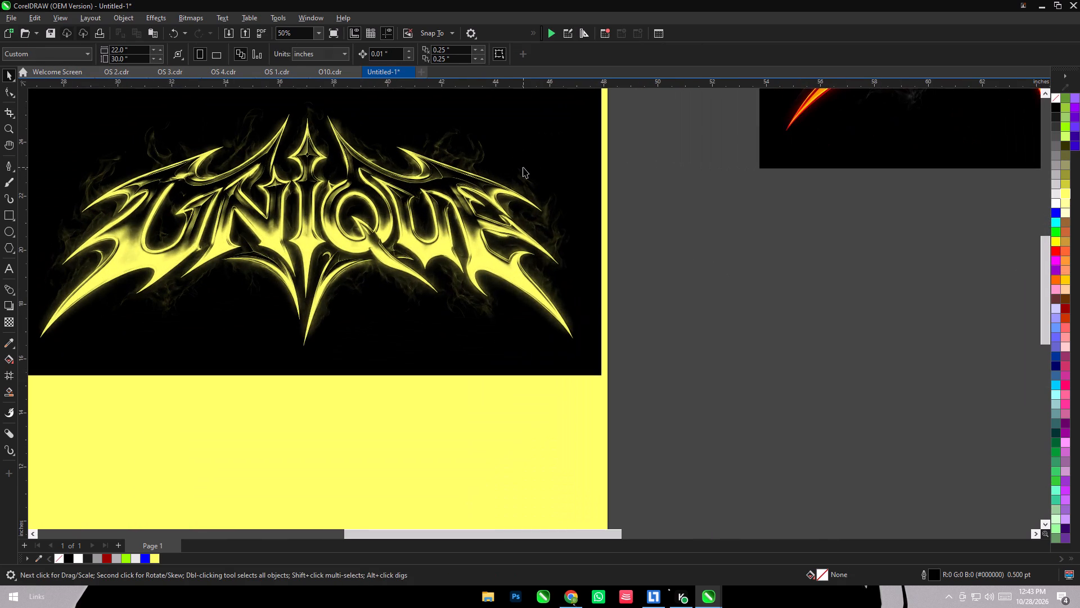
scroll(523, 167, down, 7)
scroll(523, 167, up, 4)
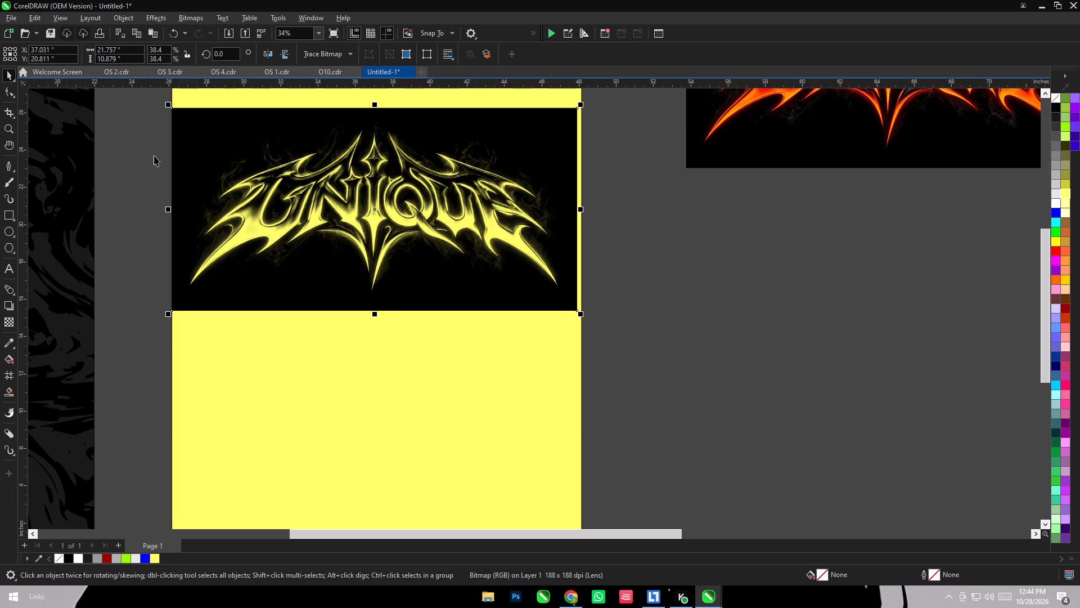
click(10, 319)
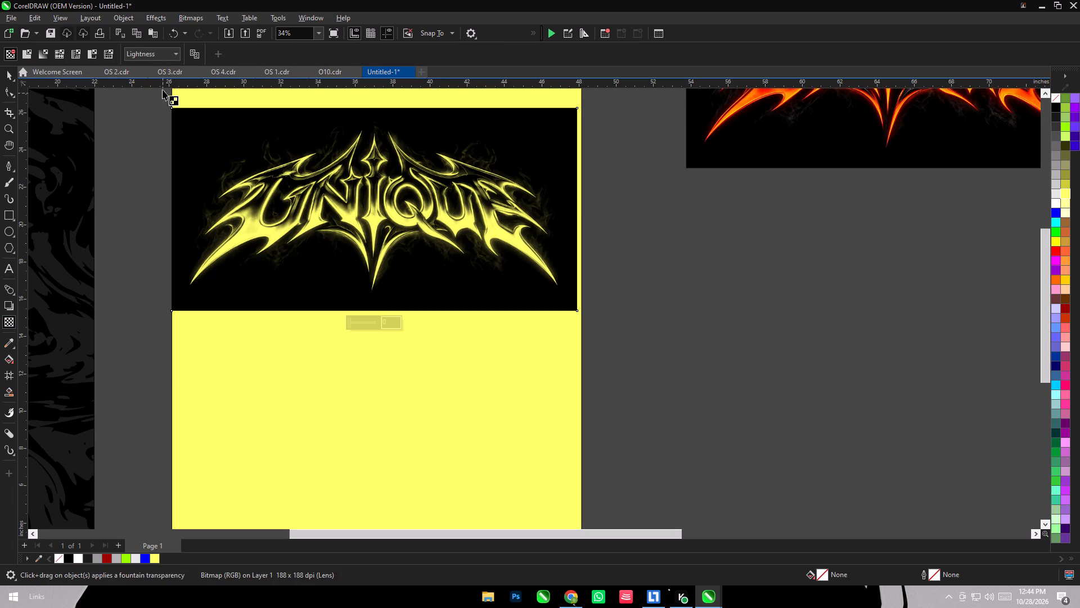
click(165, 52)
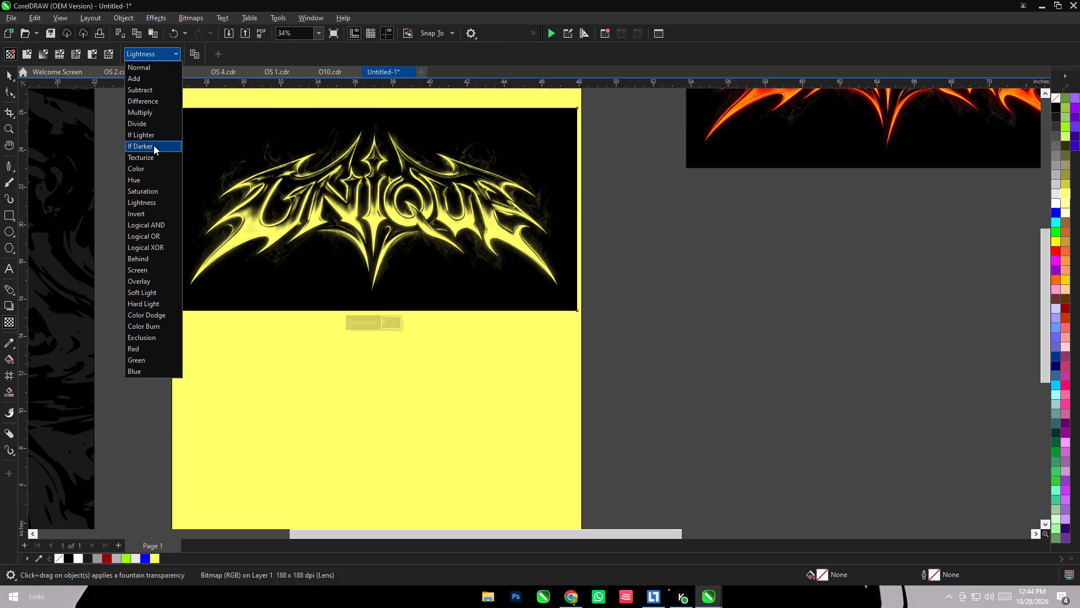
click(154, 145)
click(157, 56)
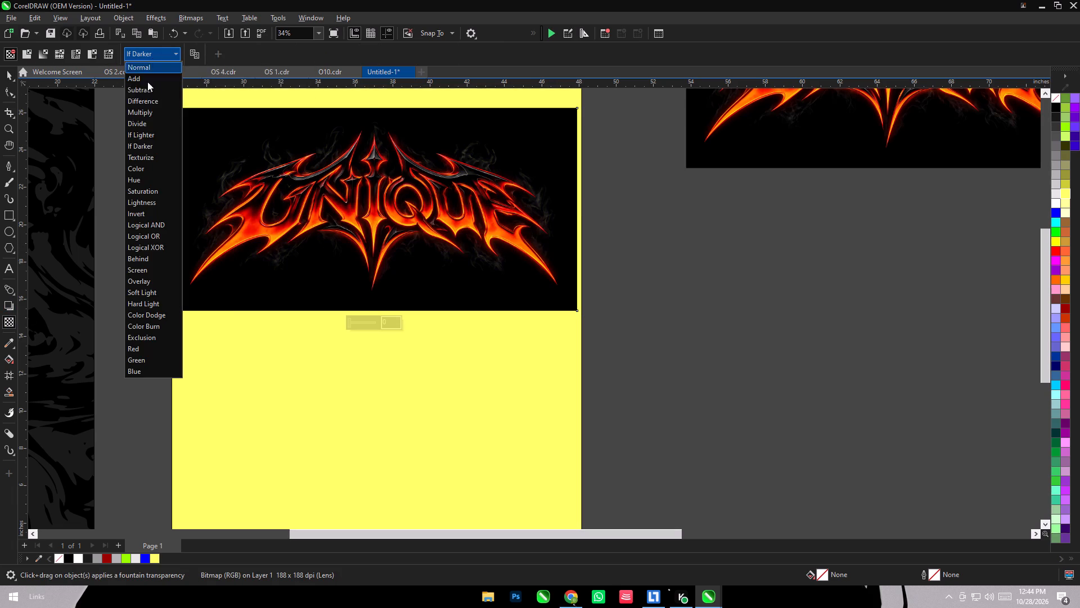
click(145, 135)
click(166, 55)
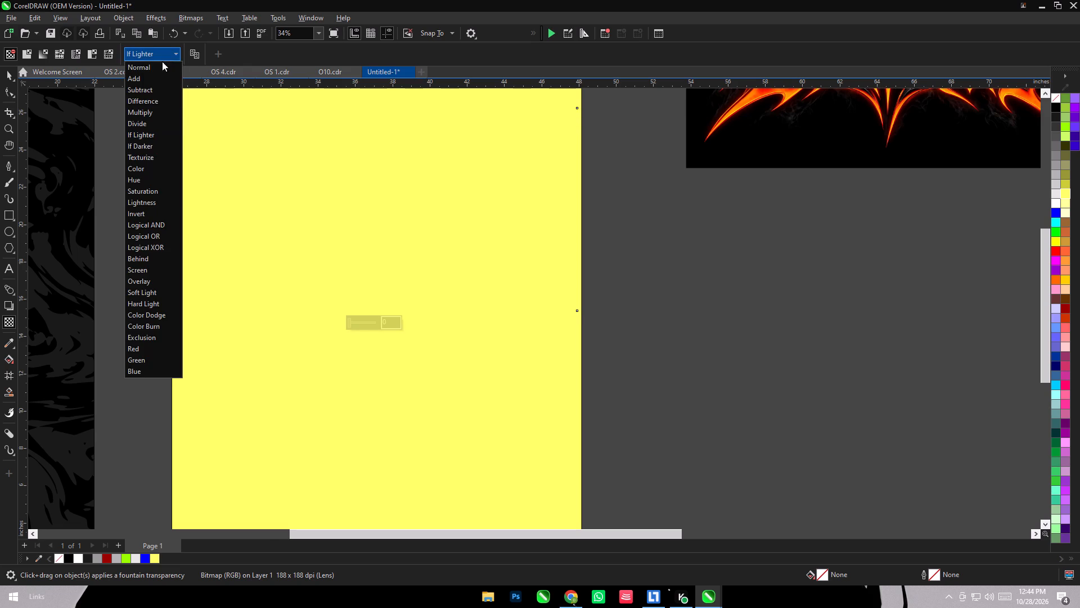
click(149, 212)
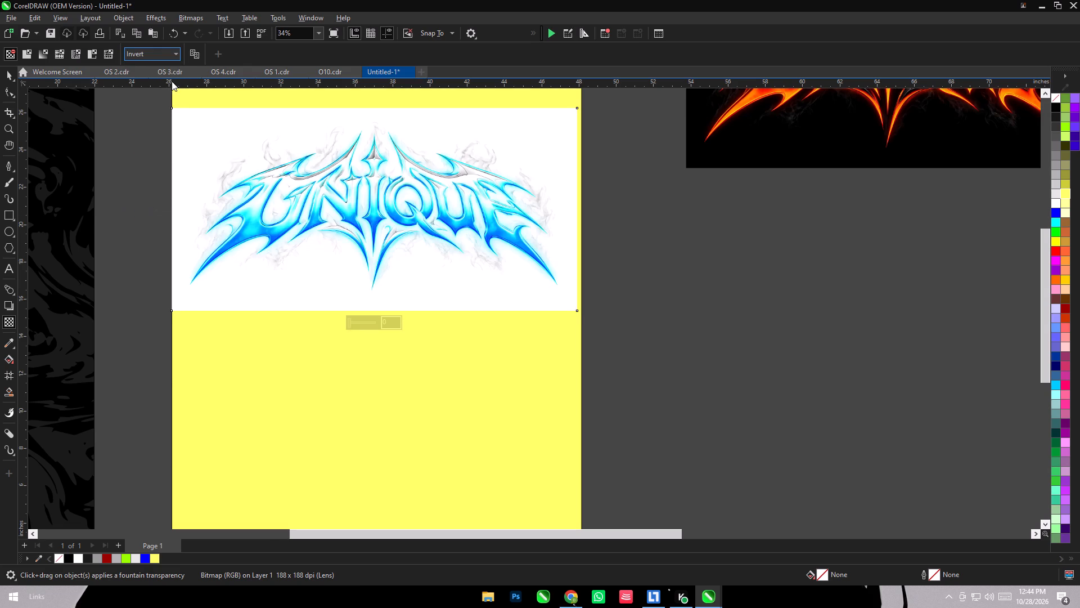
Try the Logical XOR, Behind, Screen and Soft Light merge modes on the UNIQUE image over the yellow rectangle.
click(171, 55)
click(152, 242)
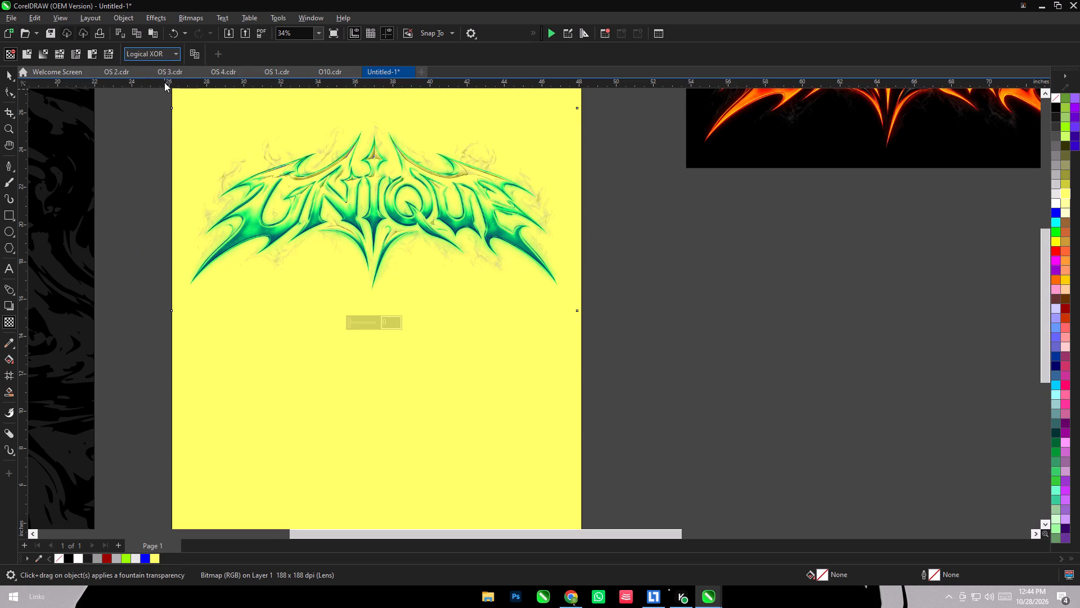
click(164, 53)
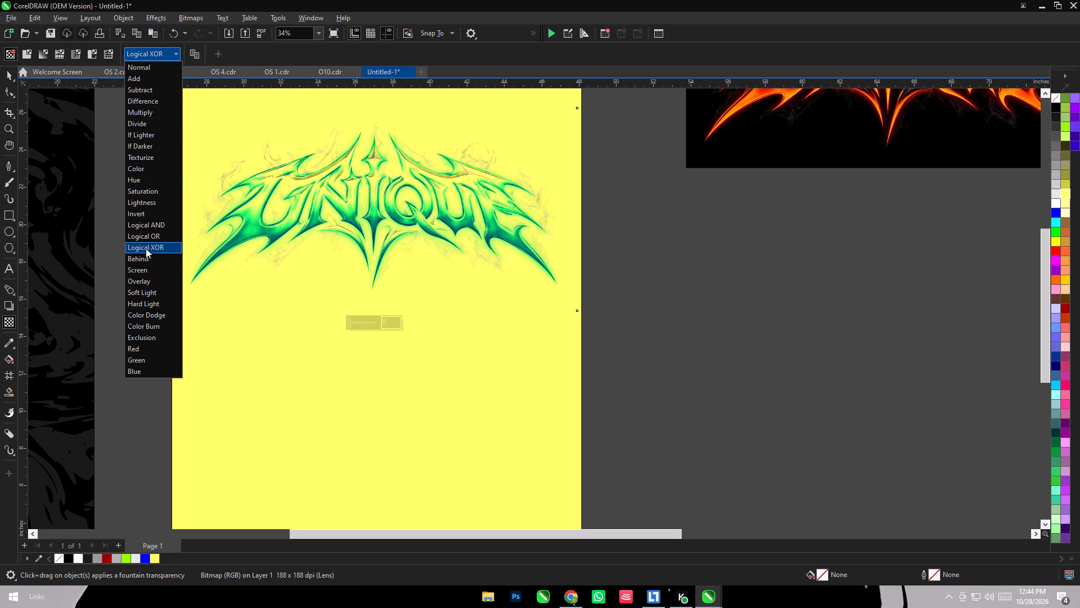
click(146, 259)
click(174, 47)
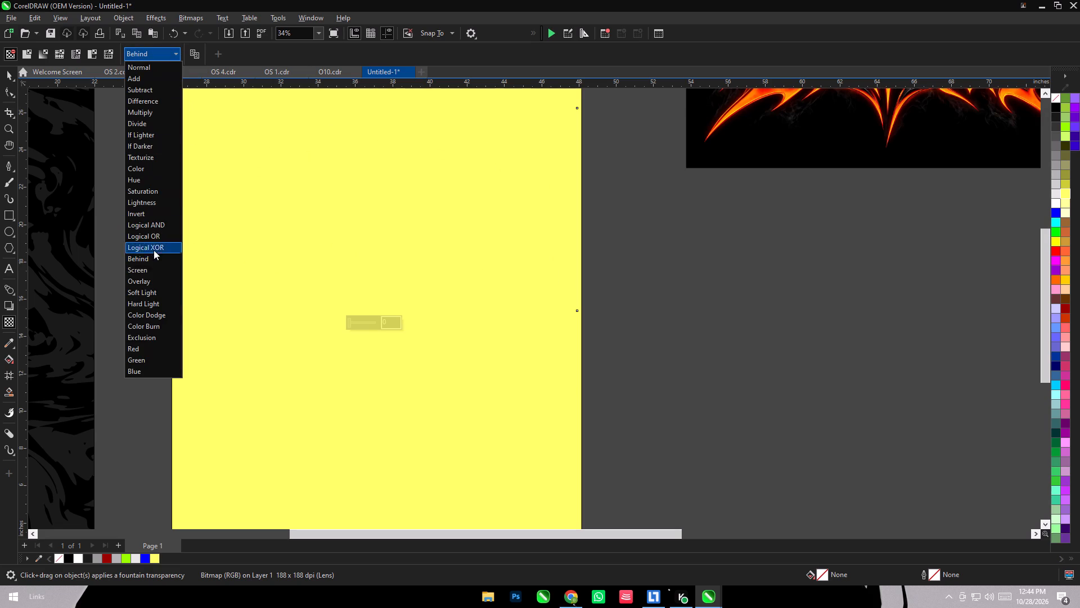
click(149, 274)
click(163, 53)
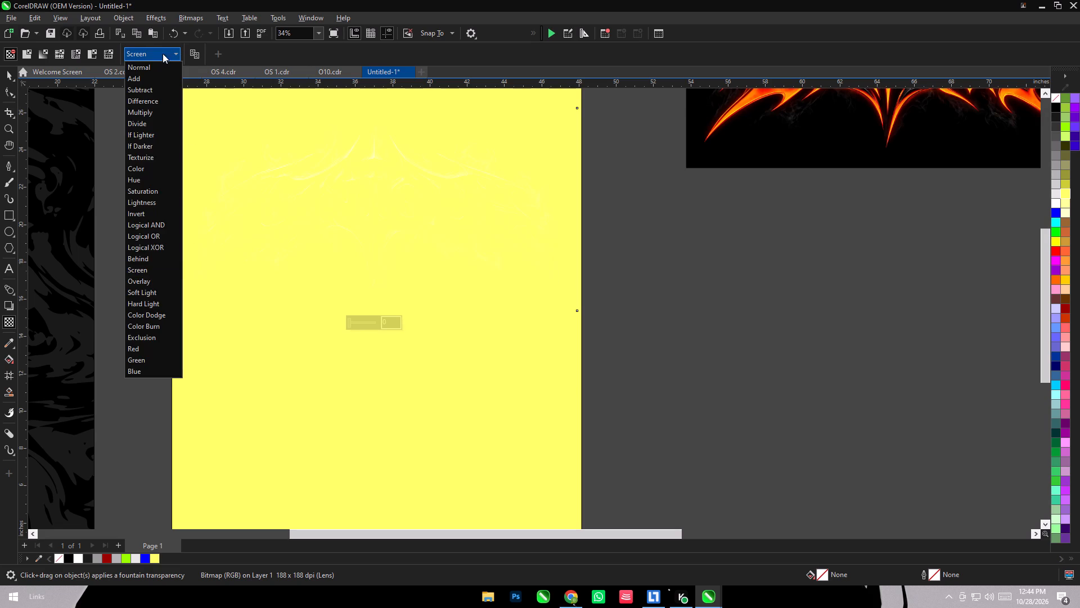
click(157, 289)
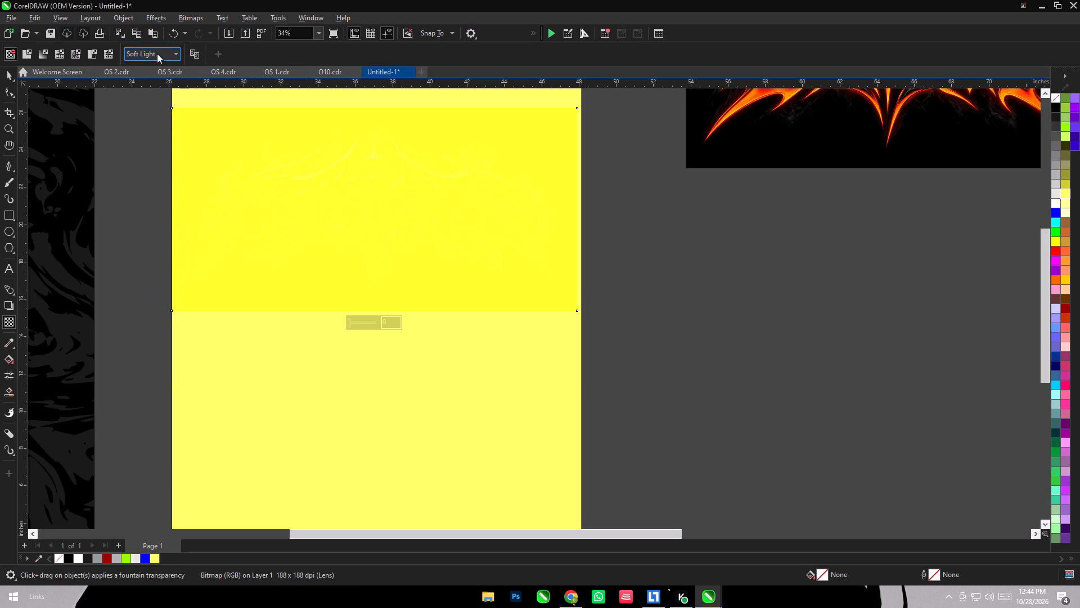
Set the transparency merge mode of the UNIQUE image over the yellow rectangle to Subtract.
click(157, 53)
double_click(149, 88)
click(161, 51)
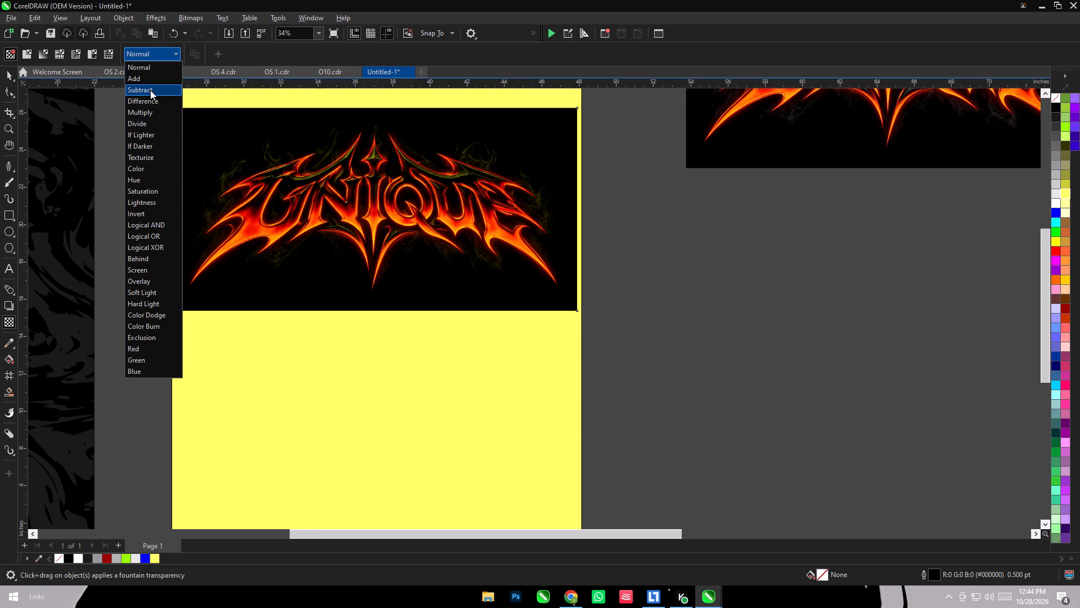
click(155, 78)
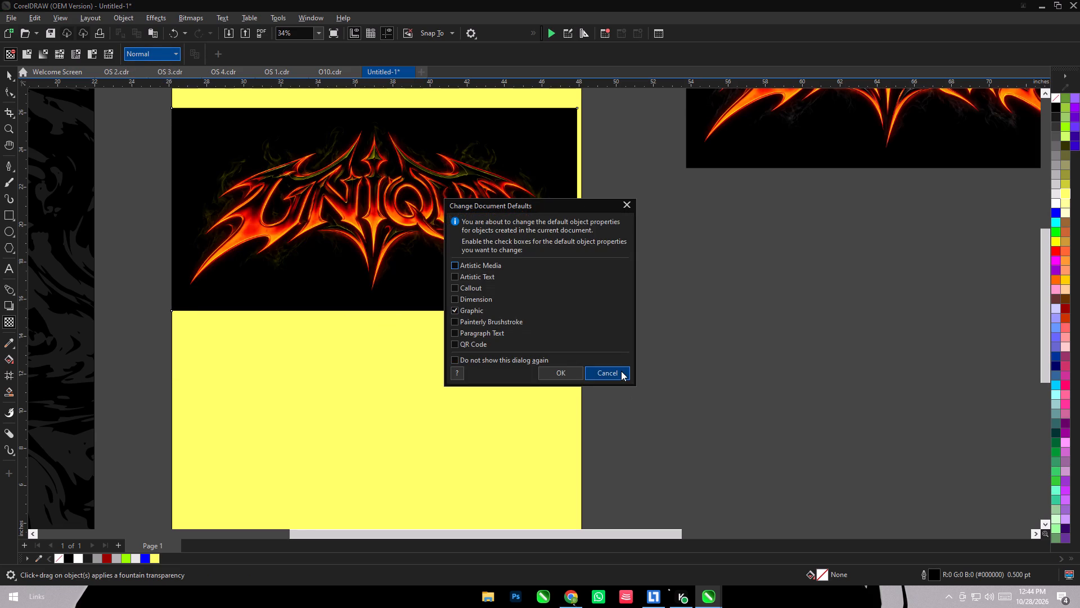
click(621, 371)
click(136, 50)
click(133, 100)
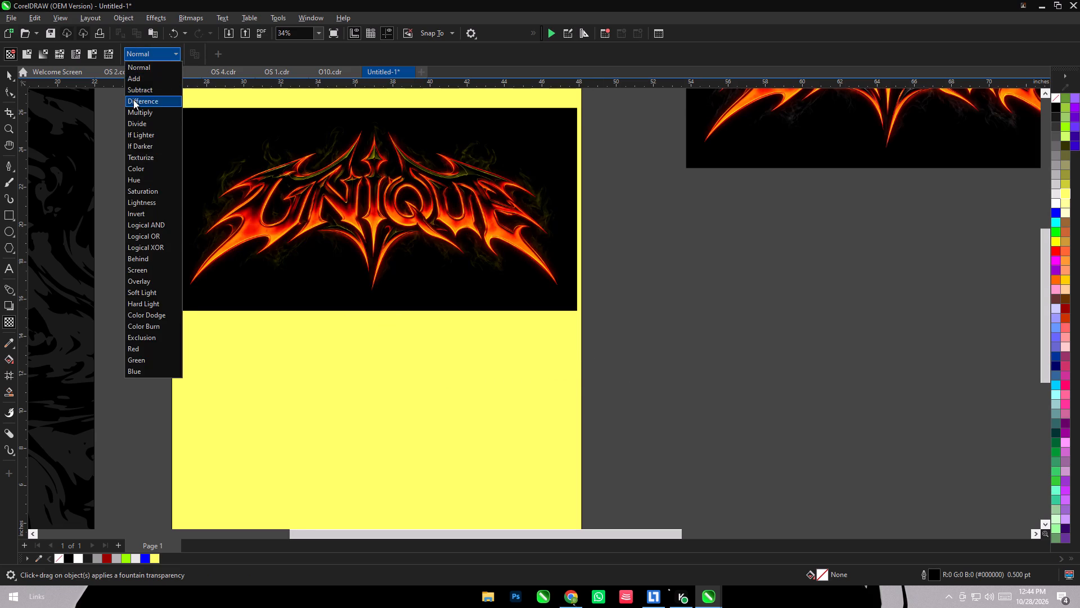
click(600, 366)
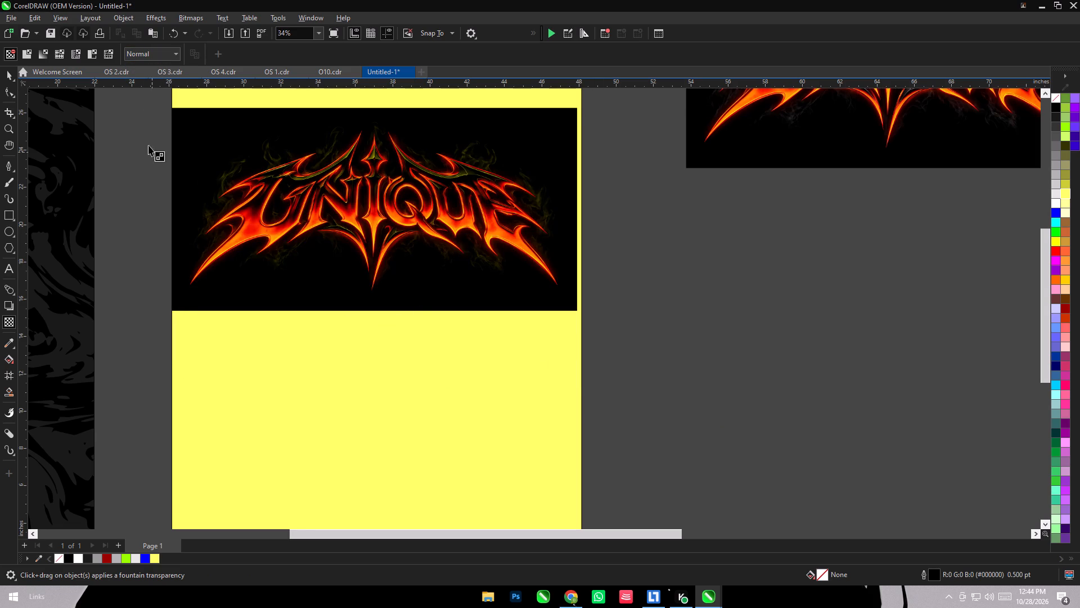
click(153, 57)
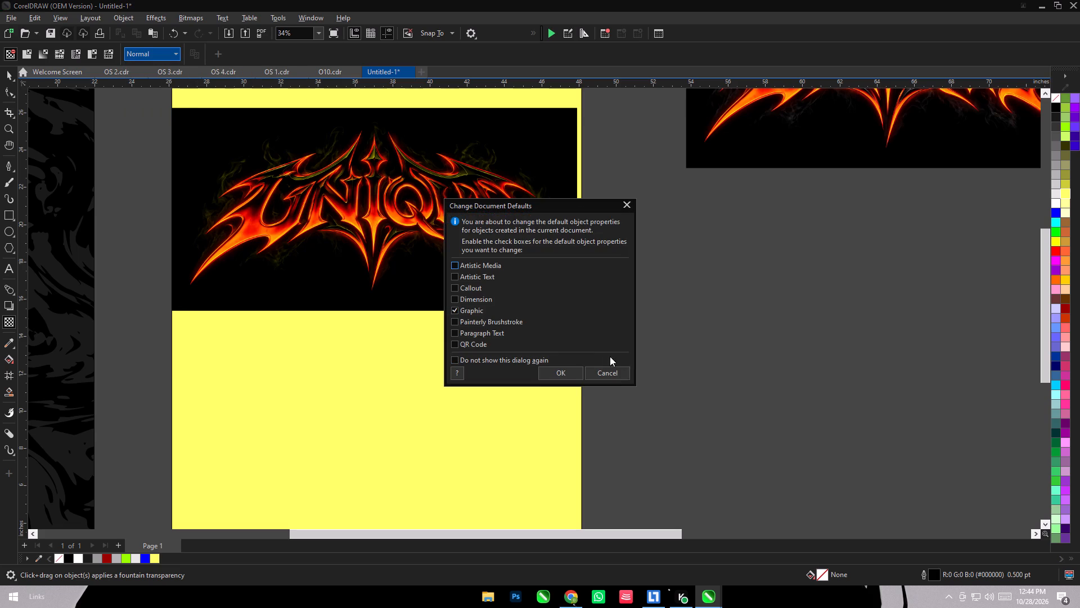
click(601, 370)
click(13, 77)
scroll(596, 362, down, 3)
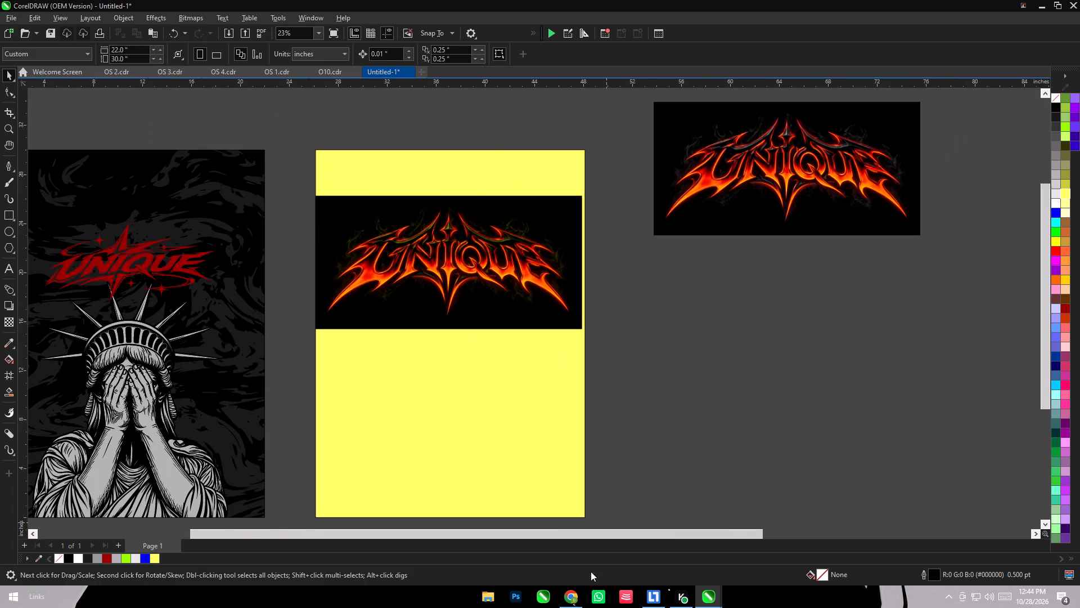
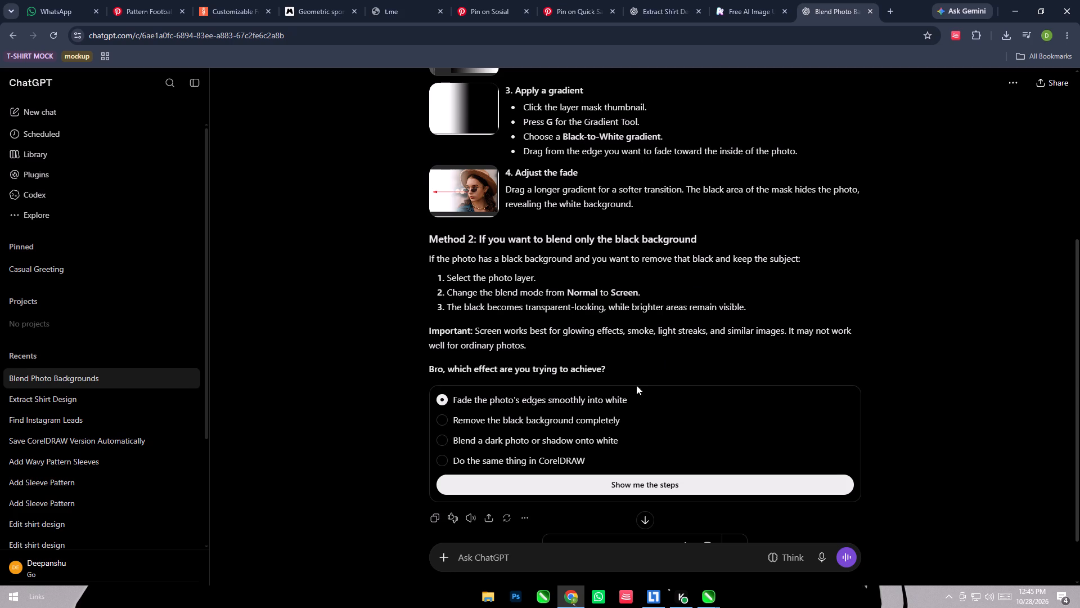
click(598, 418)
click(609, 480)
scroll(625, 303, down, 4)
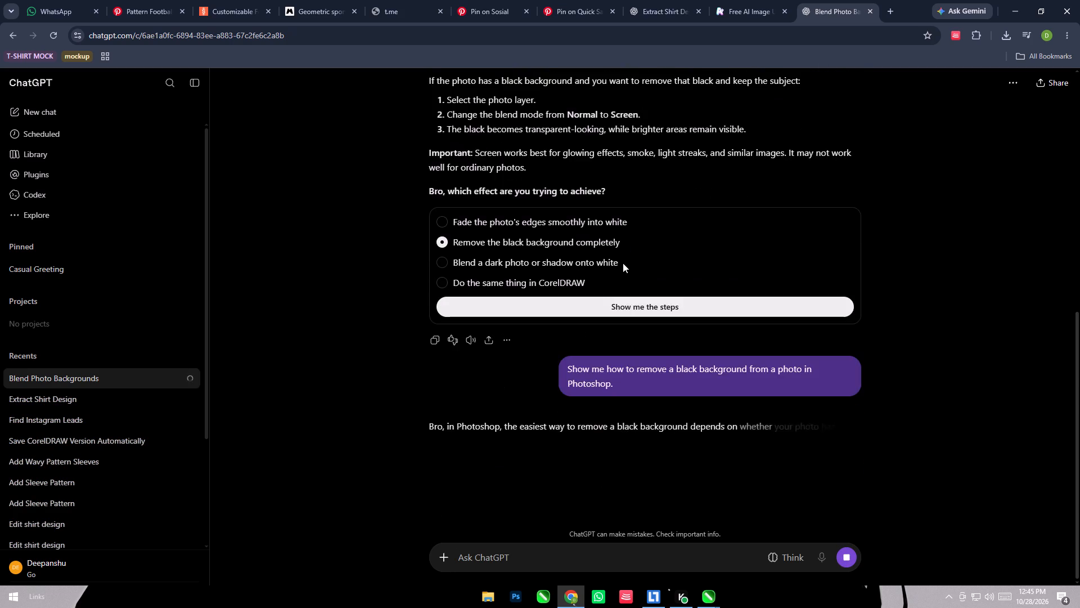
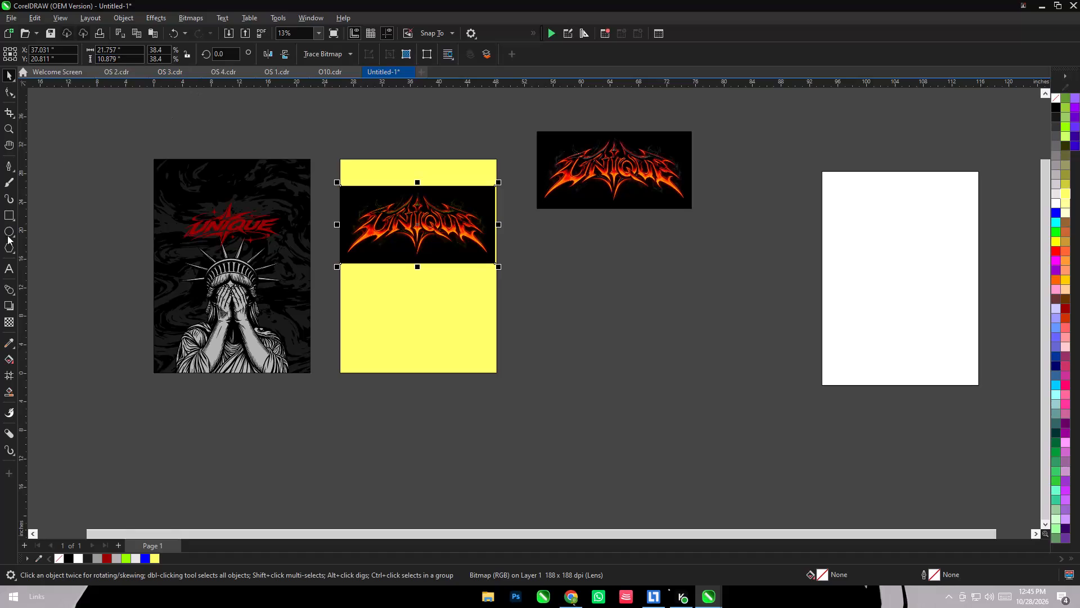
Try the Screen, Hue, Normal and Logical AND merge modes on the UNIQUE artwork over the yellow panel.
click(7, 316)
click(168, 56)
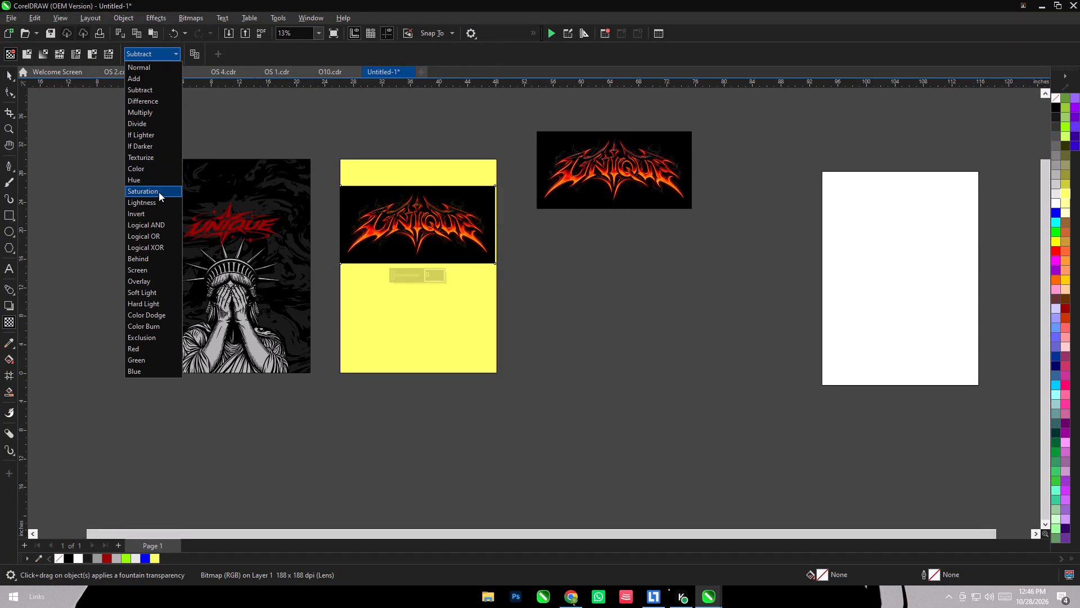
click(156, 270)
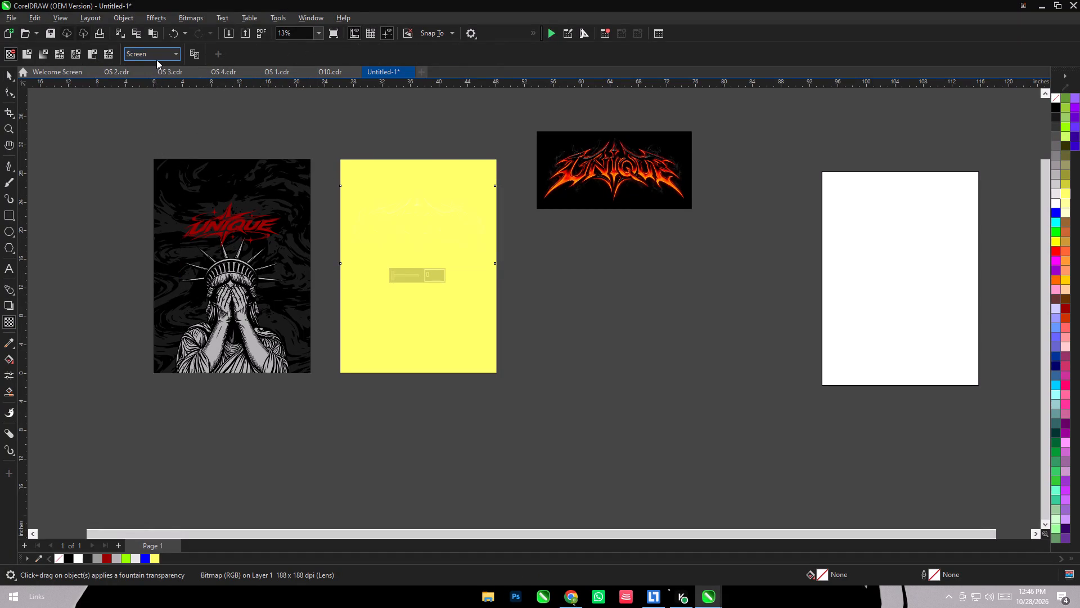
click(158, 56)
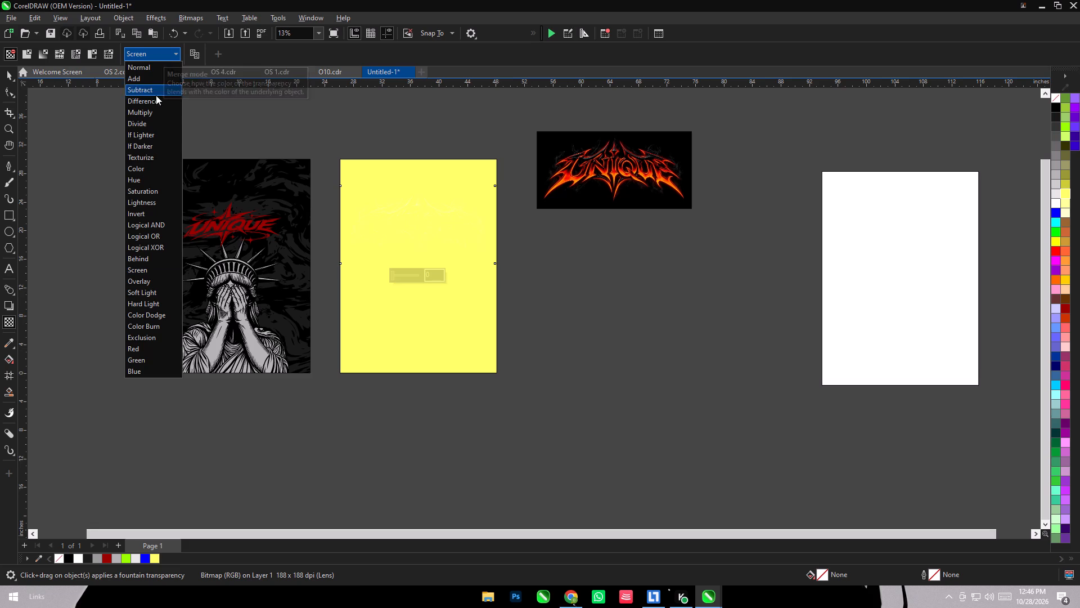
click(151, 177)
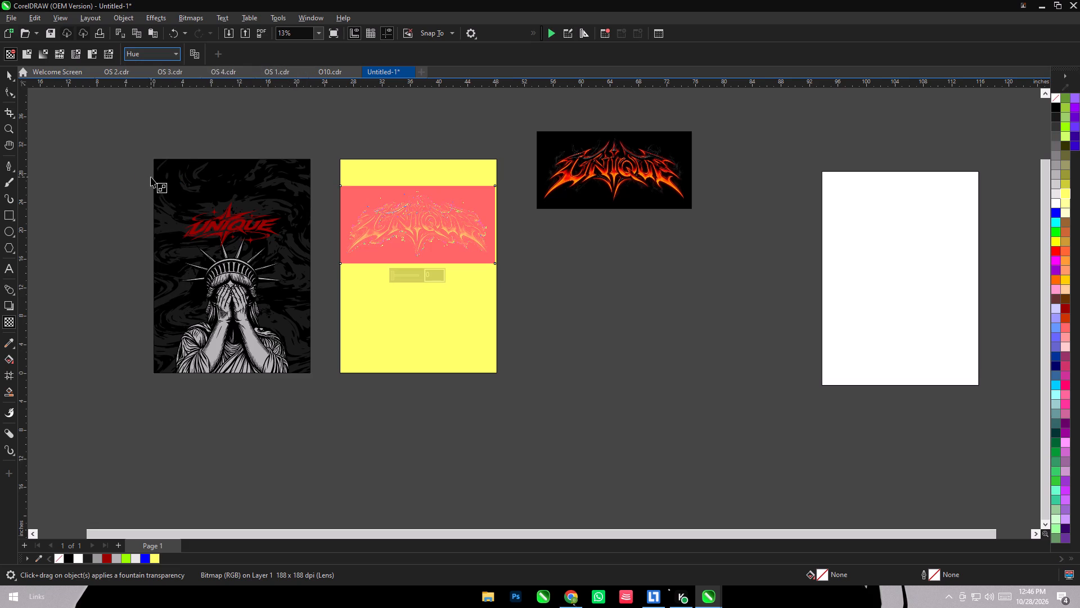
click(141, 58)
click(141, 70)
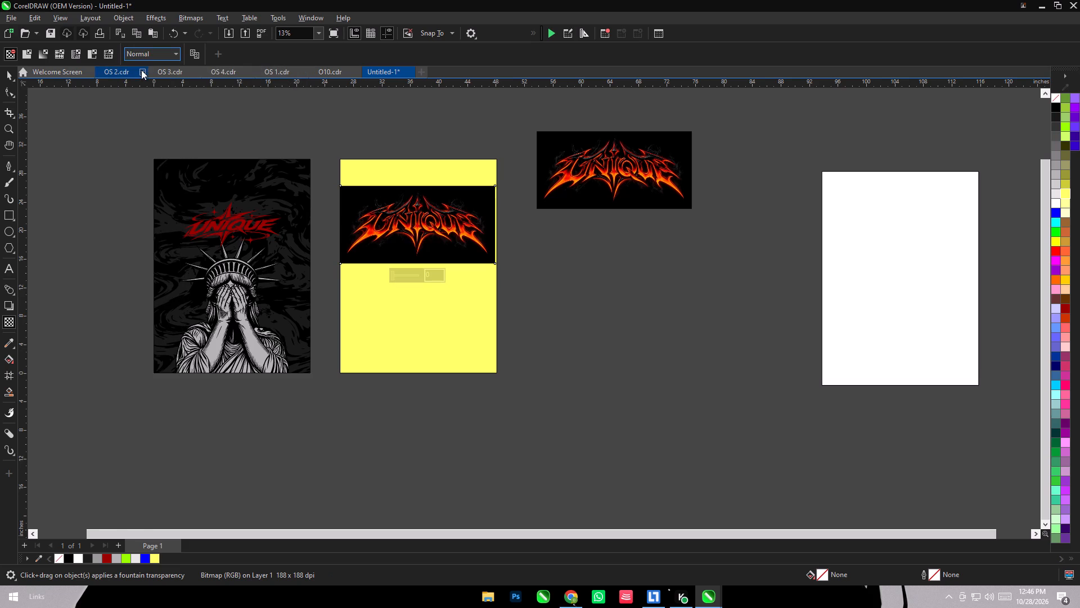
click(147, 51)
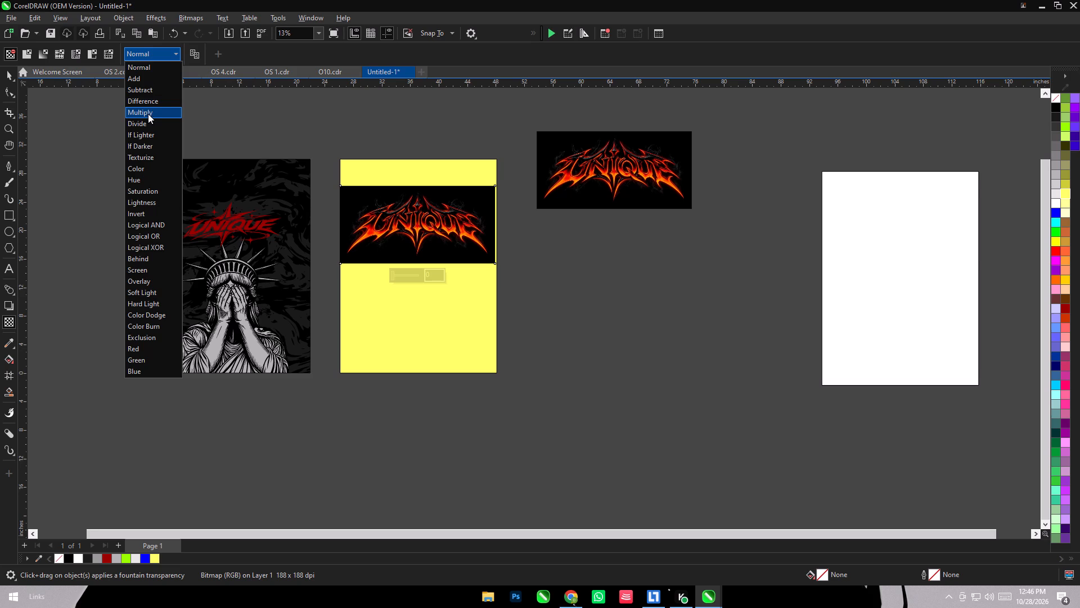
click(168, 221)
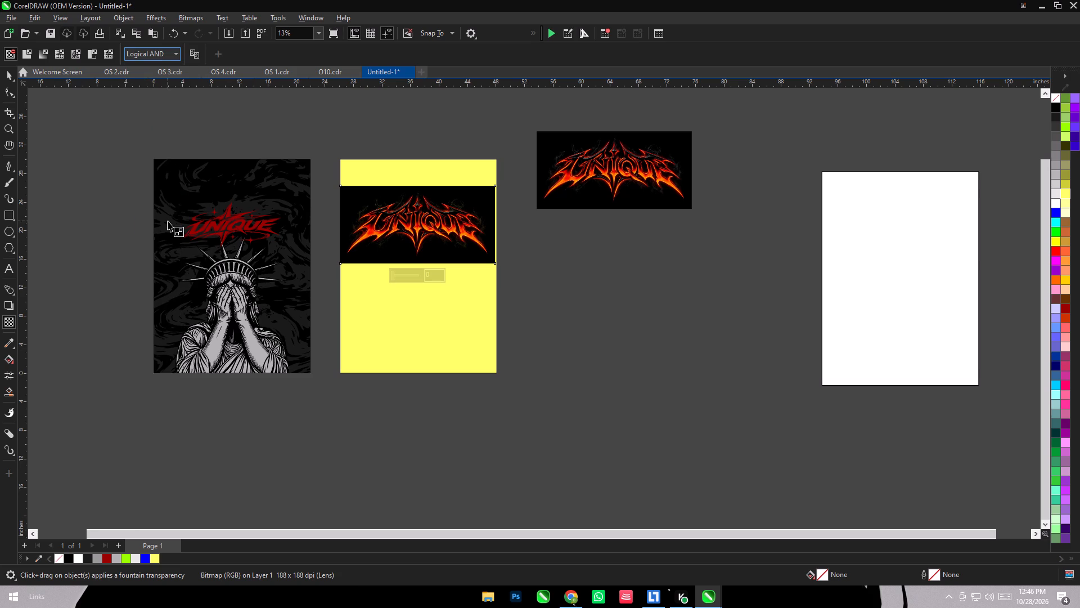
Undo the merge mode and panel fill changes back to the black panel with the white-lettered artwork beside it.
click(10, 75)
key(ctrl+z)
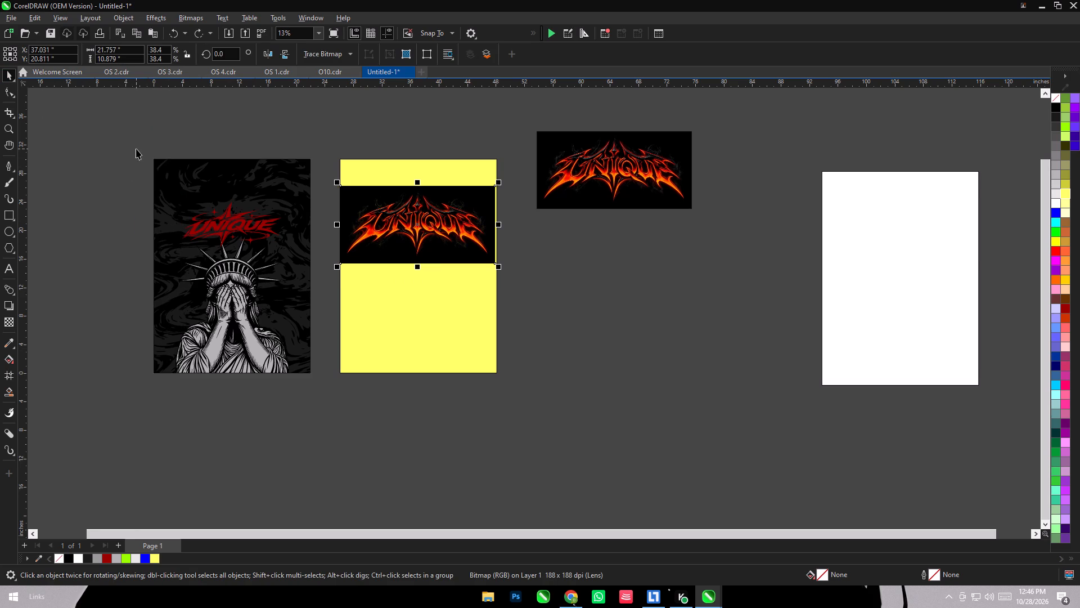
key(ctrl+z)
key(ctrl+z)
key(ctrl+z)
key(ctrl+z)
key(ctrl+z)
key(ctrl+z)
key(ctrl+z)
key(ctrl+z)
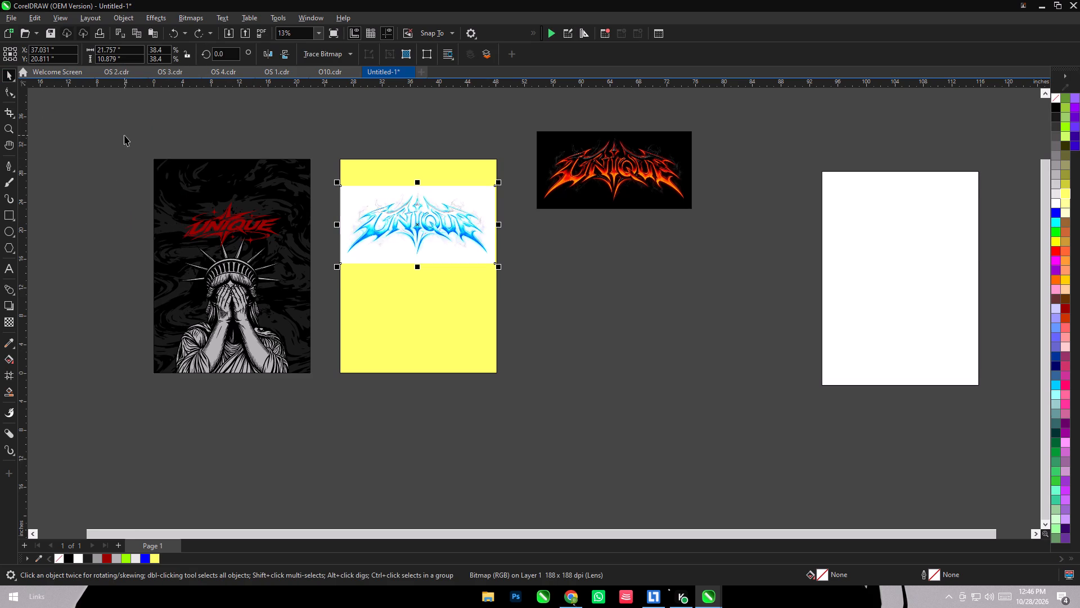
key(ctrl+z)
key(ctrl+z)
key(ctrl+z)
key(ctrl+z)
key(ctrl+z)
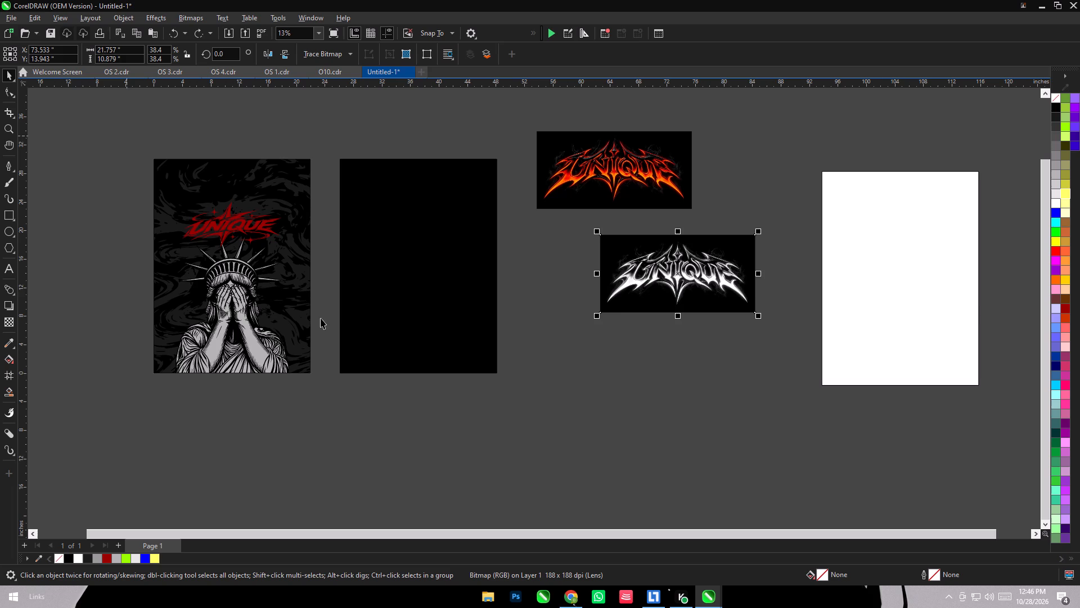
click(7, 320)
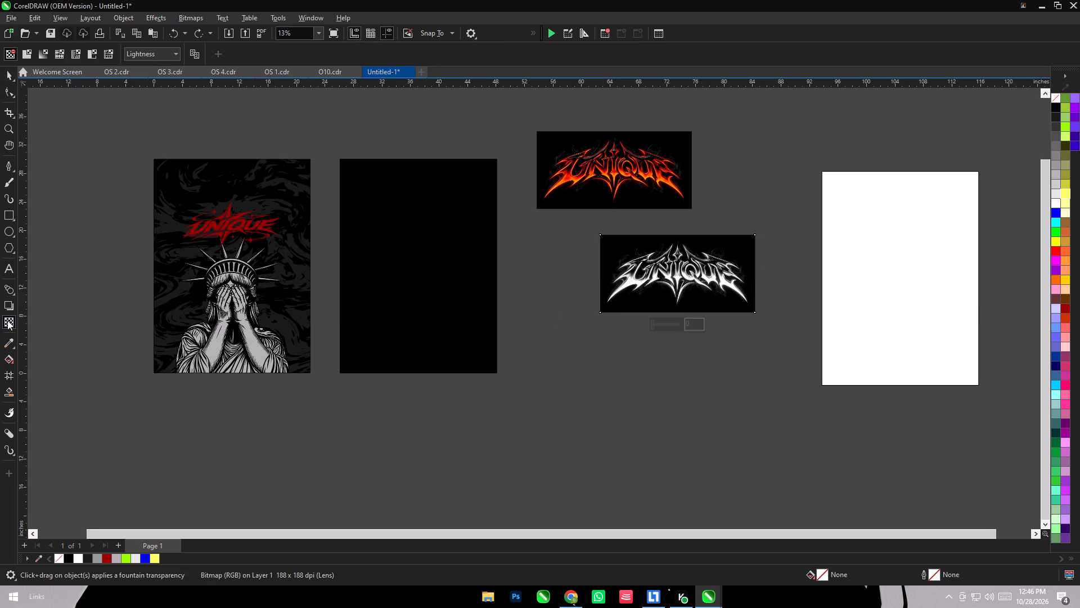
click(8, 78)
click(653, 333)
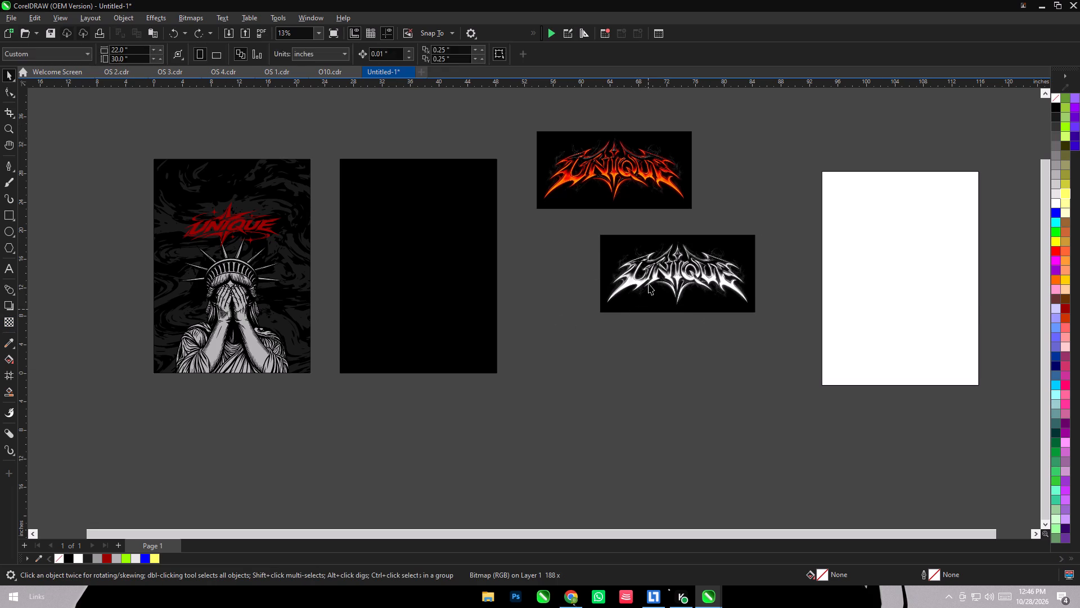
Move the white UNIQUE artwork onto the plain black panel, scale it to about 19.8 x 9.9 in and centre it horizontally.
drag(649, 284, 390, 235)
scroll(506, 205, up, 10)
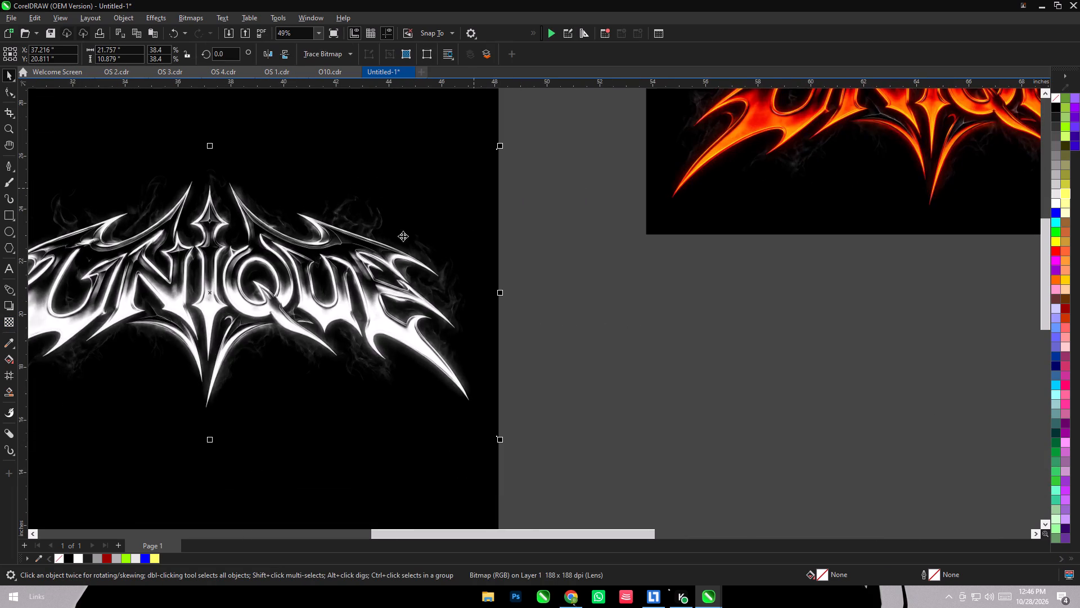
scroll(396, 242, up, 12)
scroll(391, 246, down, 13)
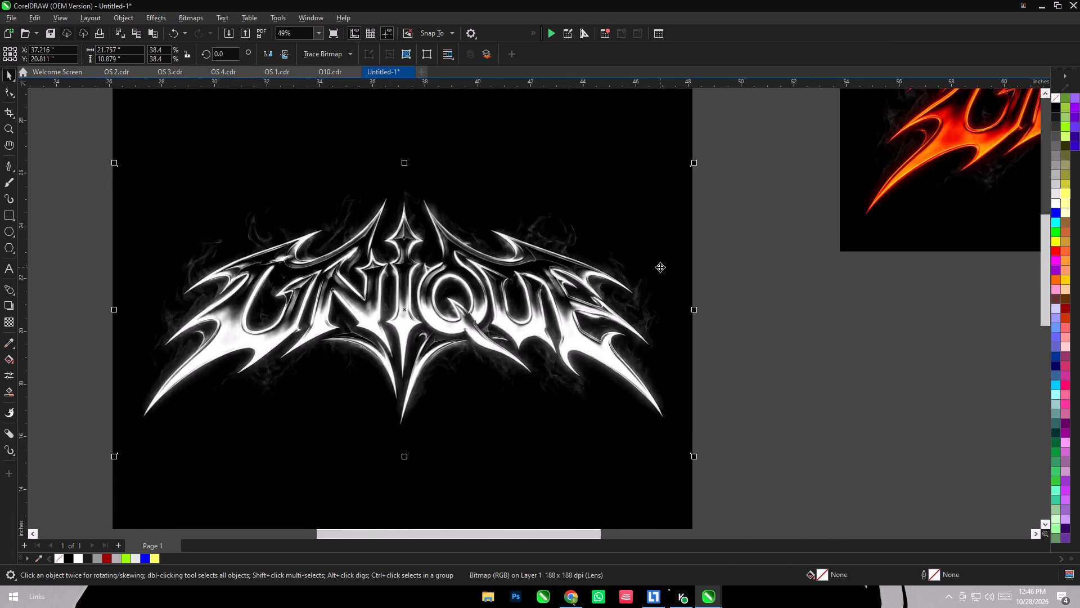
scroll(660, 267, down, 3)
shift+drag(685, 194, 672, 199)
shift+click(670, 200)
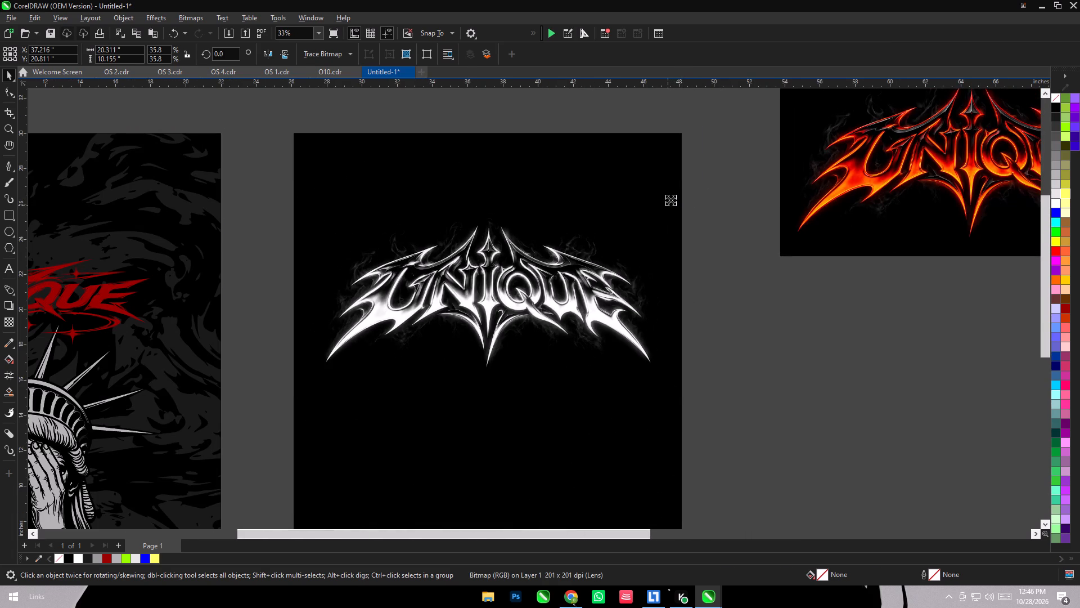
shift+click(656, 183)
key(c)
click(814, 302)
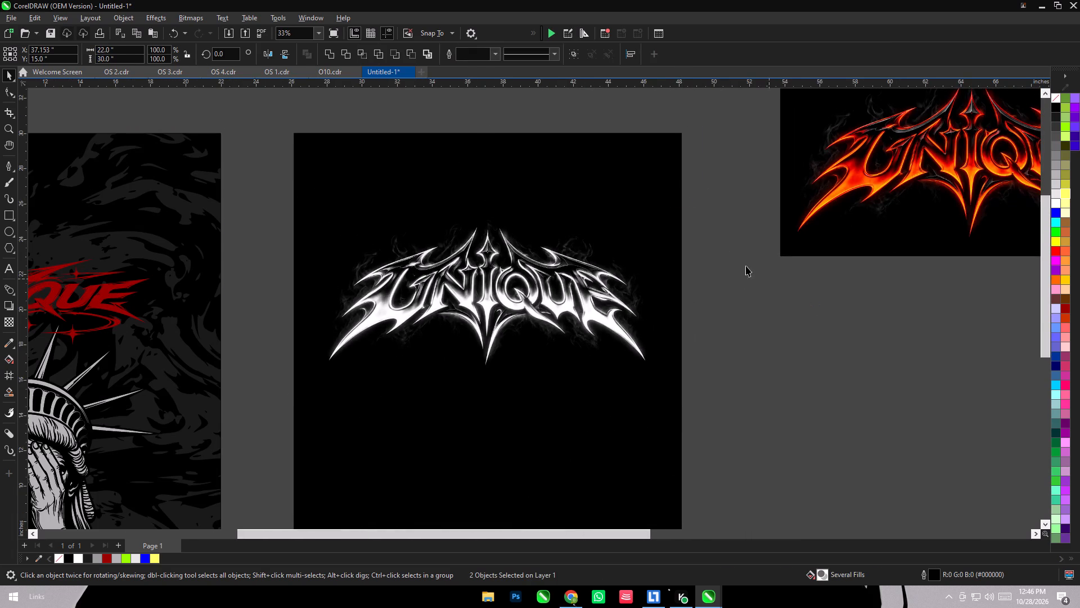
scroll(697, 236, down, 6)
scroll(634, 280, up, 17)
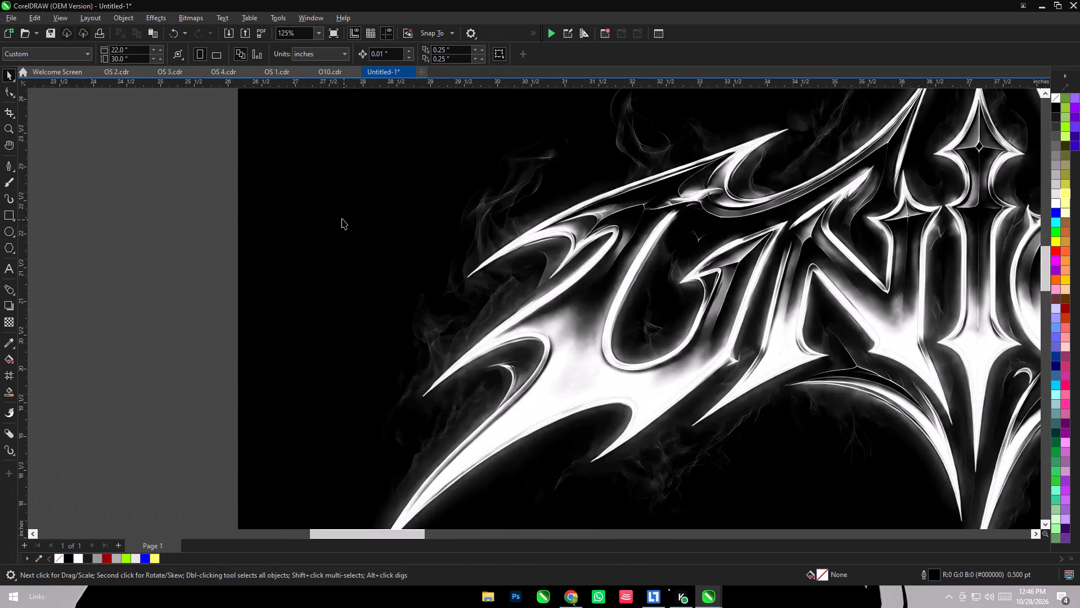
scroll(340, 218, down, 19)
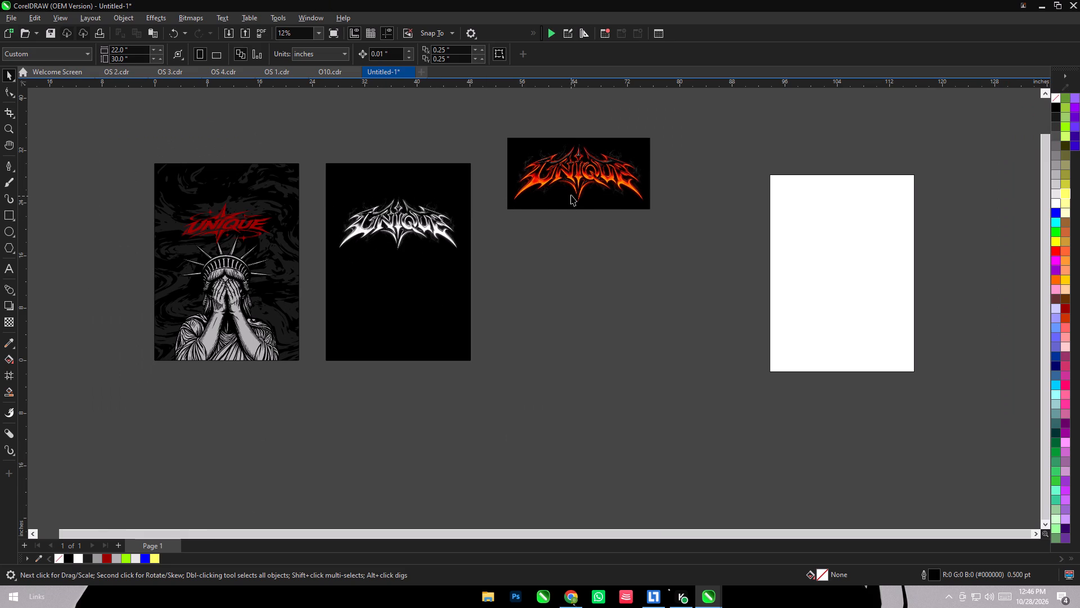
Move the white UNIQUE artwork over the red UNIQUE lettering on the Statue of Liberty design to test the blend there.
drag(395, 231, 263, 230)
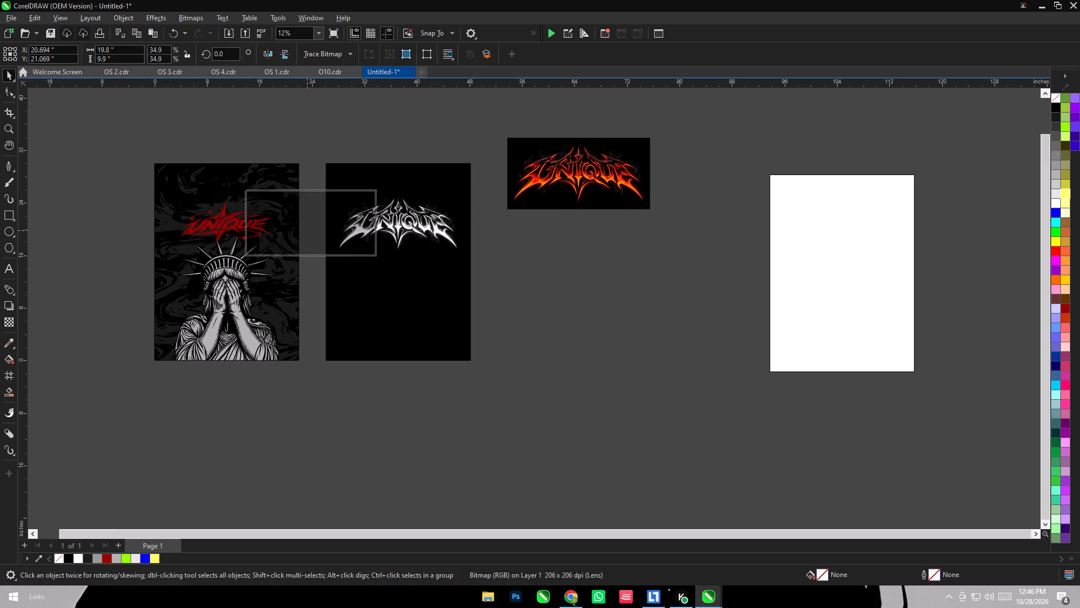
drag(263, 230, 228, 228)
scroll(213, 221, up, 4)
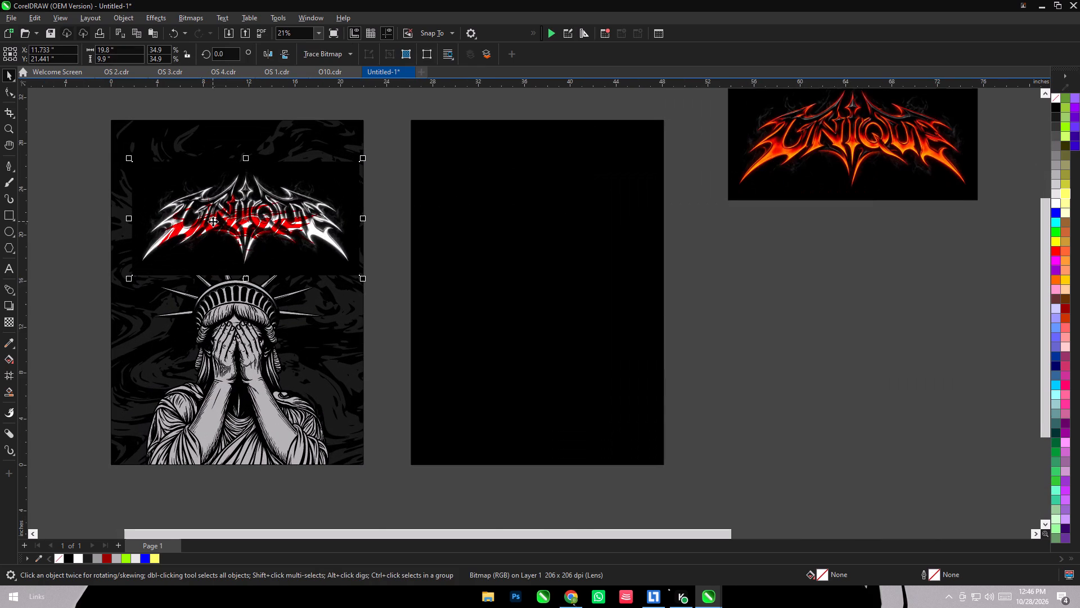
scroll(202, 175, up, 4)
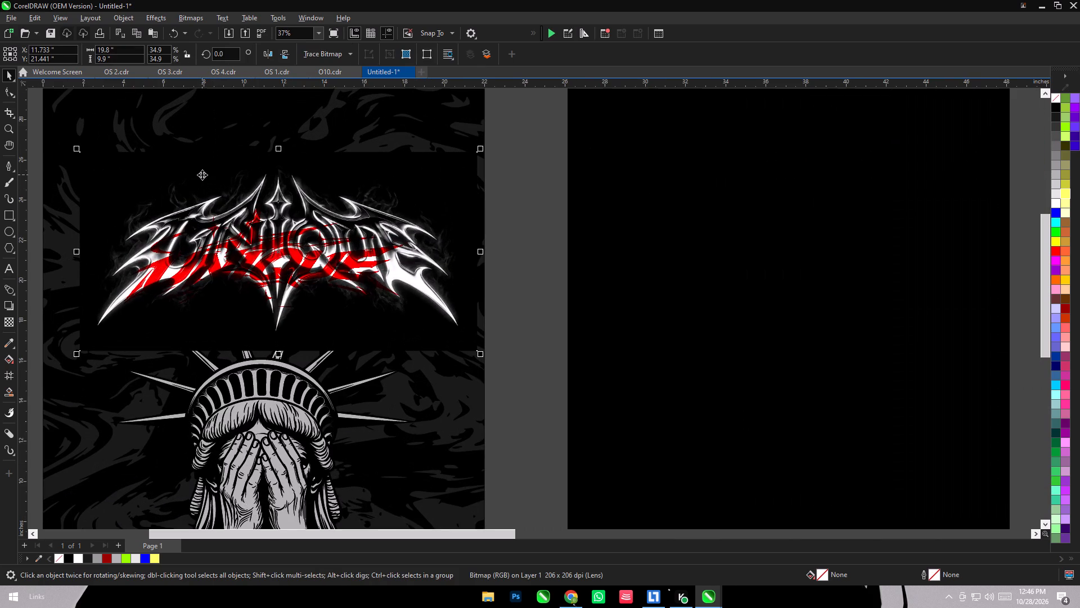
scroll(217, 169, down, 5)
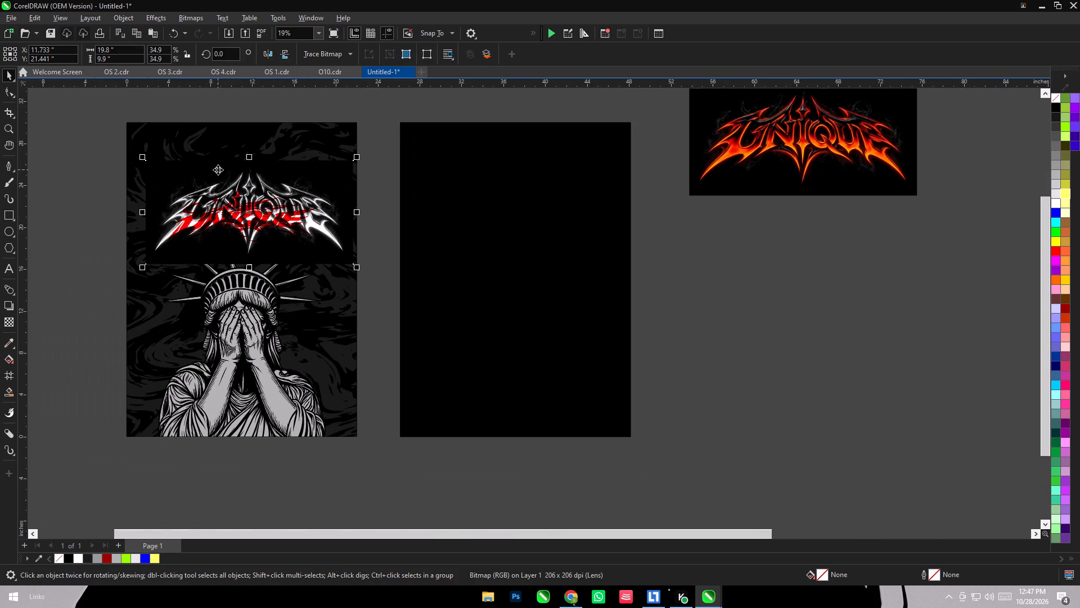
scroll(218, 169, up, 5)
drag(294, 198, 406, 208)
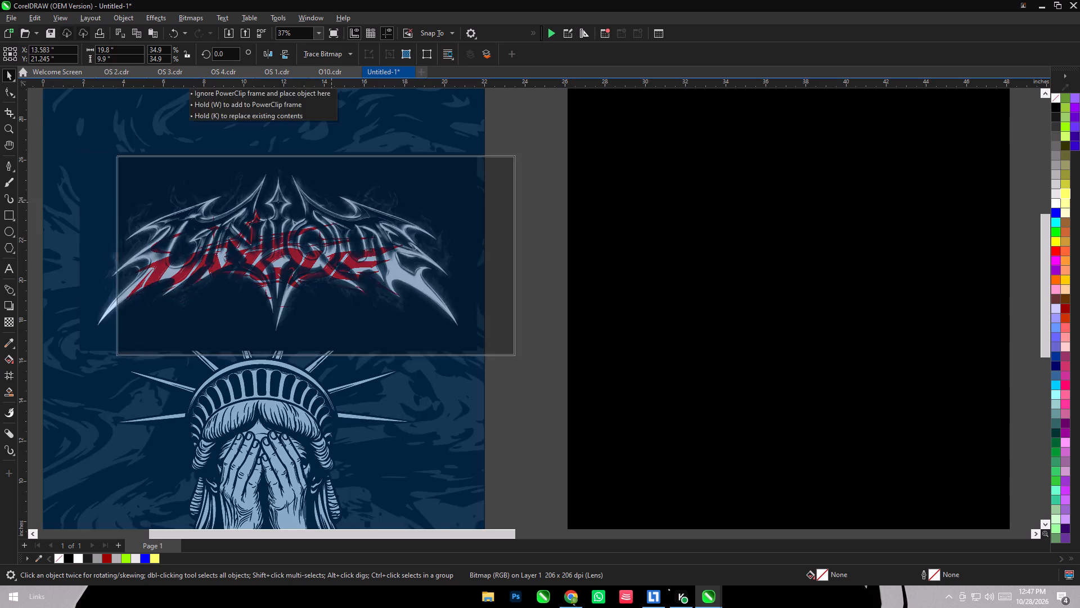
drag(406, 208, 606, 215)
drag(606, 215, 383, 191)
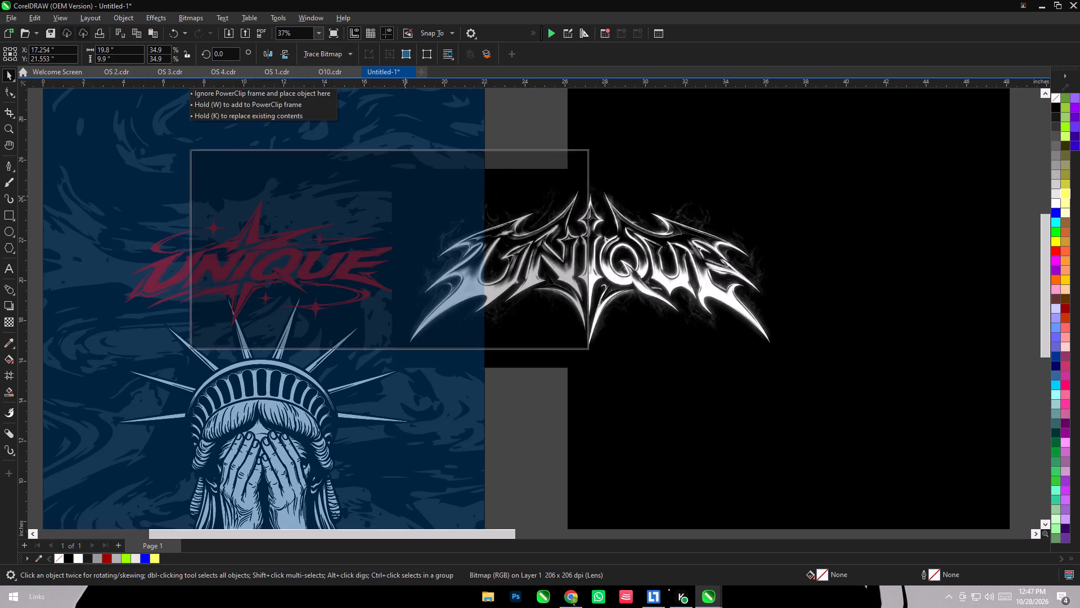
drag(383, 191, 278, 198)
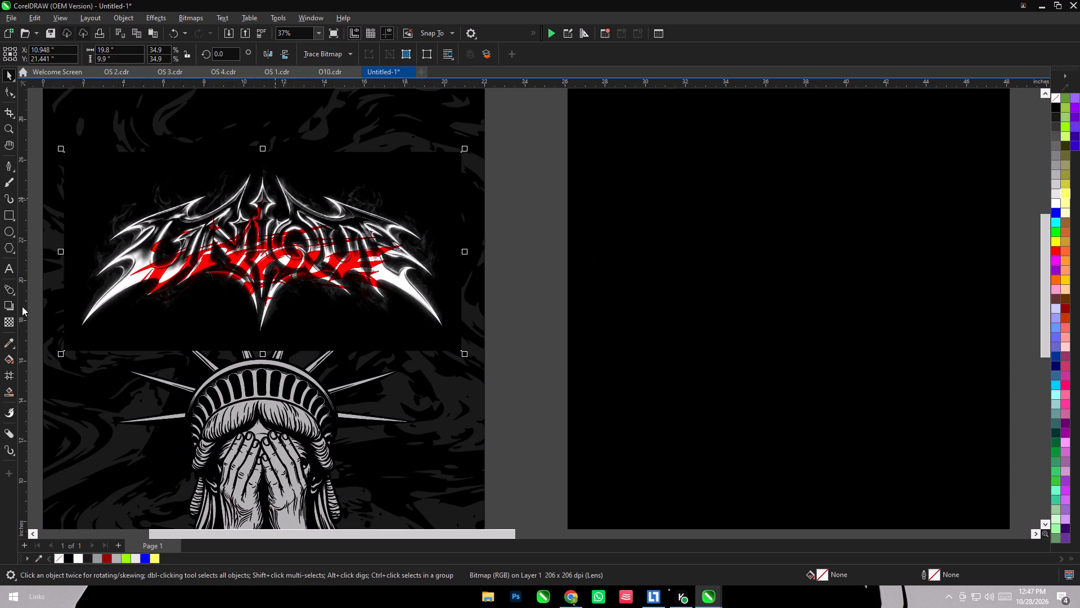
Try the Multiply, Overlay and Soft Light merge modes on the UNIQUE artwork, then set it to Exclusion.
click(10, 319)
click(145, 55)
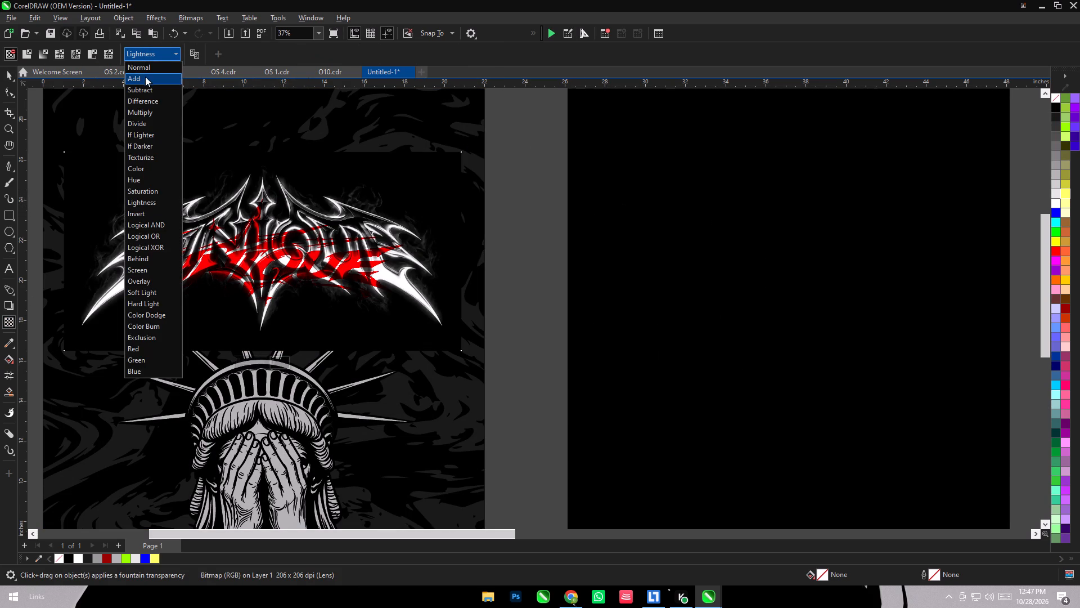
click(147, 114)
click(147, 57)
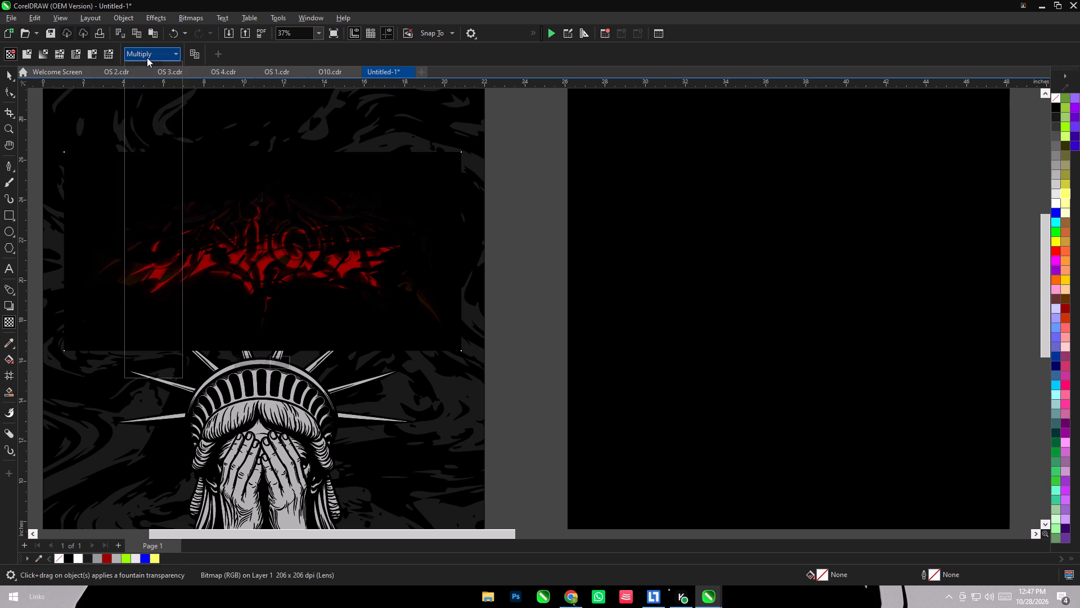
click(149, 280)
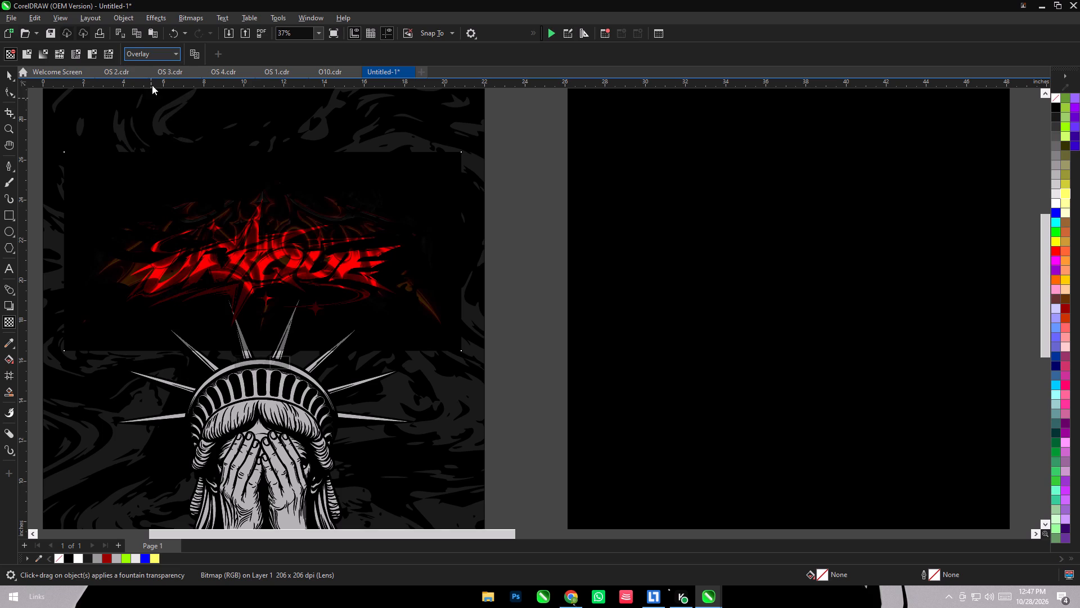
click(159, 53)
click(151, 290)
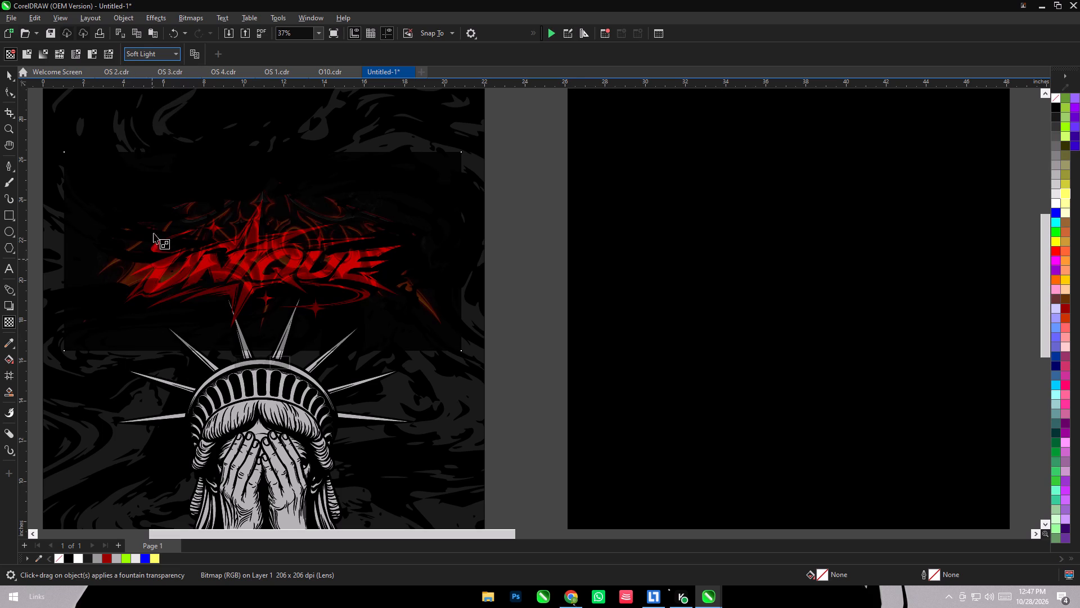
click(150, 58)
click(141, 338)
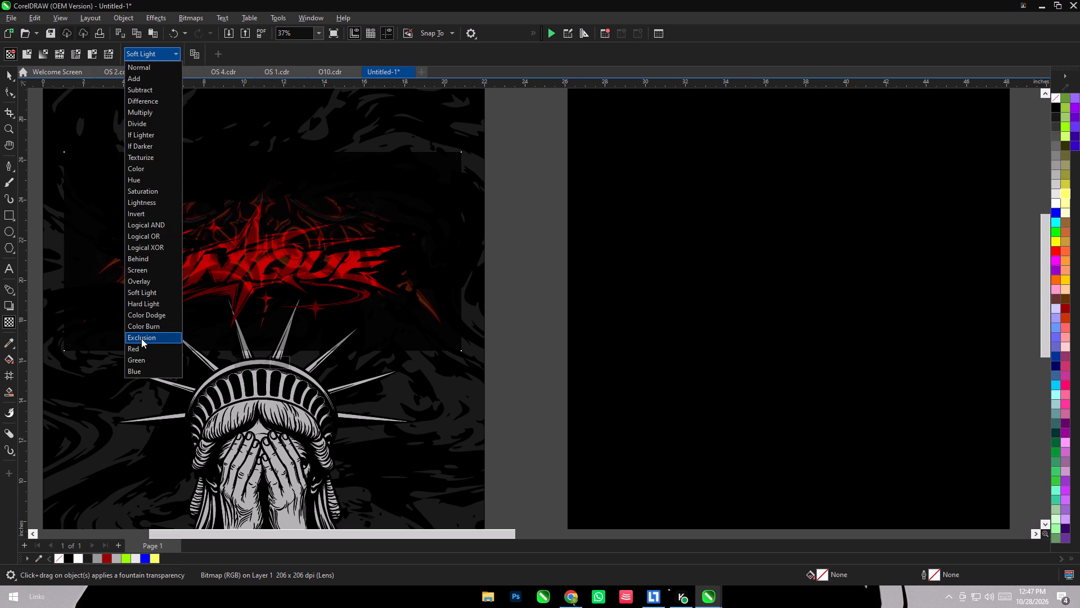
Move the Exclusion-blended UNIQUE artwork back to the upper part of the plain black panel and centre it horizontally.
click(6, 73)
drag(263, 205, 716, 216)
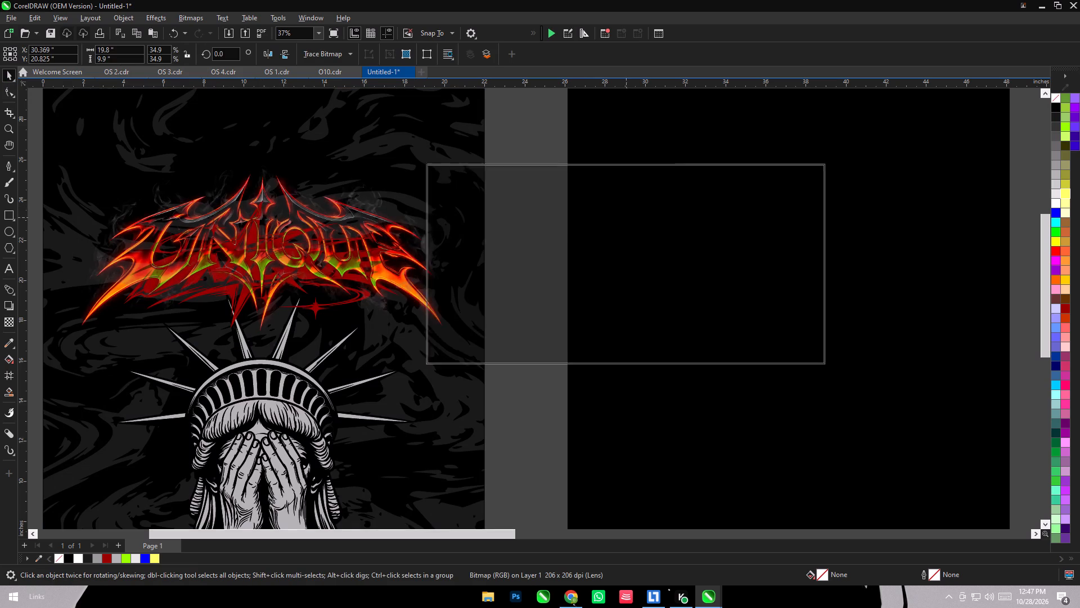
drag(716, 216, 764, 213)
scroll(764, 213, down, 4)
scroll(764, 213, up, 2)
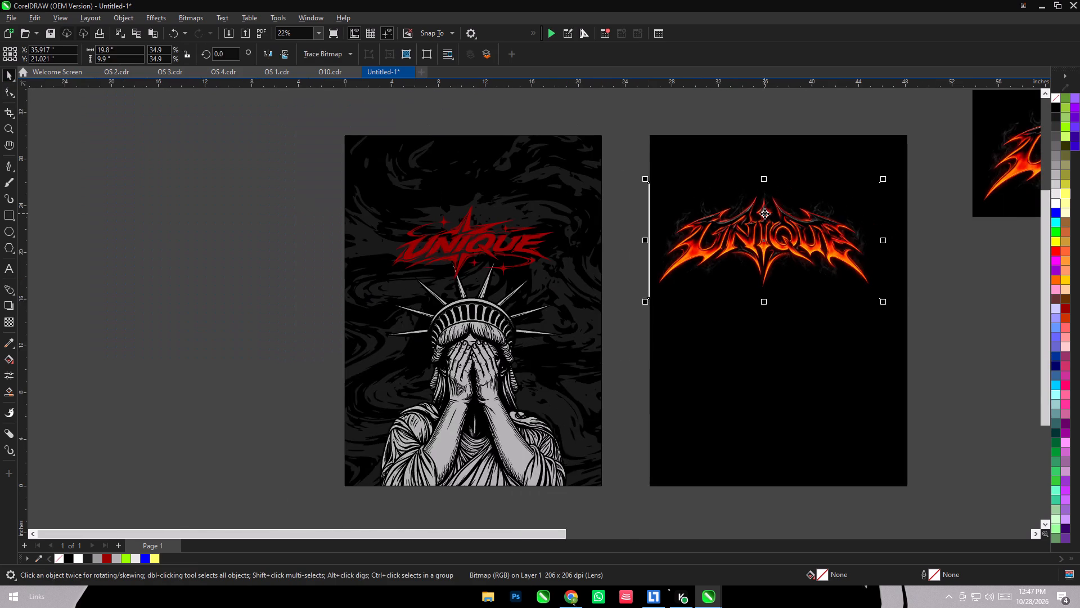
scroll(764, 213, up, 3)
drag(764, 213, 787, 201)
scroll(722, 234, down, 6)
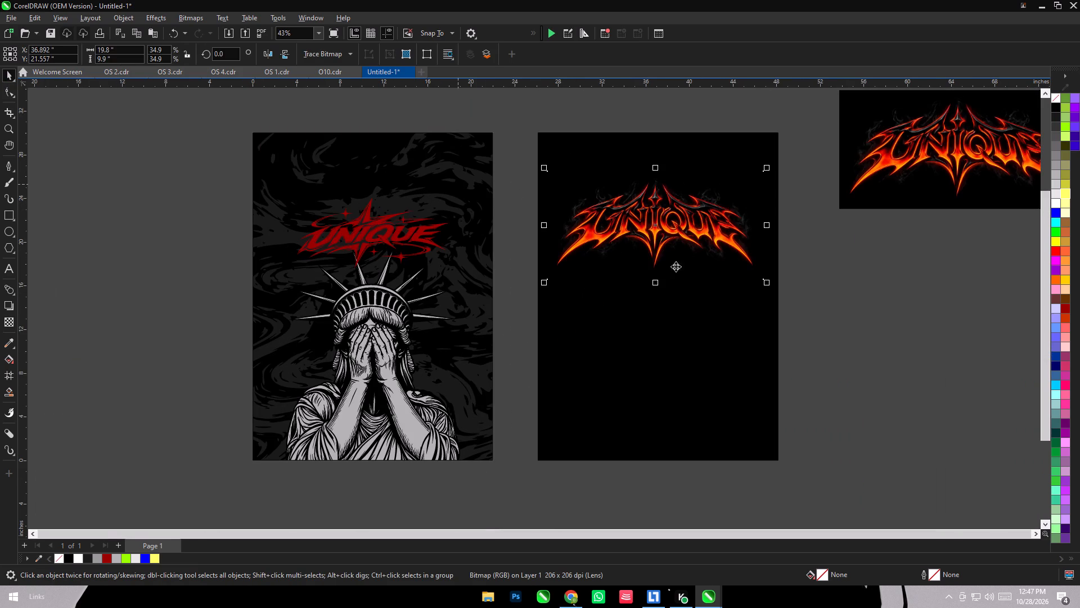
shift+click(740, 315)
key(c)
click(874, 362)
Fill the plain black panel with bright green #00FF00 behind the UNIQUE artwork.
click(721, 350)
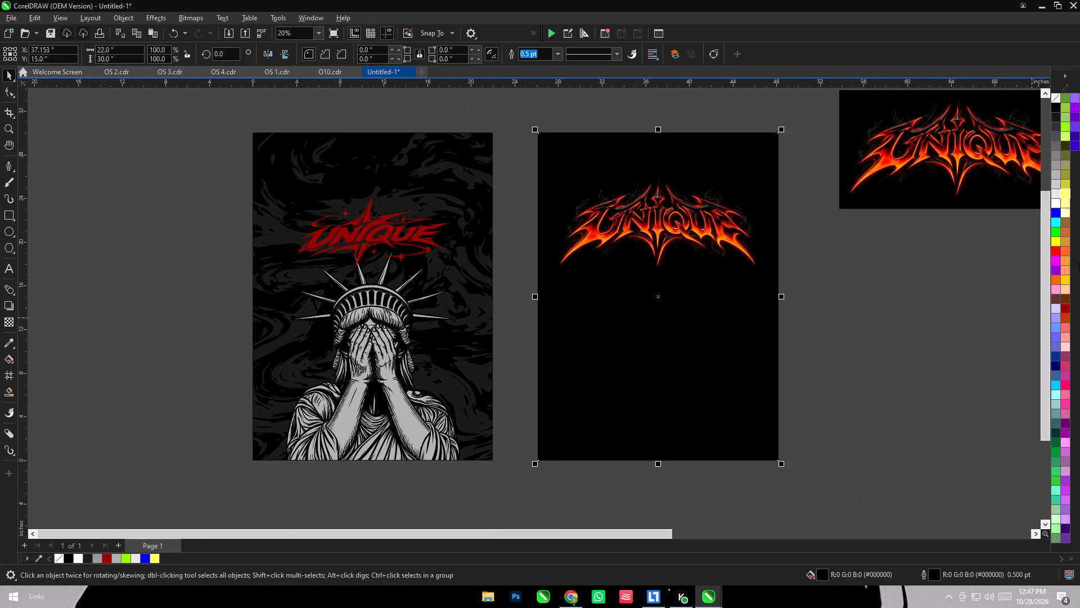
click(1056, 231)
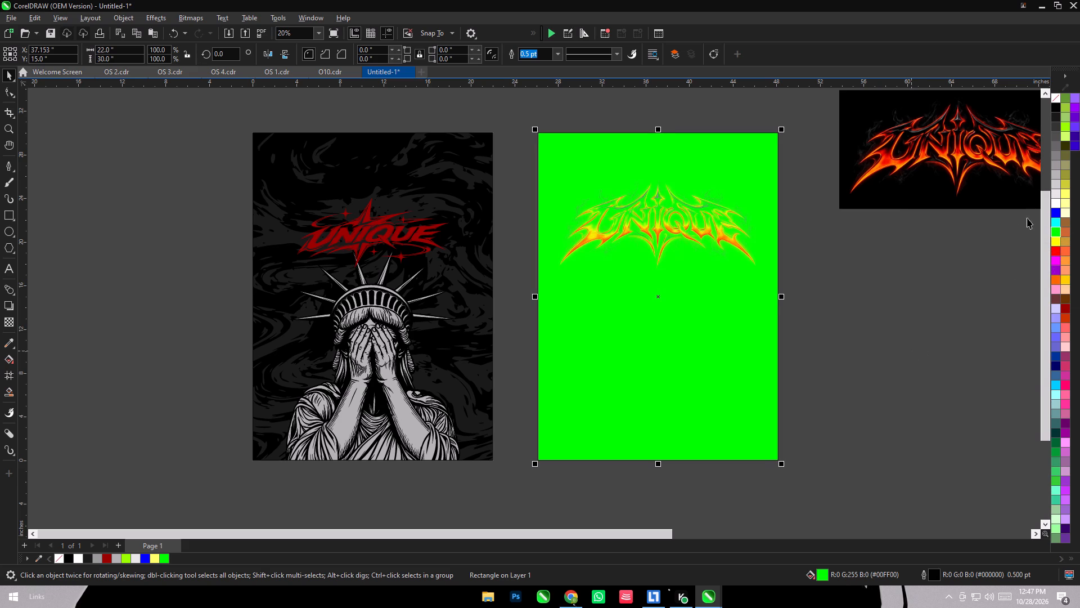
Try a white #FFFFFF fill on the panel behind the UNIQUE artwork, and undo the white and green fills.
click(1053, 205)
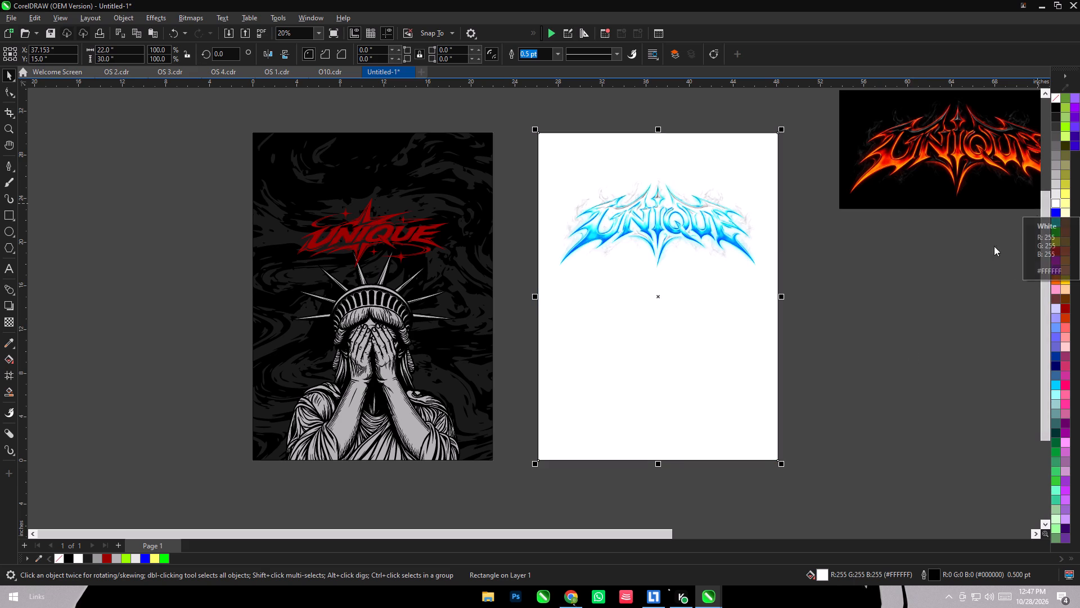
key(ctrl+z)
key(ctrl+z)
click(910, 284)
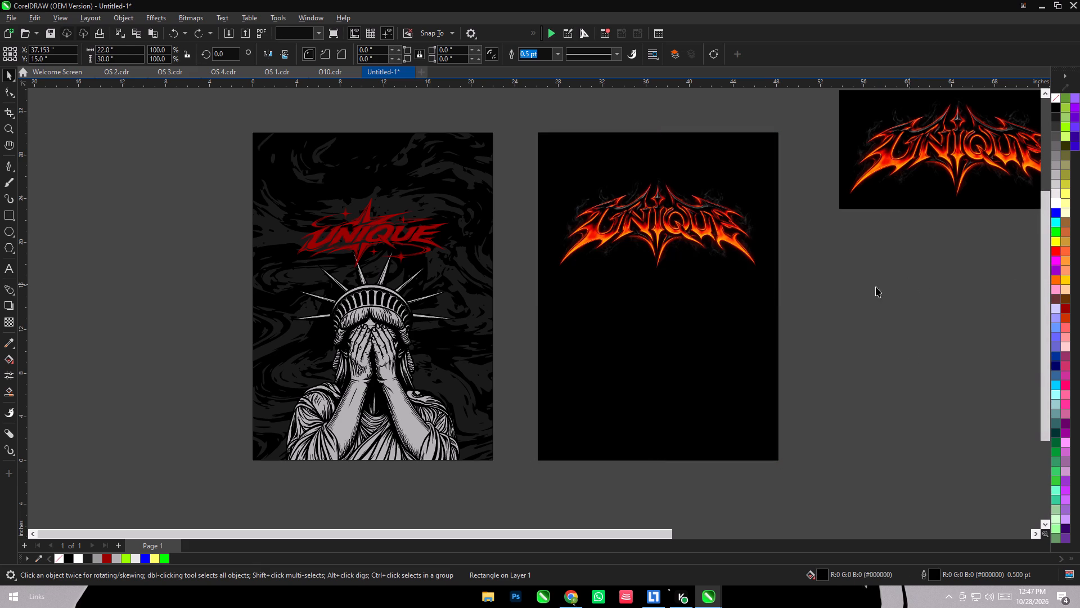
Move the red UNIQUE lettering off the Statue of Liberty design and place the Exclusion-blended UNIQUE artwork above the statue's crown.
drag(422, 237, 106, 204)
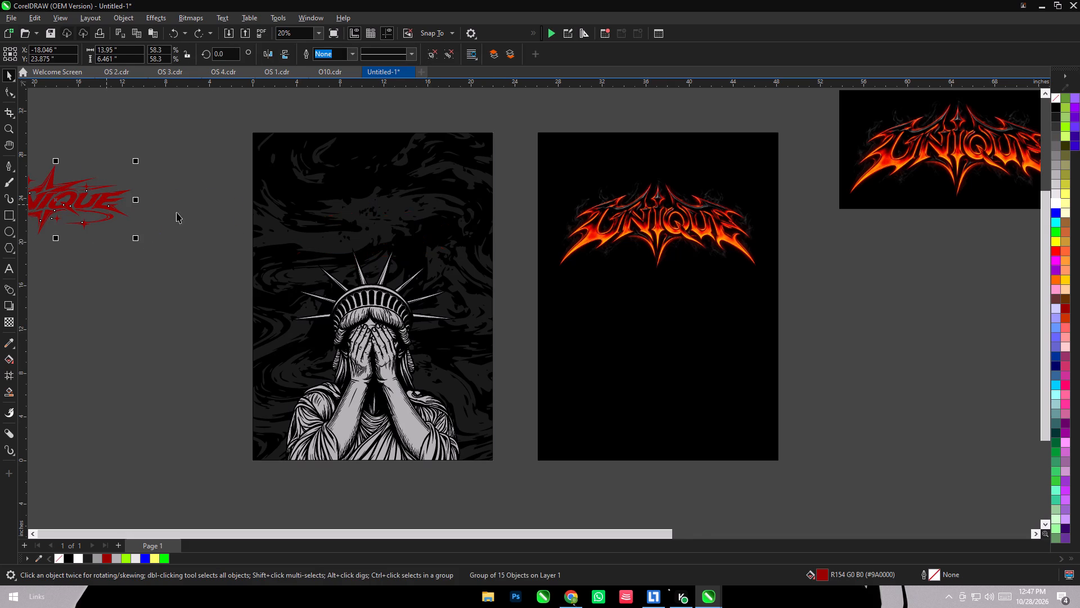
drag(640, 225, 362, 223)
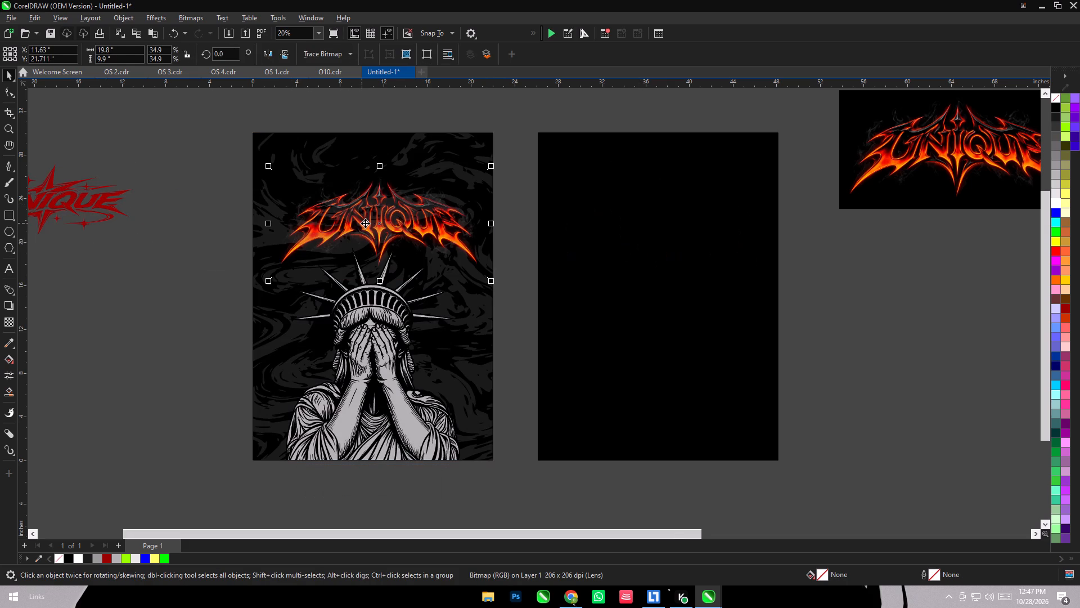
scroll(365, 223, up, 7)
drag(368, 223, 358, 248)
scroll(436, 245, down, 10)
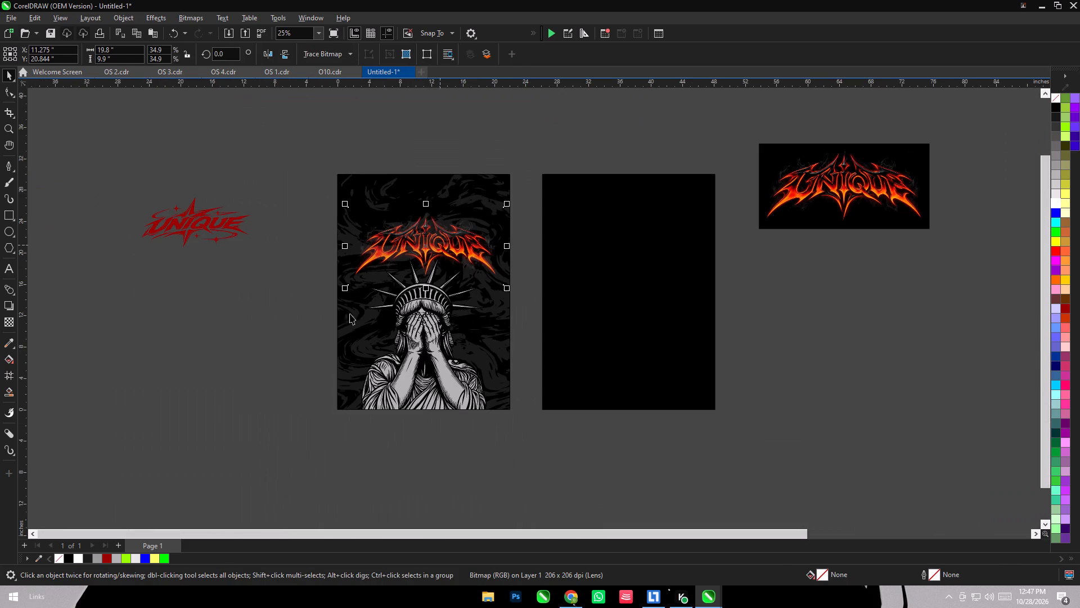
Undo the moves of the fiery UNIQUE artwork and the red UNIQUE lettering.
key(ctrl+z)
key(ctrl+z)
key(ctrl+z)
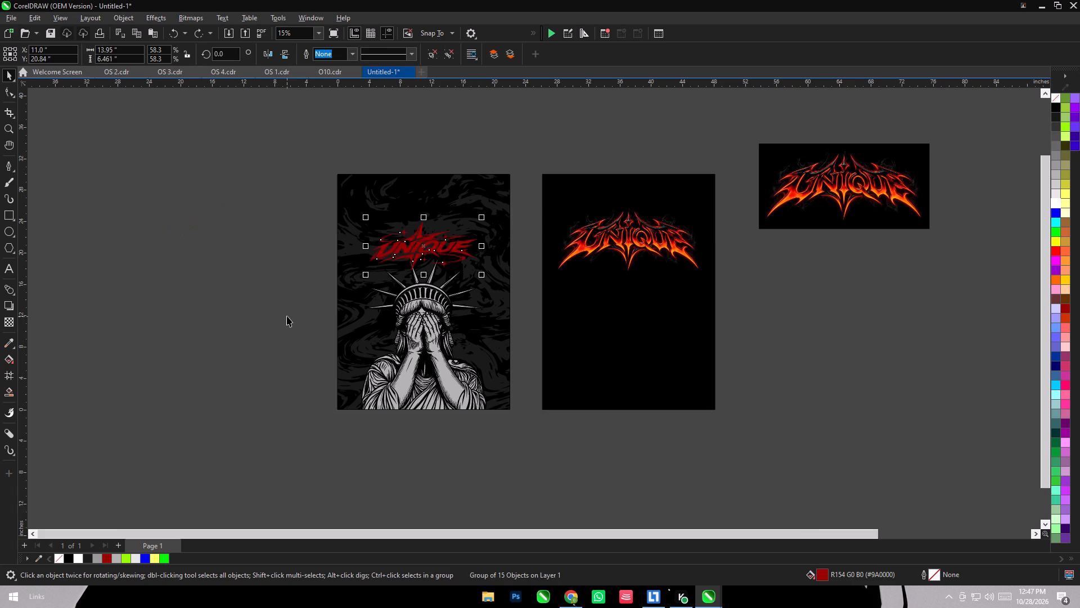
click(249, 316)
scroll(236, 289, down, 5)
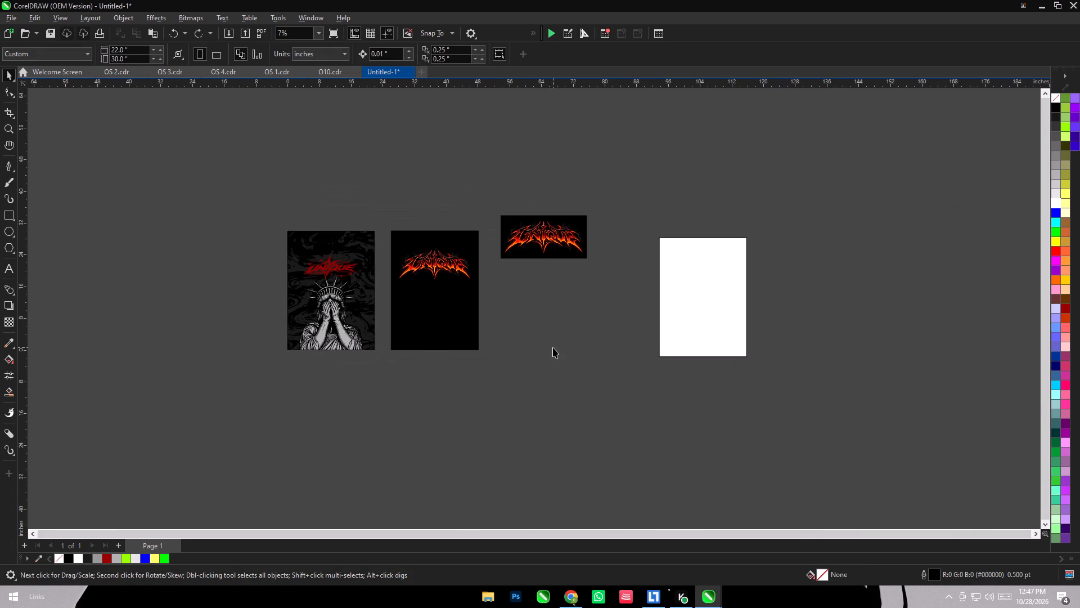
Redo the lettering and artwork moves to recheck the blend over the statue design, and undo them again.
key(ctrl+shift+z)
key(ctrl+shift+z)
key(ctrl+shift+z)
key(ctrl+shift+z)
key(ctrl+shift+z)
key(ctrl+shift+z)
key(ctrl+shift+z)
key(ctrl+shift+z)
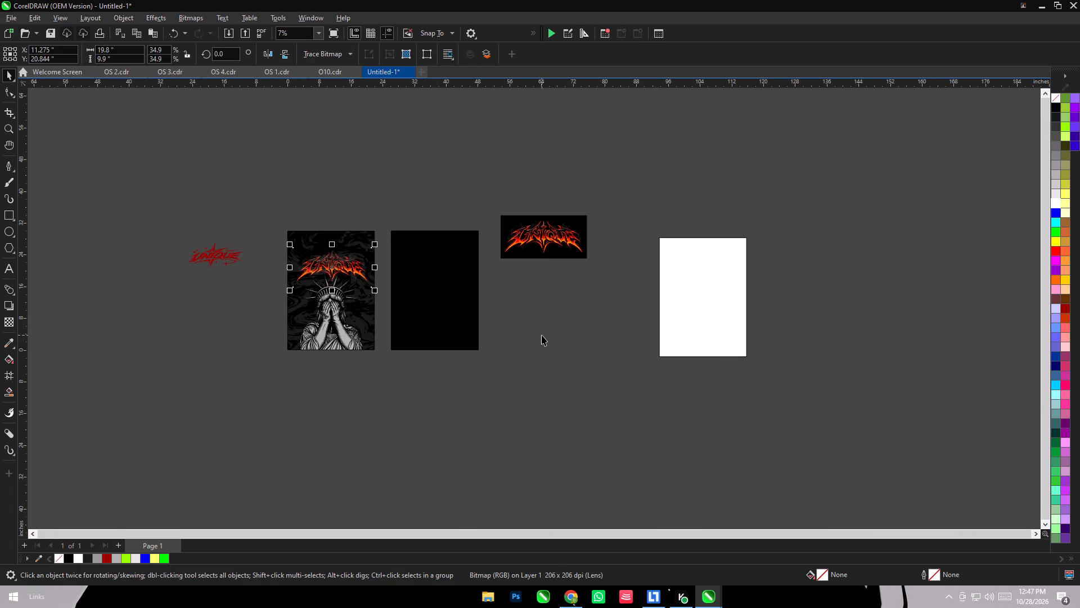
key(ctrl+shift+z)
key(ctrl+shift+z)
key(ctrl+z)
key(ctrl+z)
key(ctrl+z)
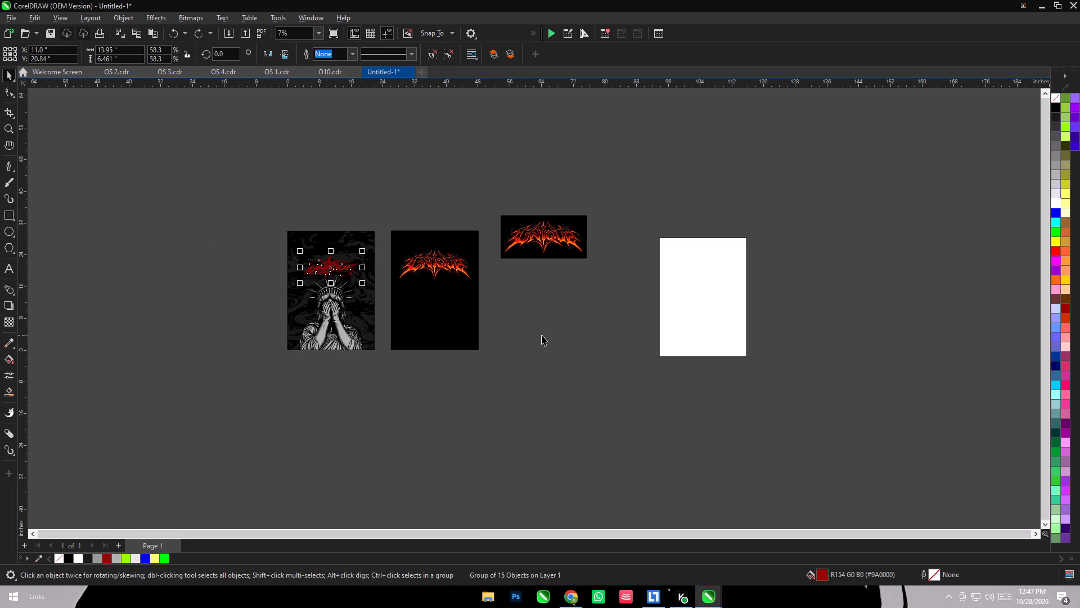
Set the merge mode of the UNIQUE artwork on the black panel to Lightness.
click(448, 269)
scroll(448, 269, up, 3)
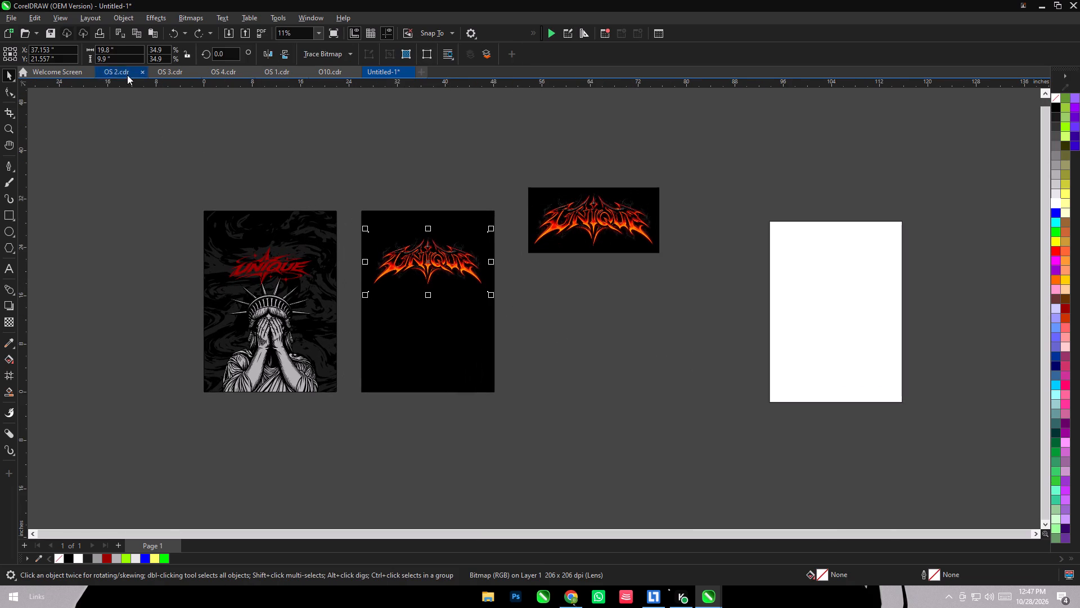
click(3, 327)
click(146, 53)
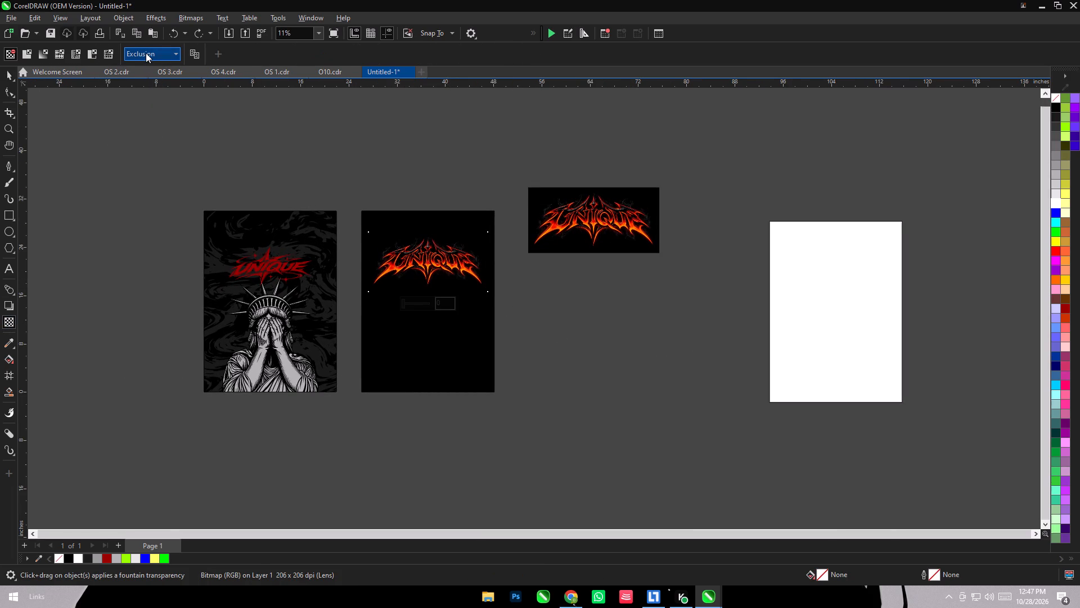
click(146, 205)
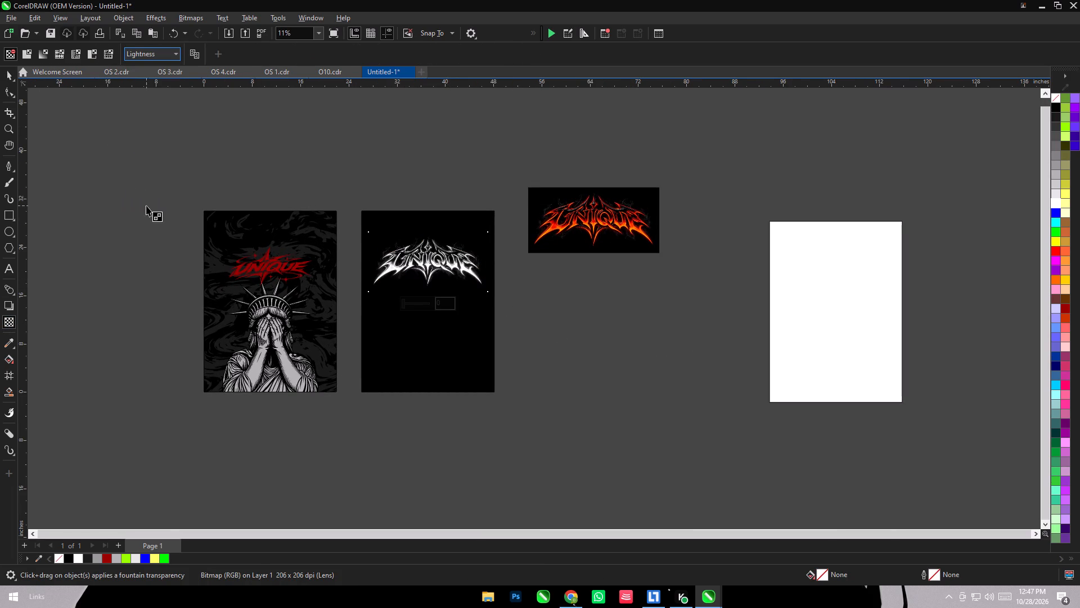
click(10, 73)
click(254, 151)
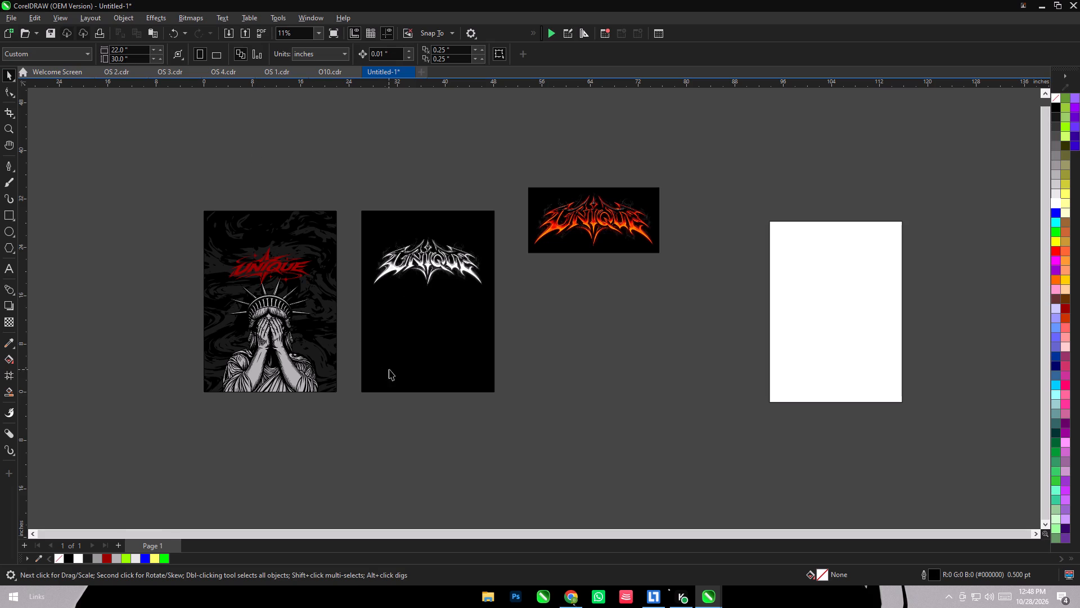
click(618, 296)
drag(695, 189, 549, 303)
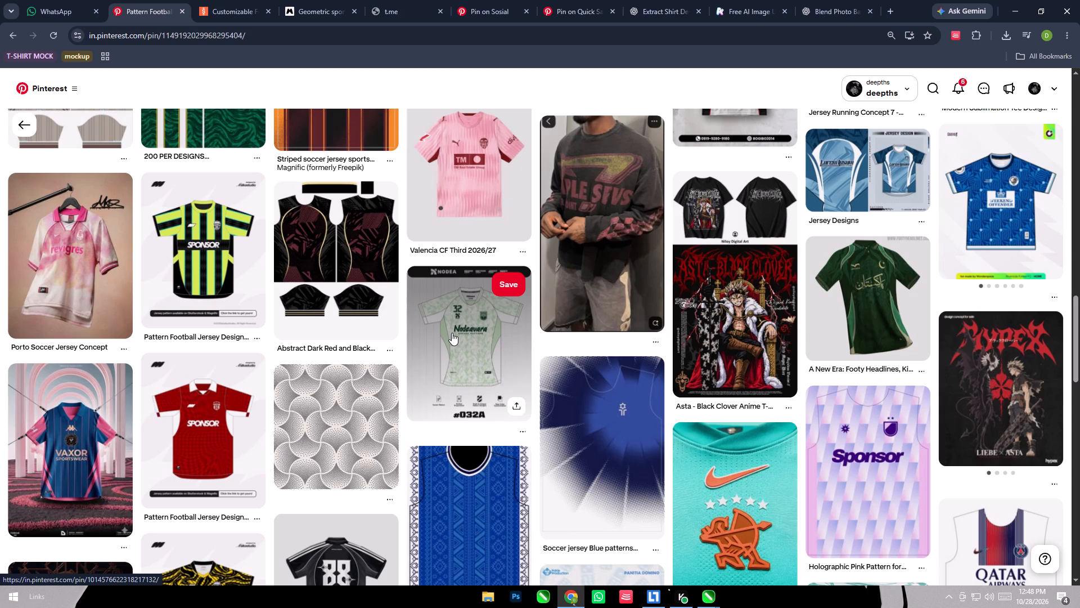
scroll(452, 333, down, 4)
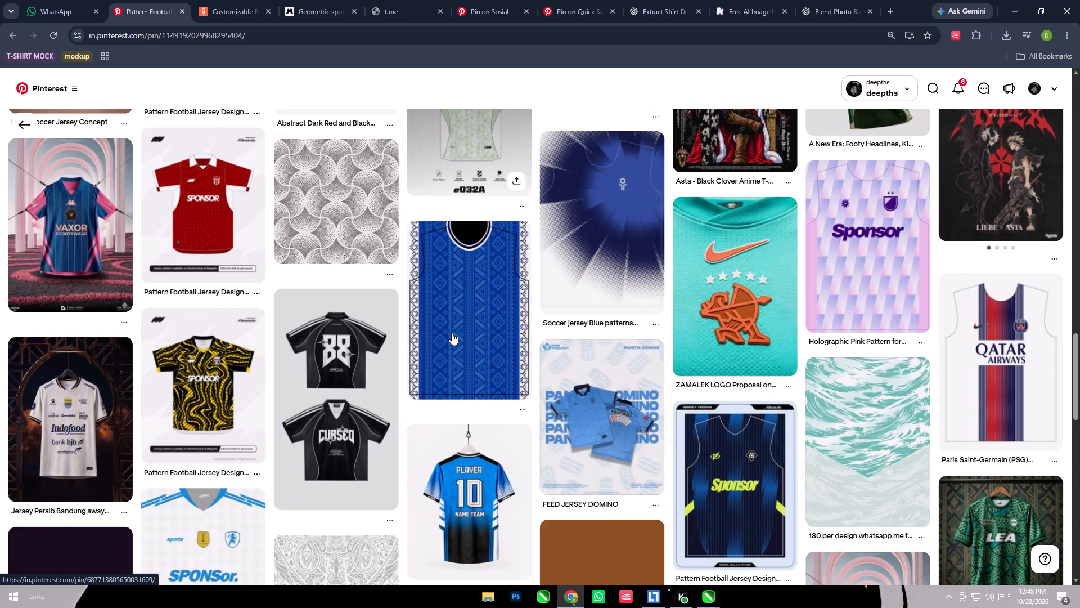
scroll(452, 333, down, 4)
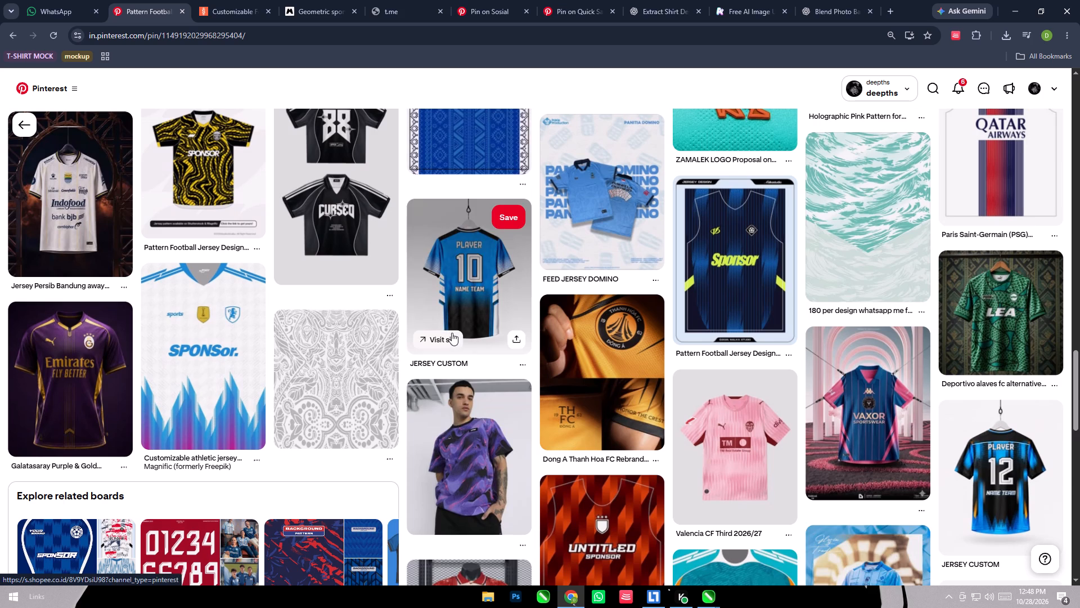
scroll(452, 333, down, 3)
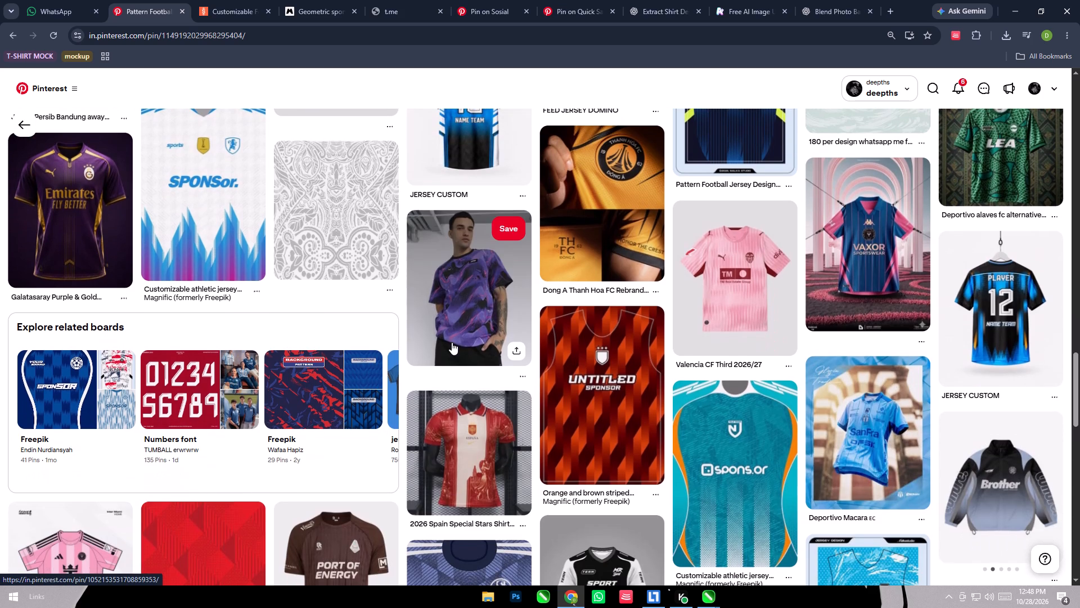
scroll(452, 342, down, 5)
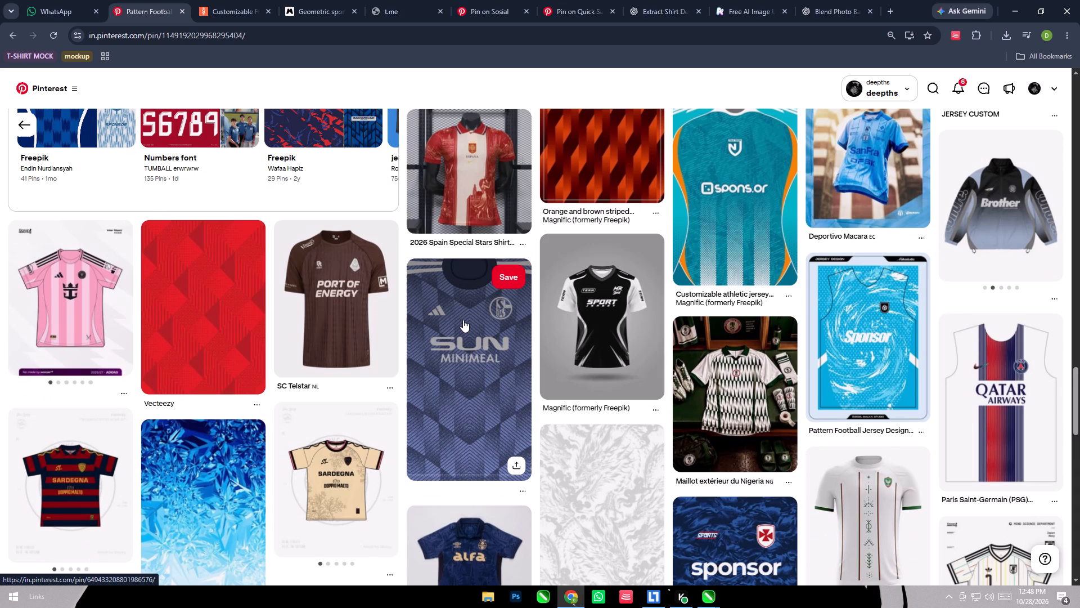
scroll(463, 320, down, 3)
scroll(463, 320, up, 3)
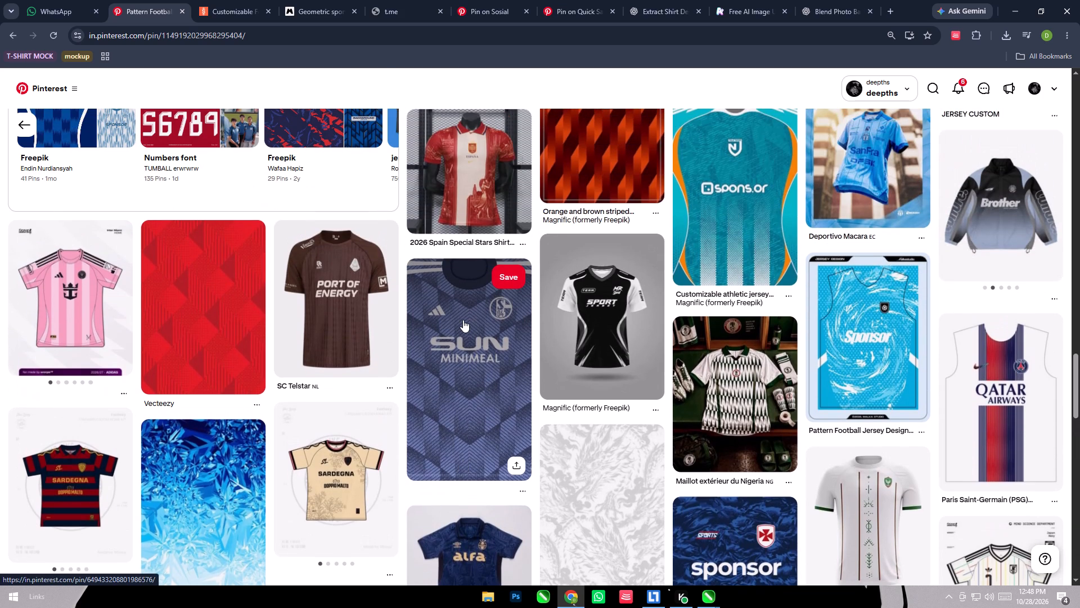
scroll(463, 320, up, 3)
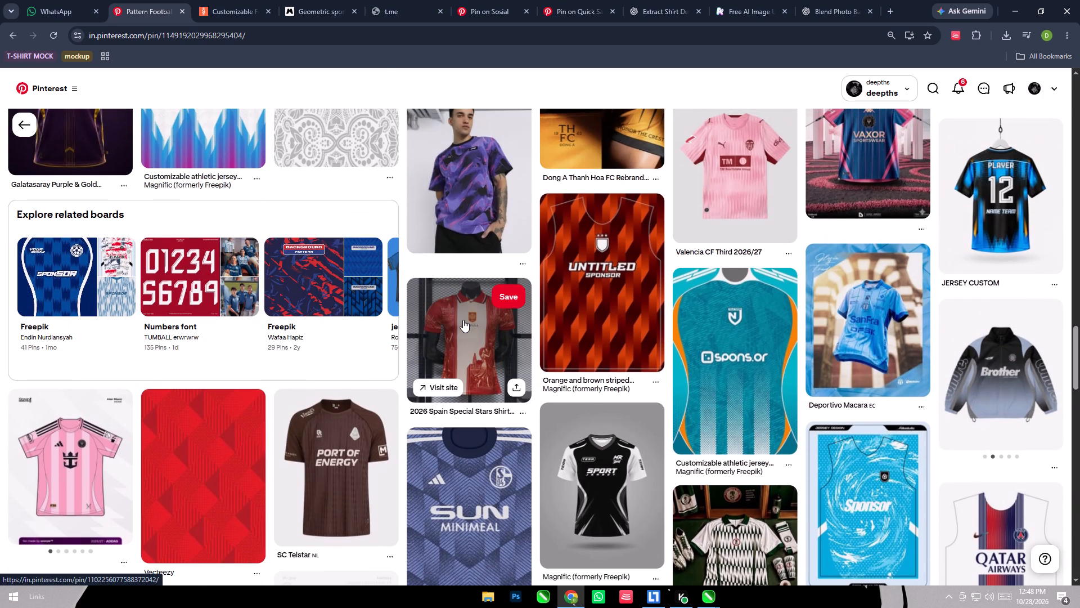
scroll(463, 320, down, 13)
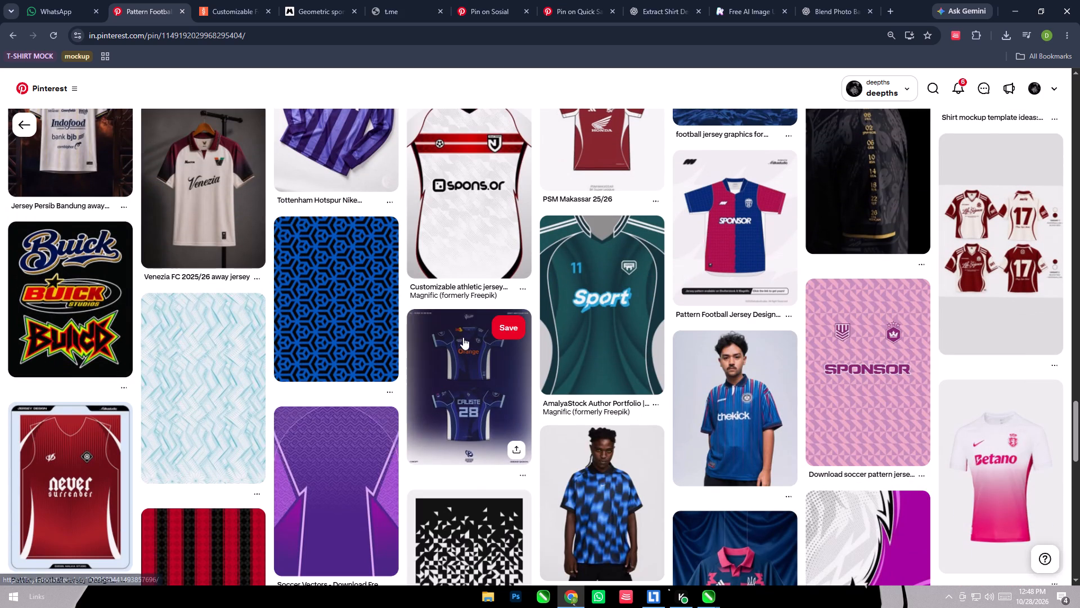
scroll(451, 354, down, 6)
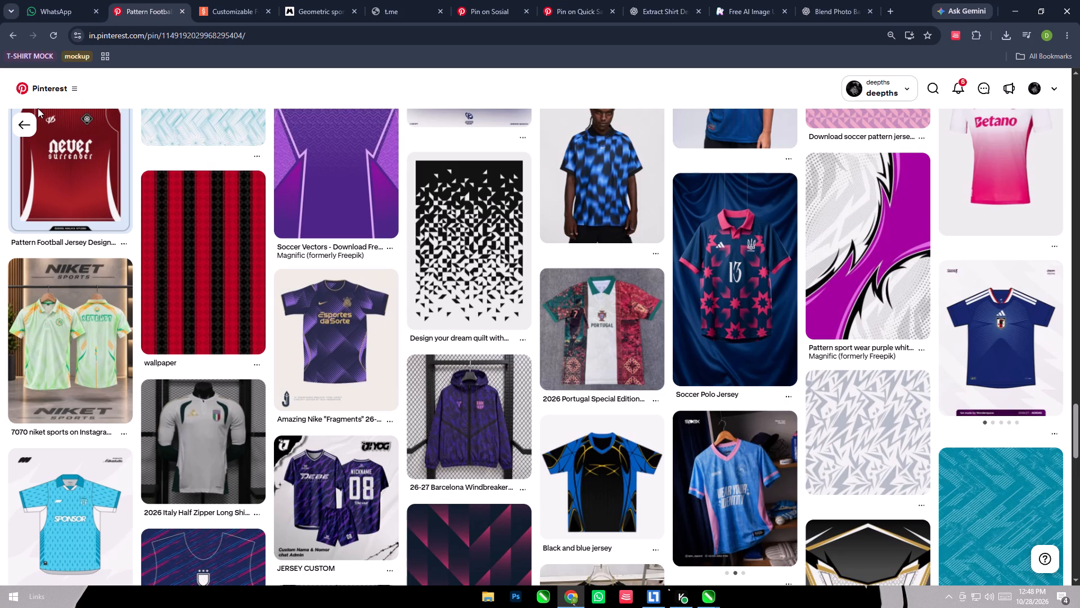
scroll(63, 167, down, 3)
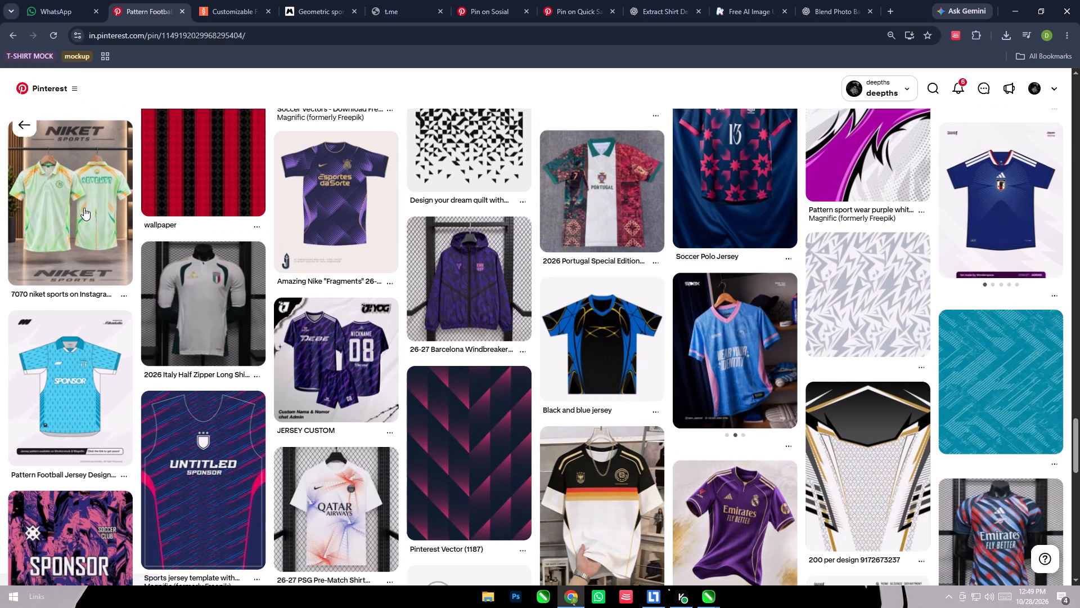
scroll(97, 202, down, 2)
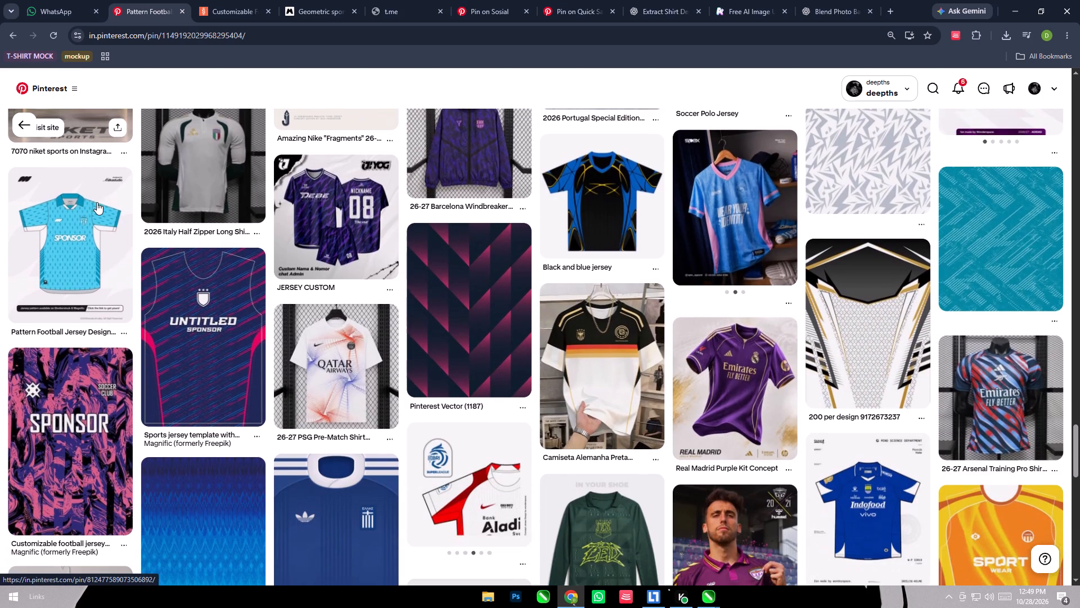
scroll(97, 202, down, 5)
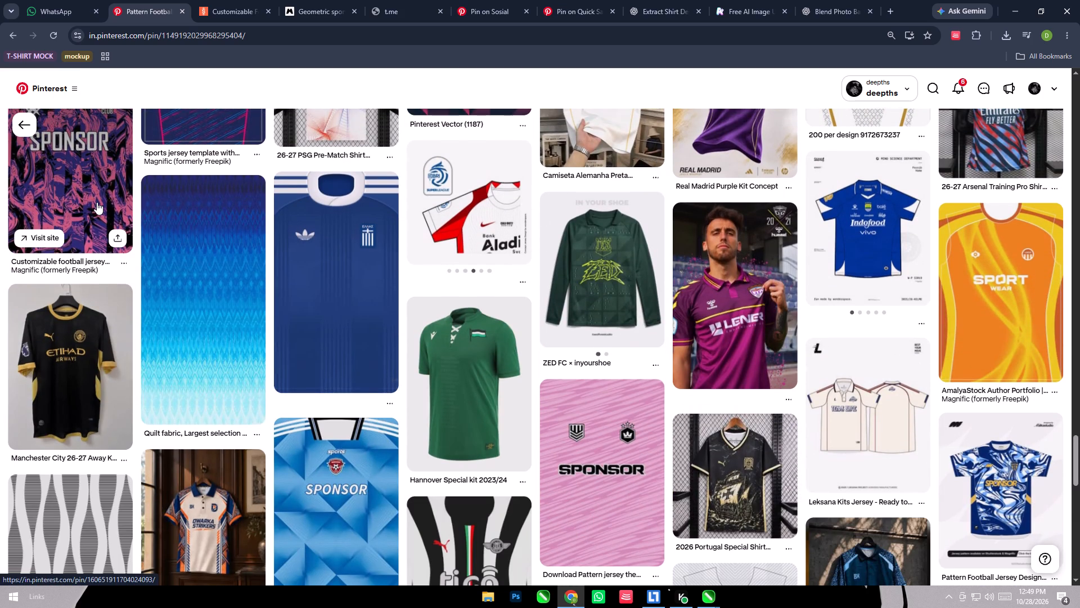
scroll(97, 202, down, 3)
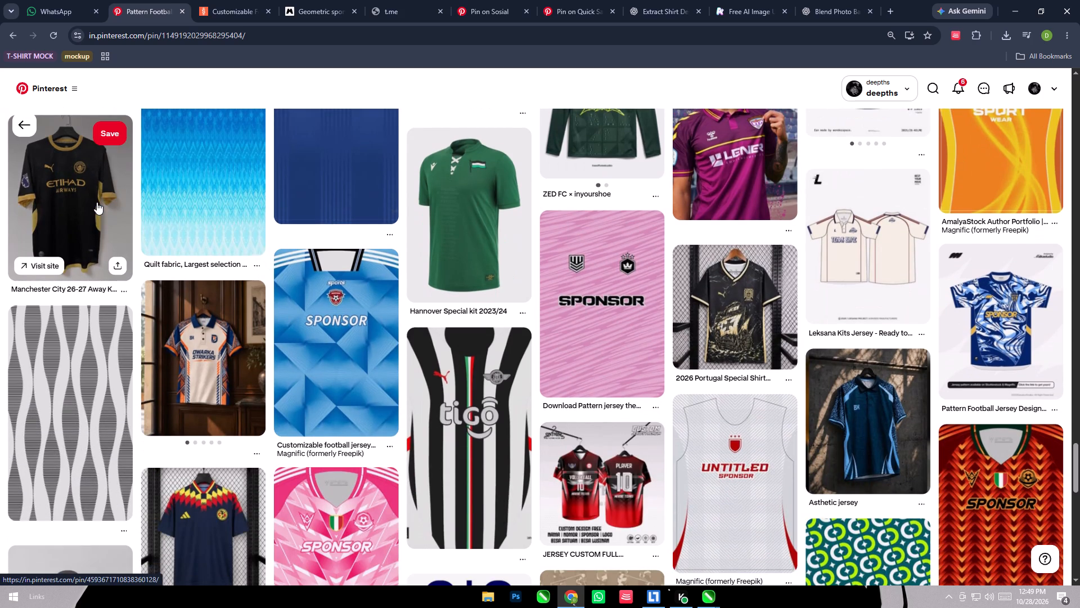
scroll(97, 202, down, 3)
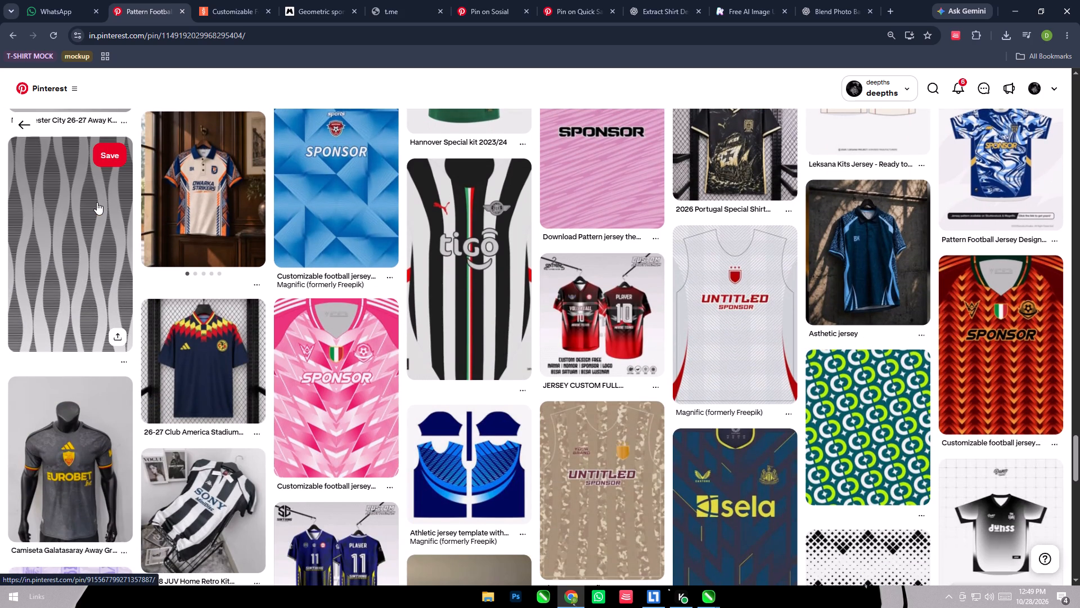
scroll(97, 202, down, 9)
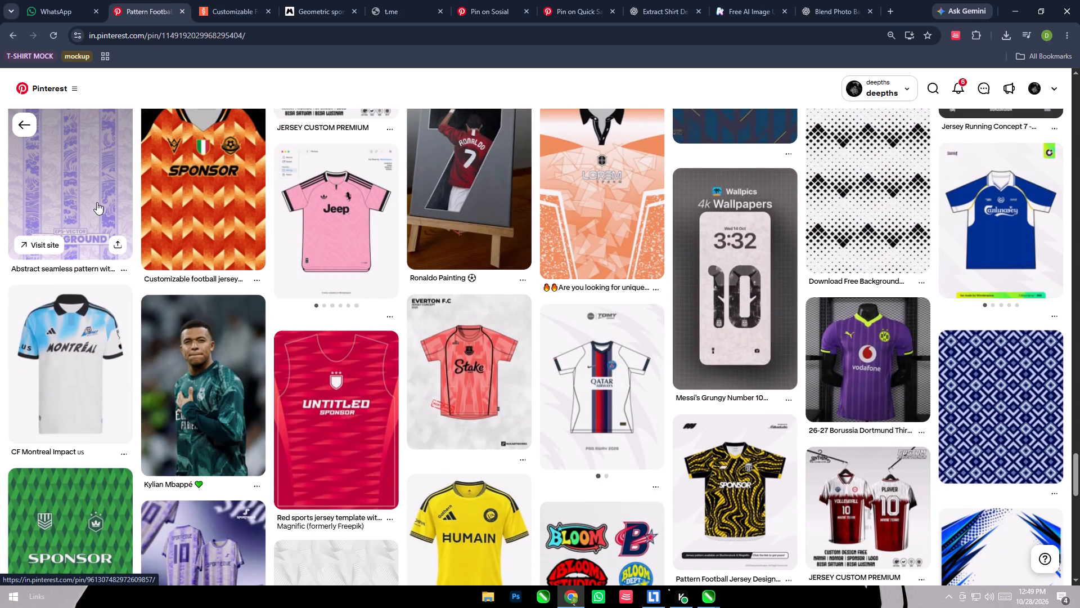
scroll(97, 202, down, 7)
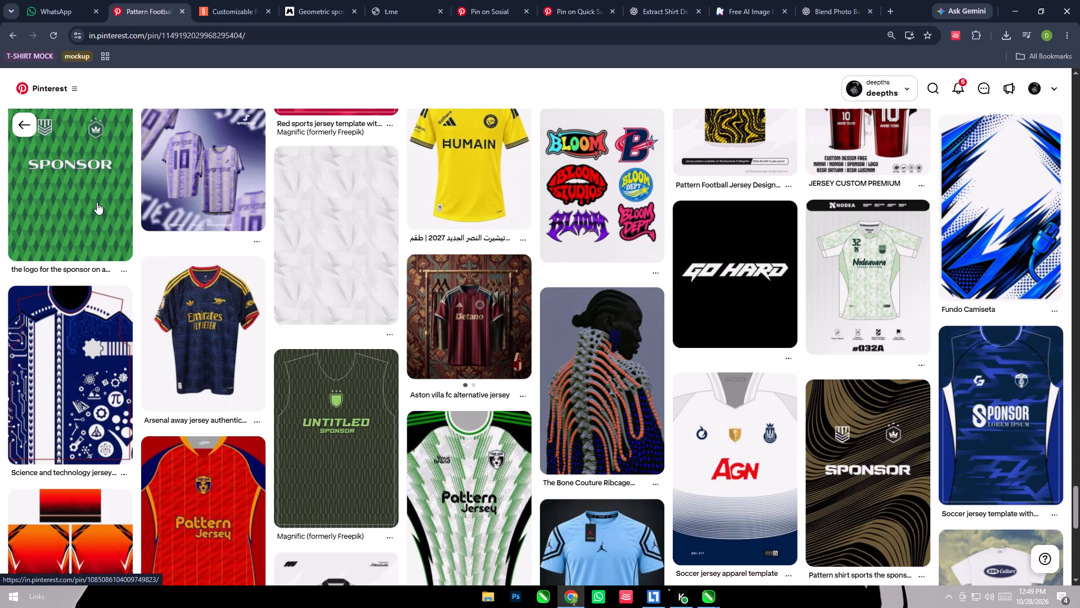
scroll(97, 202, down, 8)
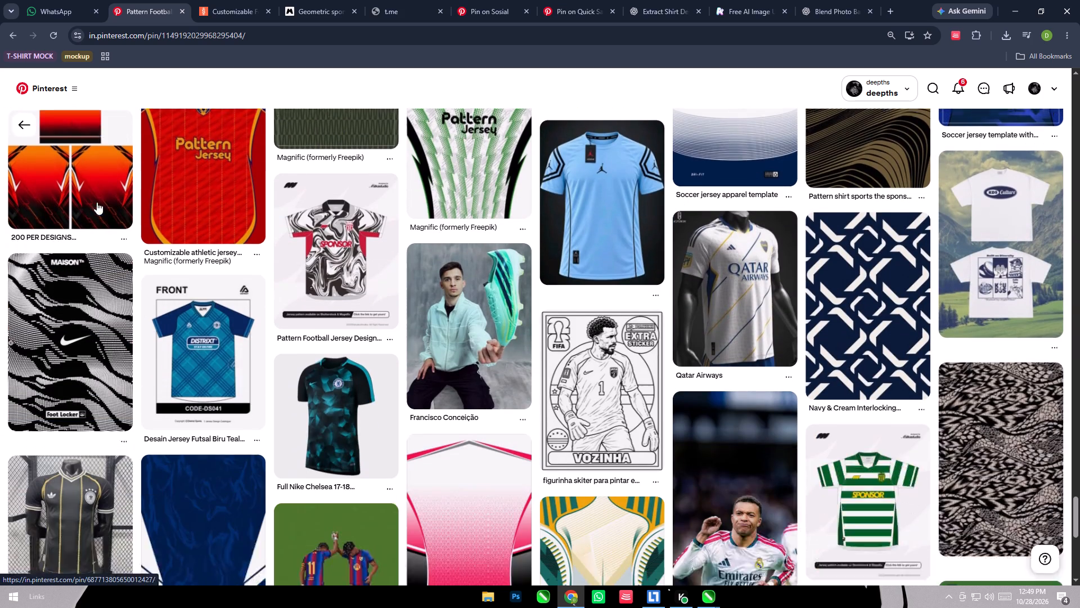
scroll(97, 202, down, 4)
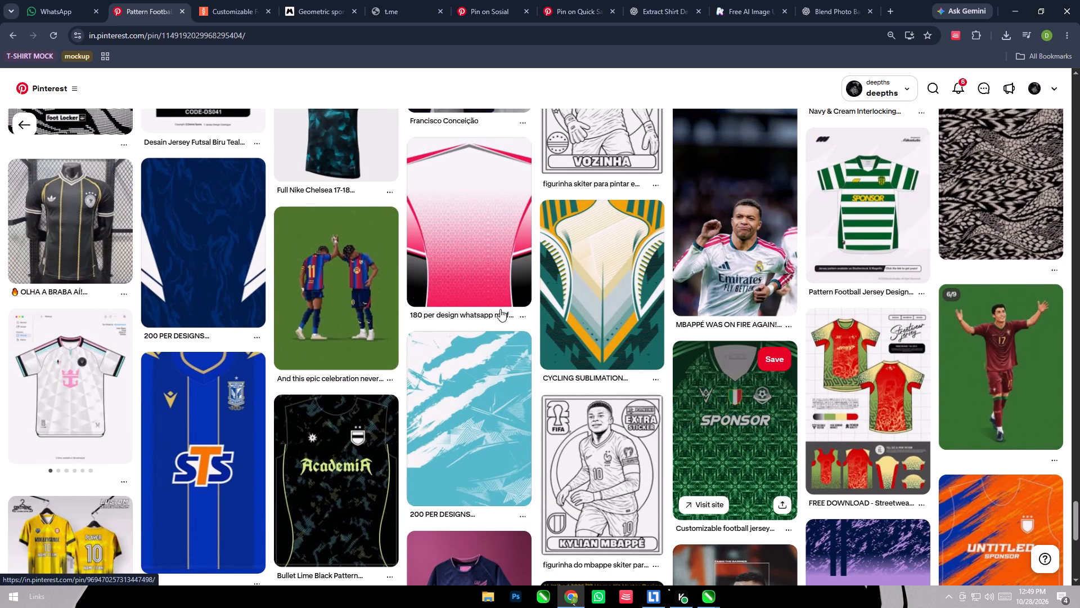
scroll(502, 345, down, 6)
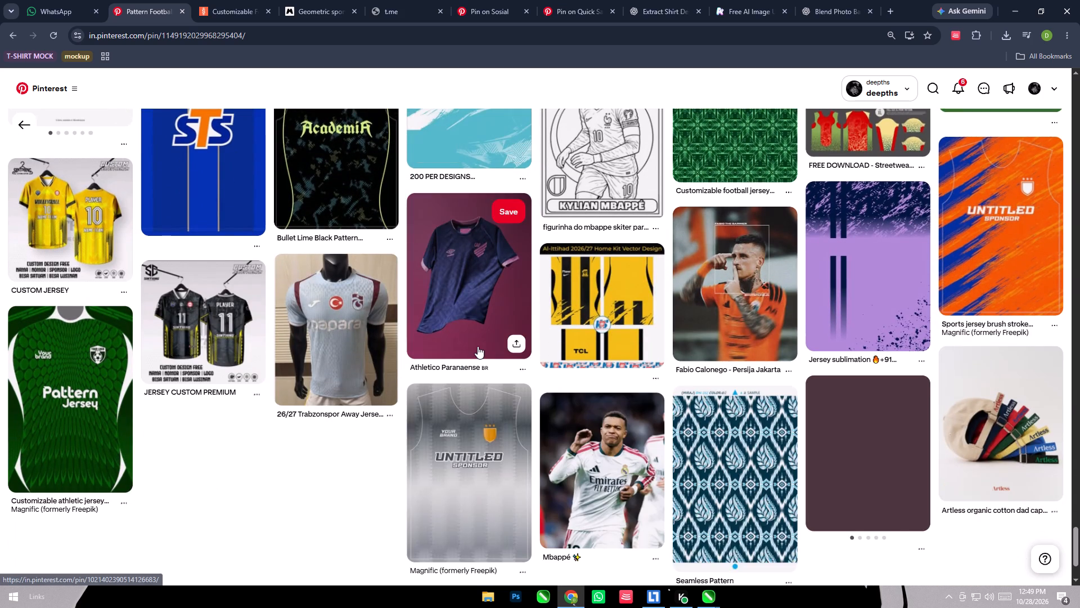
scroll(461, 347, down, 6)
scroll(403, 184, down, 4)
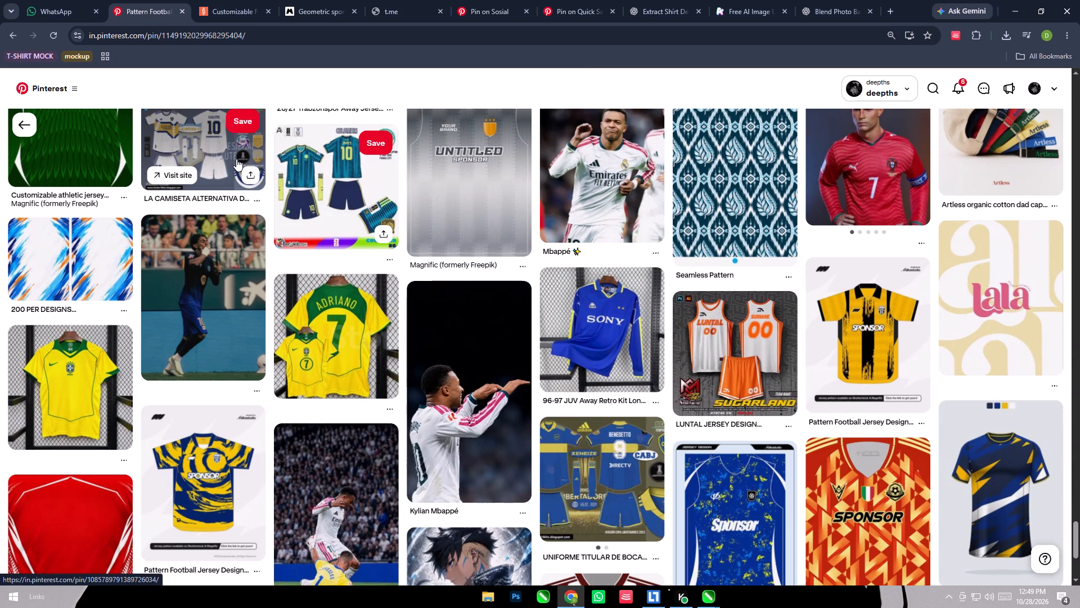
scroll(245, 129, down, 6)
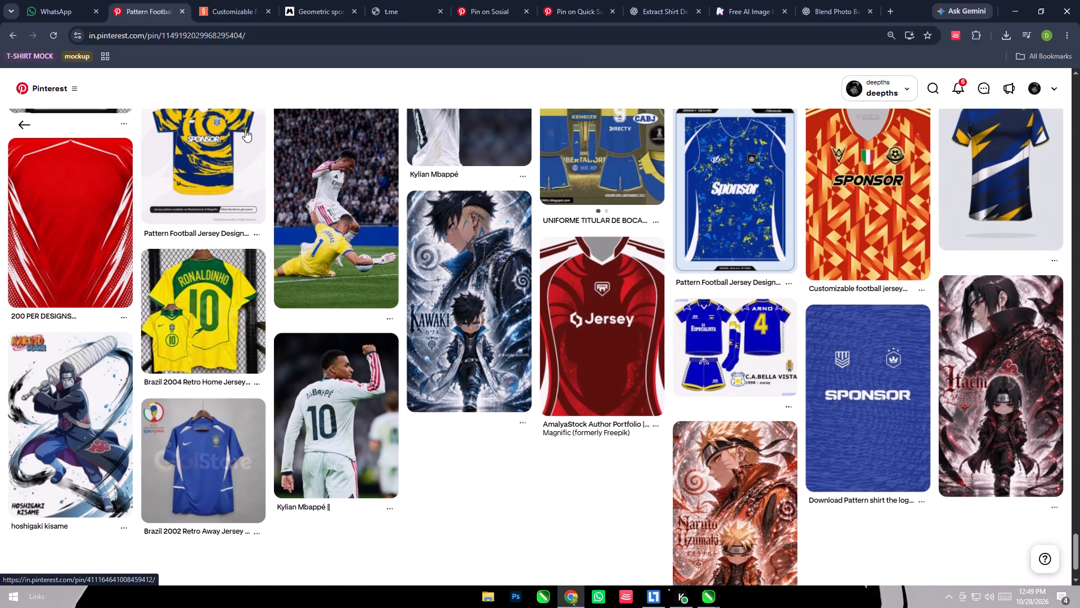
scroll(217, 152, down, 6)
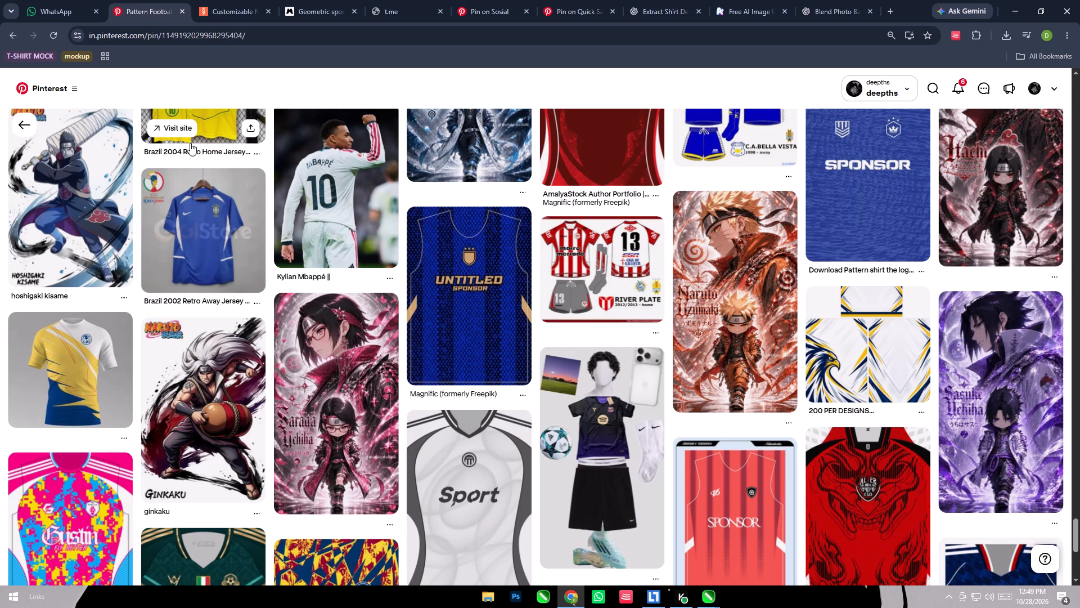
scroll(190, 143, down, 3)
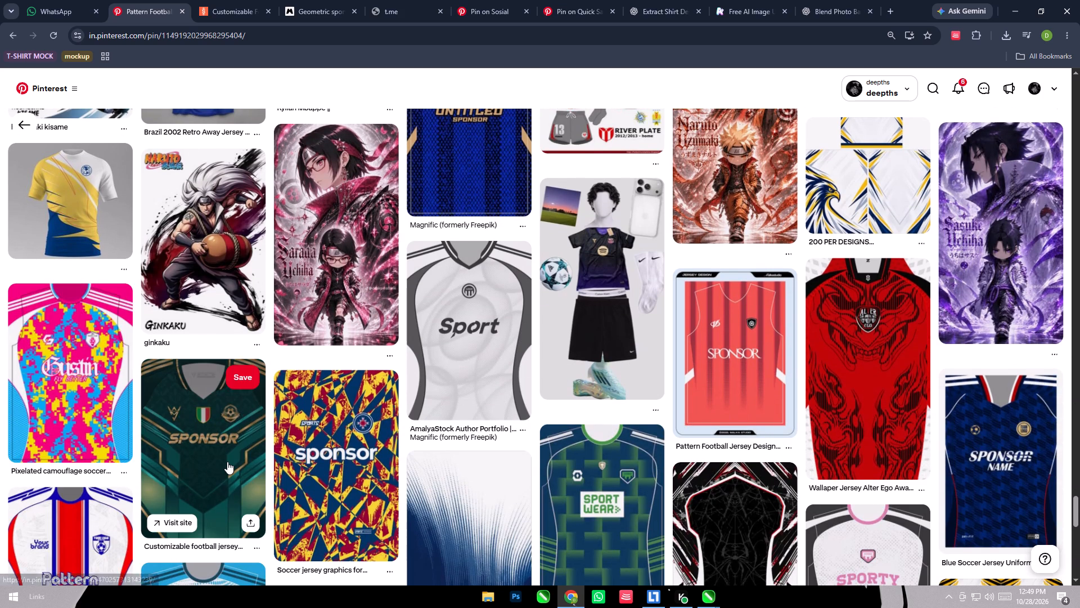
scroll(227, 462, down, 5)
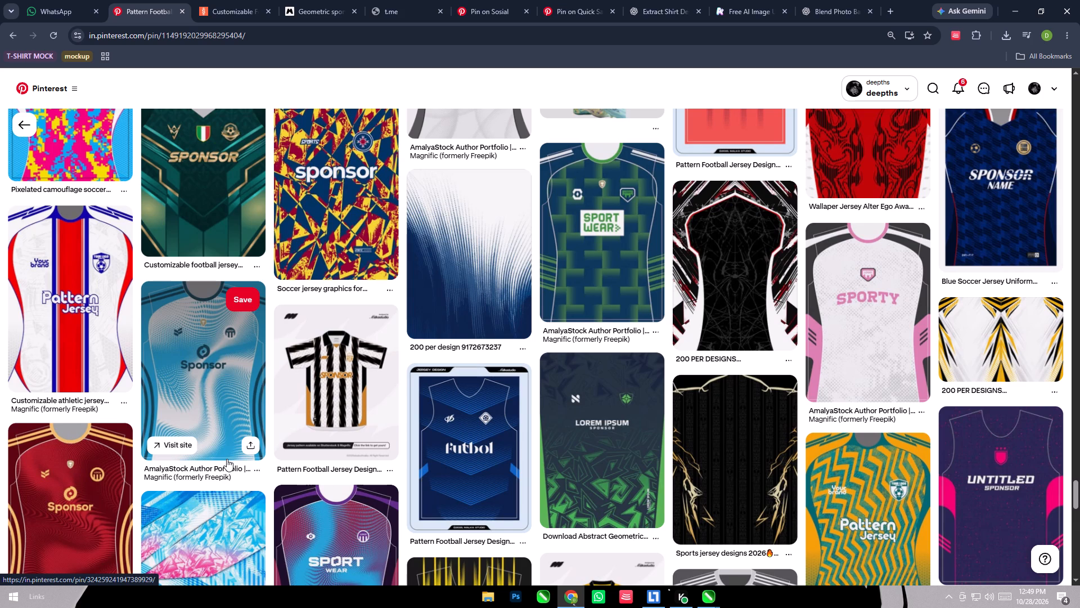
scroll(227, 459, down, 3)
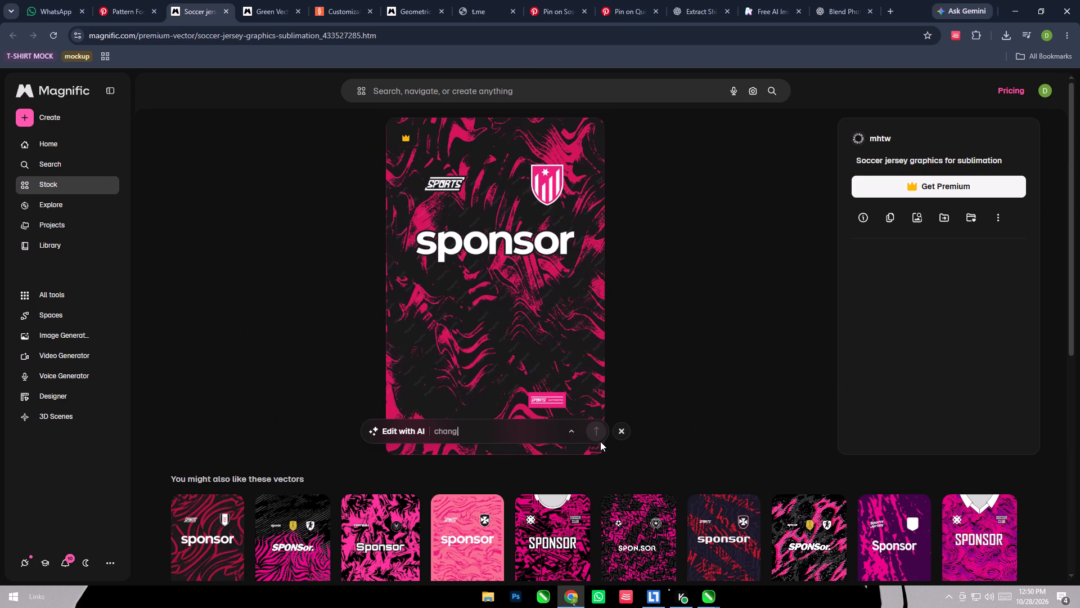
Return to the Pinterest football jersey pattern page and continue looking through the related jersey pins.
click(142, 0)
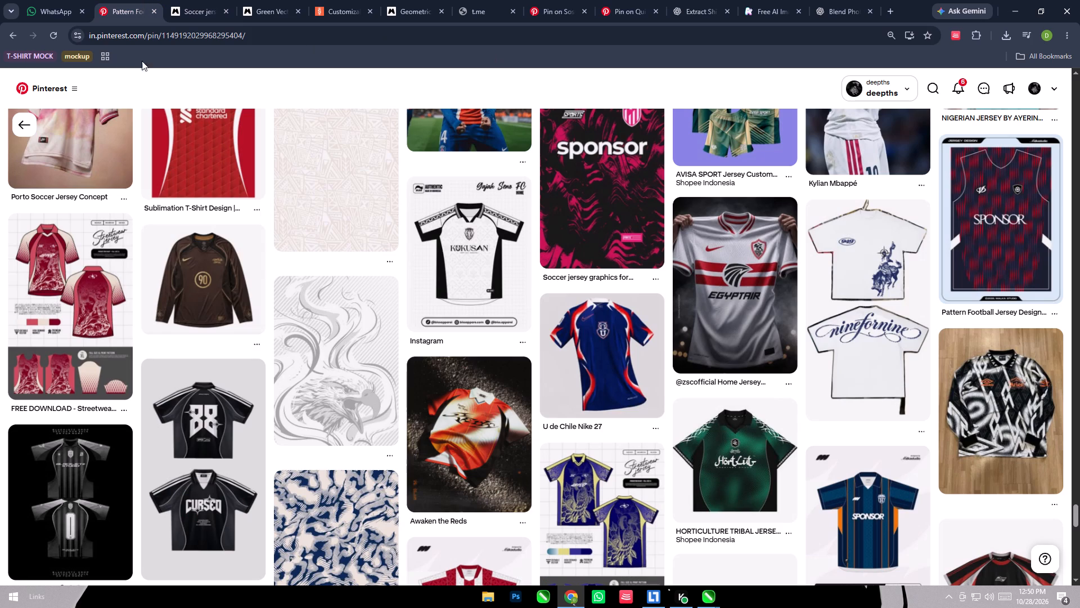
scroll(304, 289, down, 4)
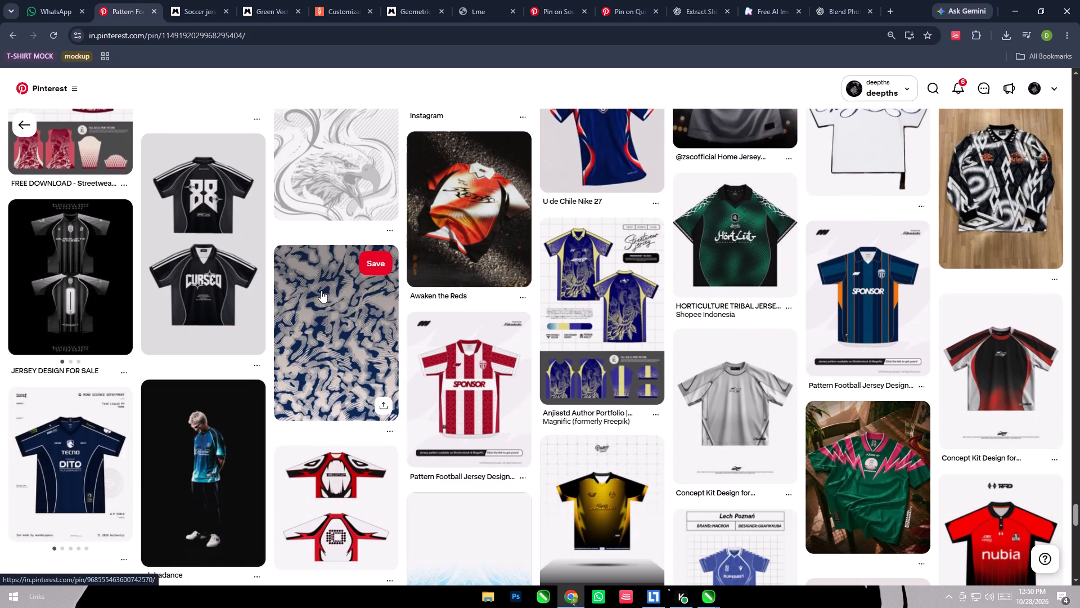
scroll(321, 290, down, 5)
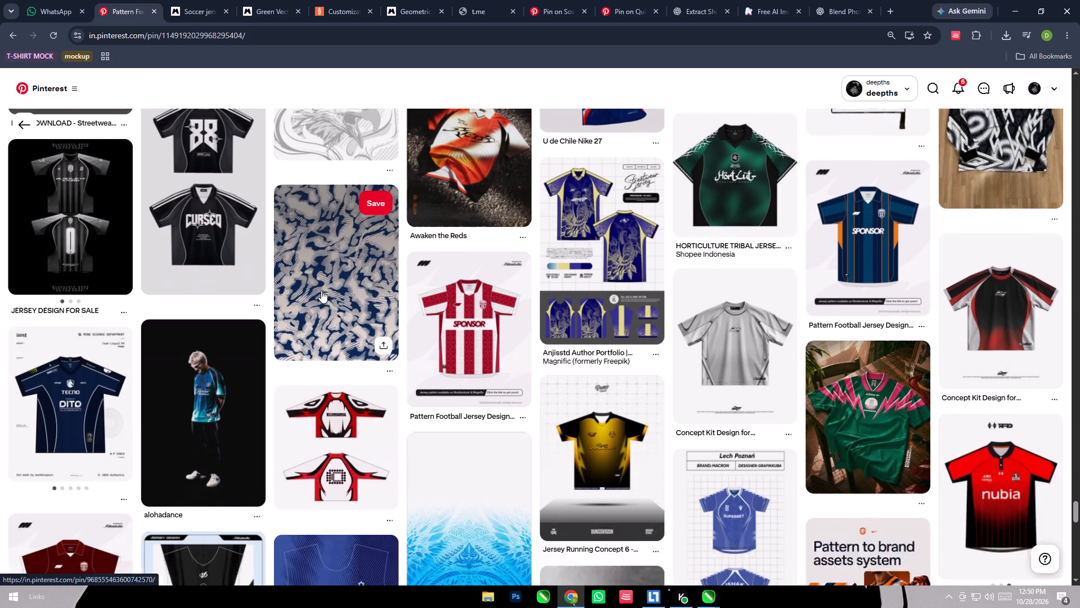